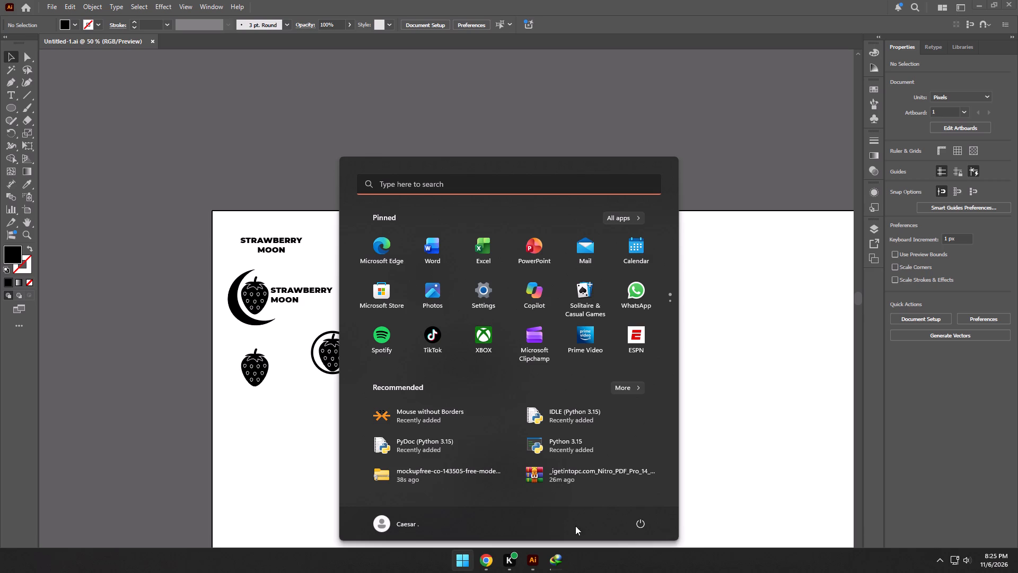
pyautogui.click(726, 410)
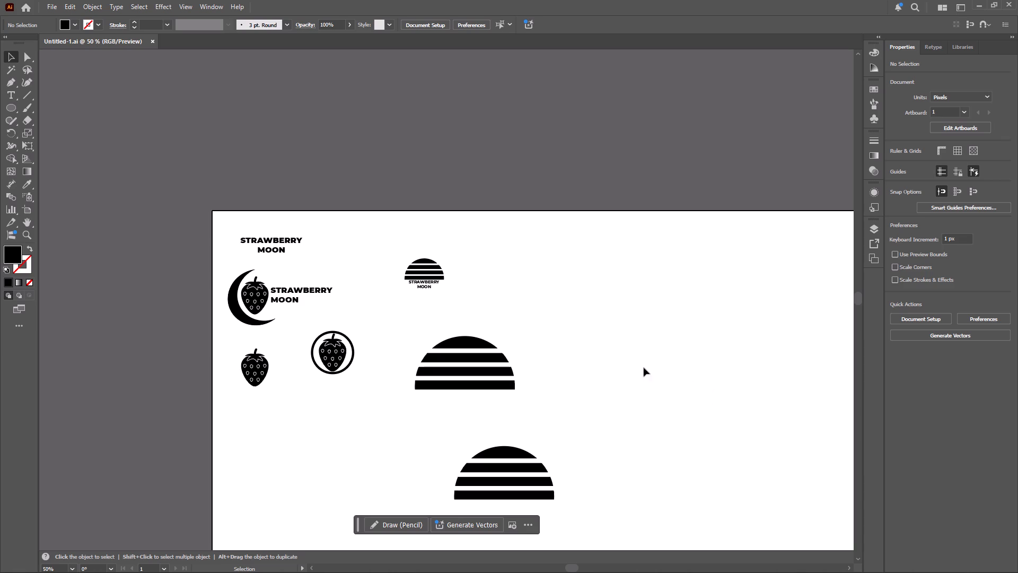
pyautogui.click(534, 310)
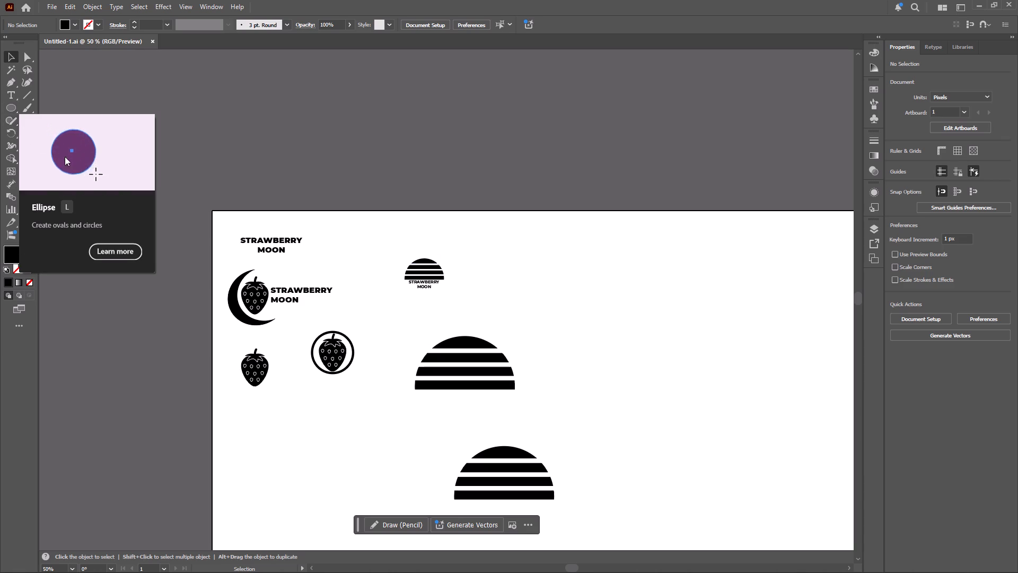
pyautogui.click(492, 567)
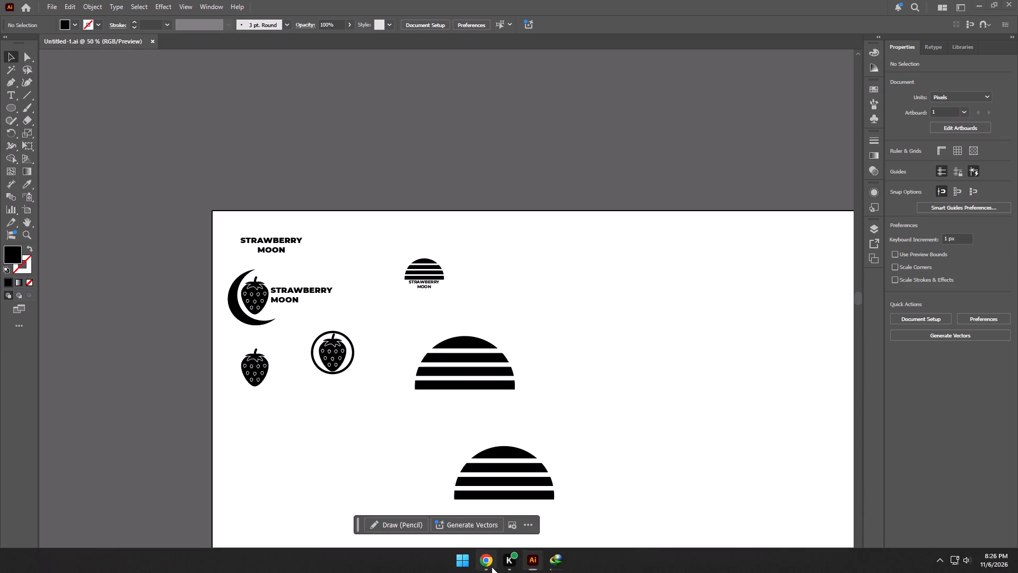
pyautogui.click(687, 39)
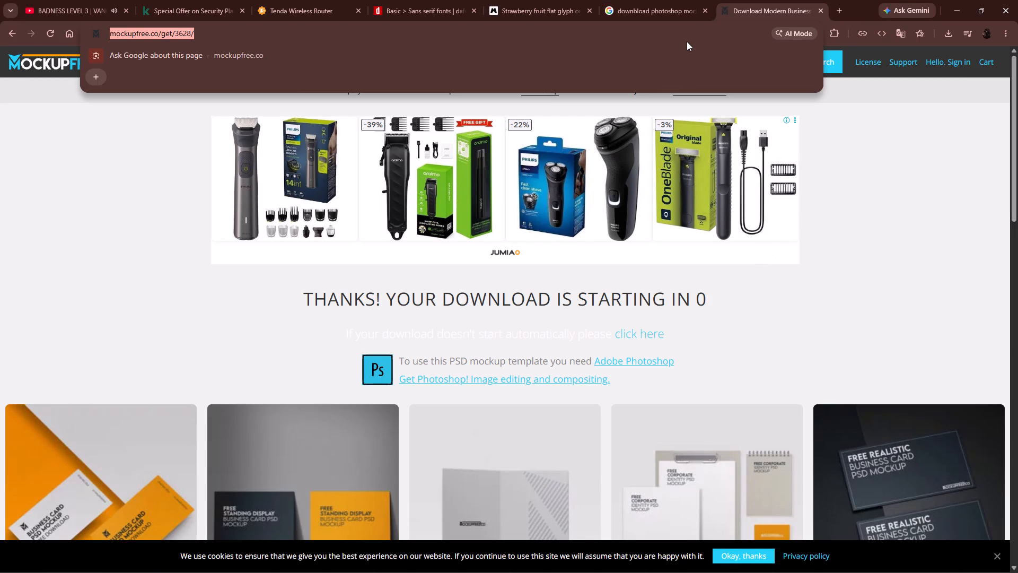
pyautogui.write('for')
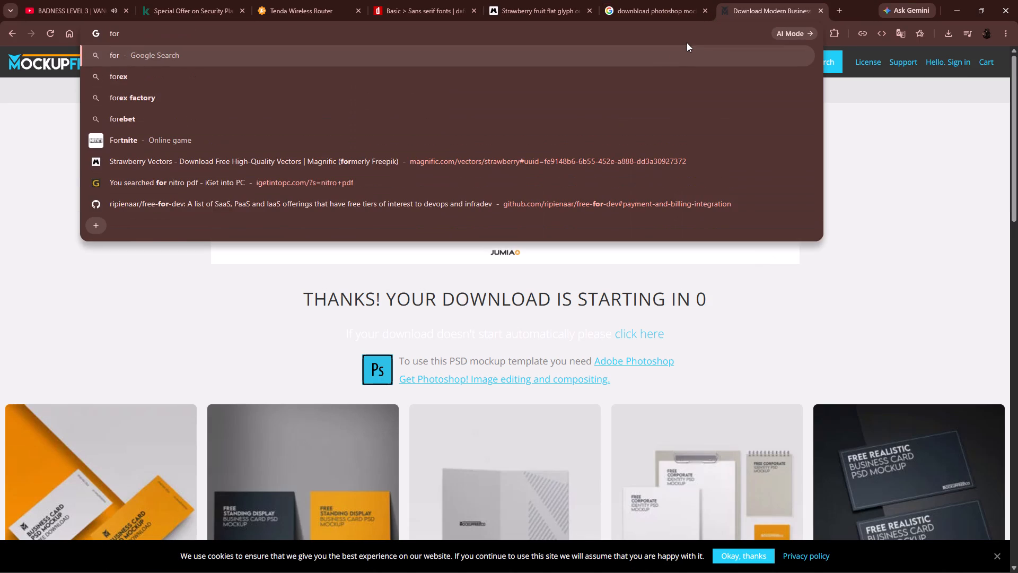
pyautogui.click(559, 11)
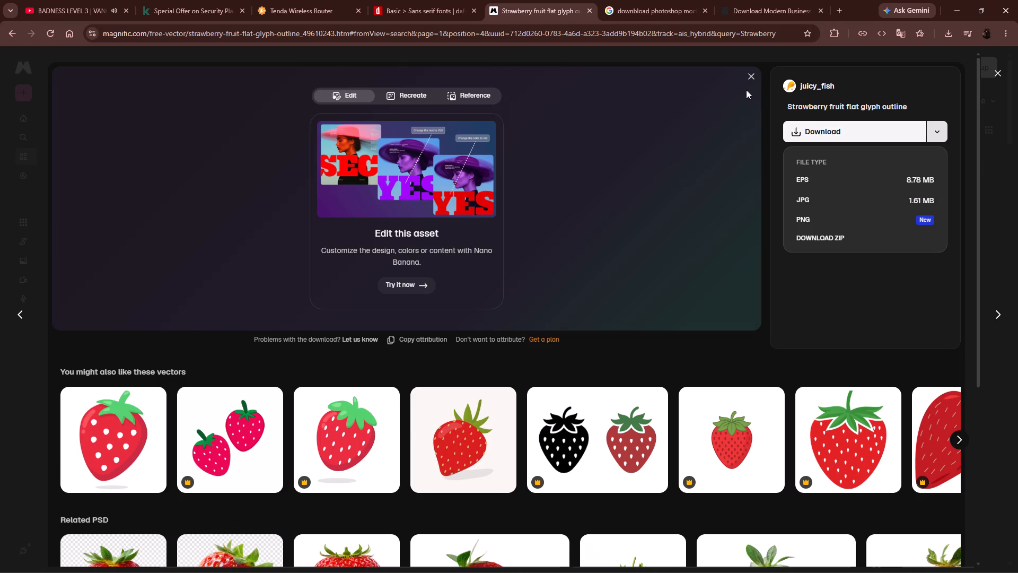
pyautogui.click(753, 76)
pyautogui.scroll(9, 539, 153)
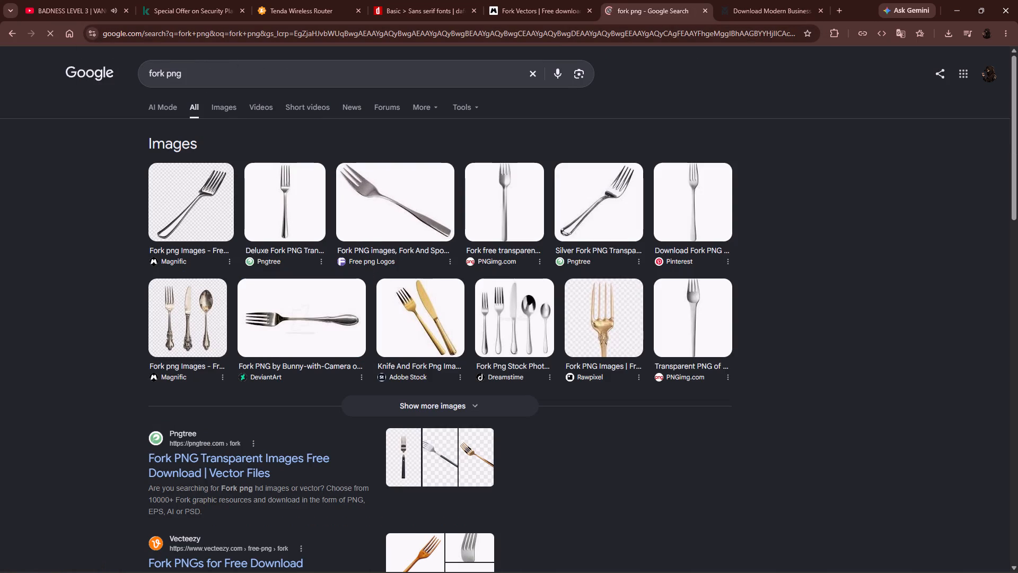
# Open the Pngtree and PNGWing fork results from the Google search in separate new tabs.
pyautogui.scroll(-4, 310, 358)
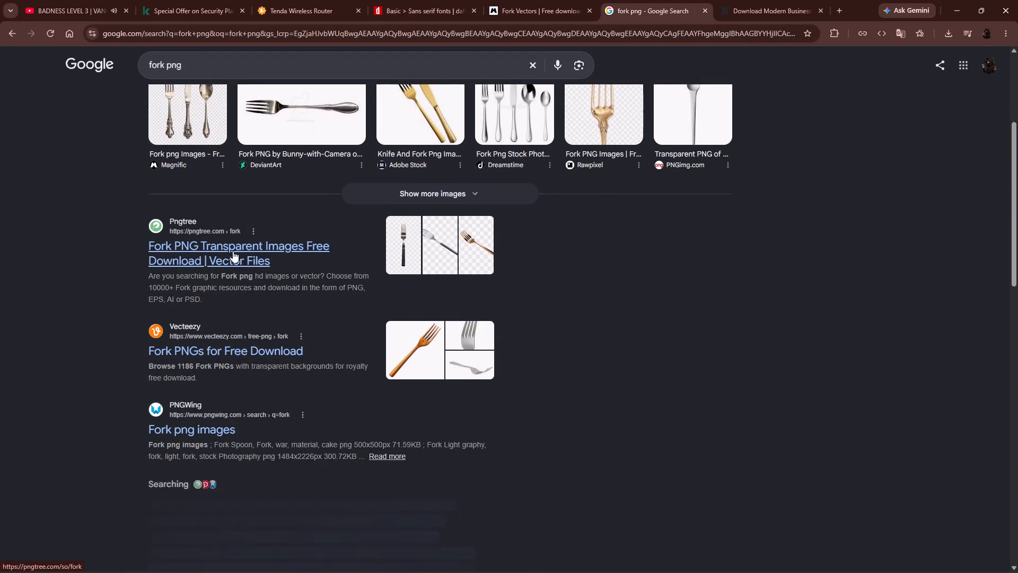
pyautogui.rightClick(233, 251)
pyautogui.click(303, 267)
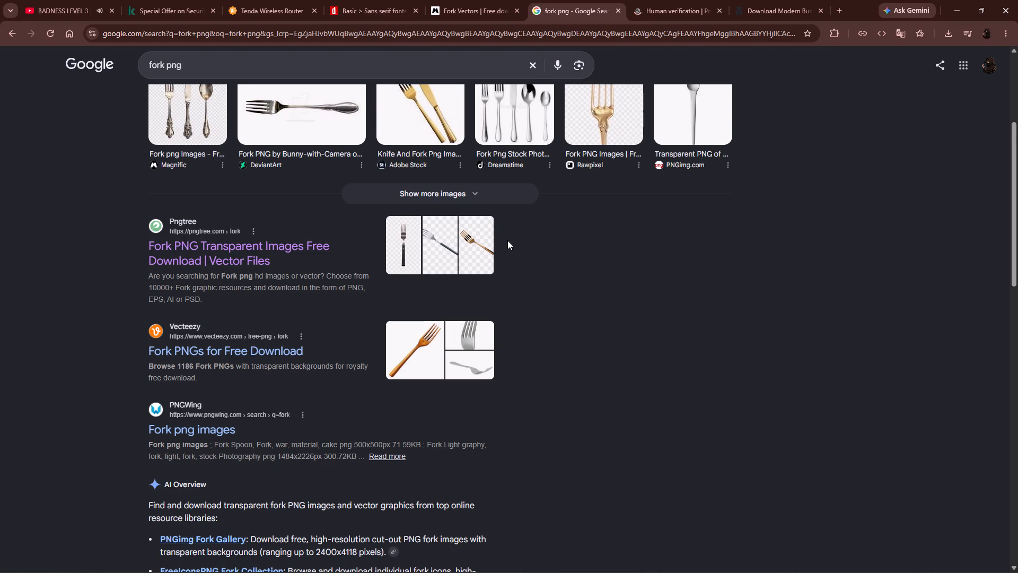
pyautogui.scroll(-1, 494, 286)
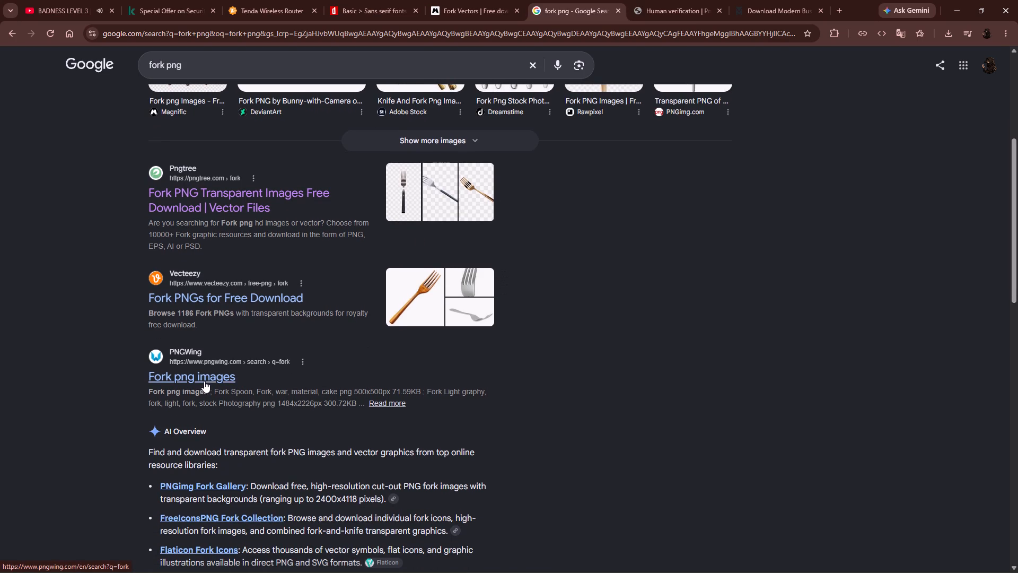
pyautogui.rightClick(206, 379)
pyautogui.click(247, 392)
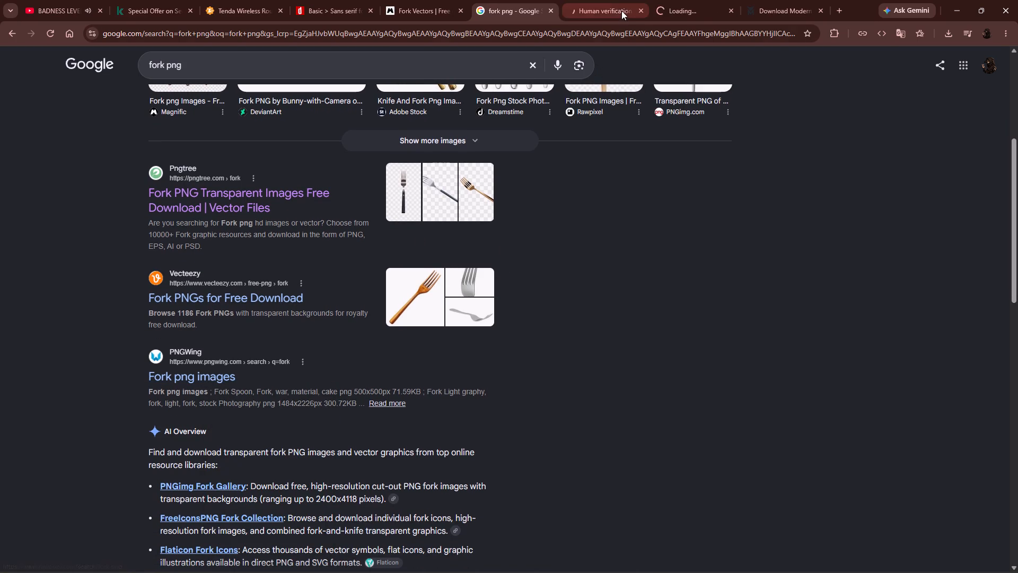
# Complete Pngtree's human verification with the displayed code and go to its fork PNG results.
pyautogui.click(616, 6)
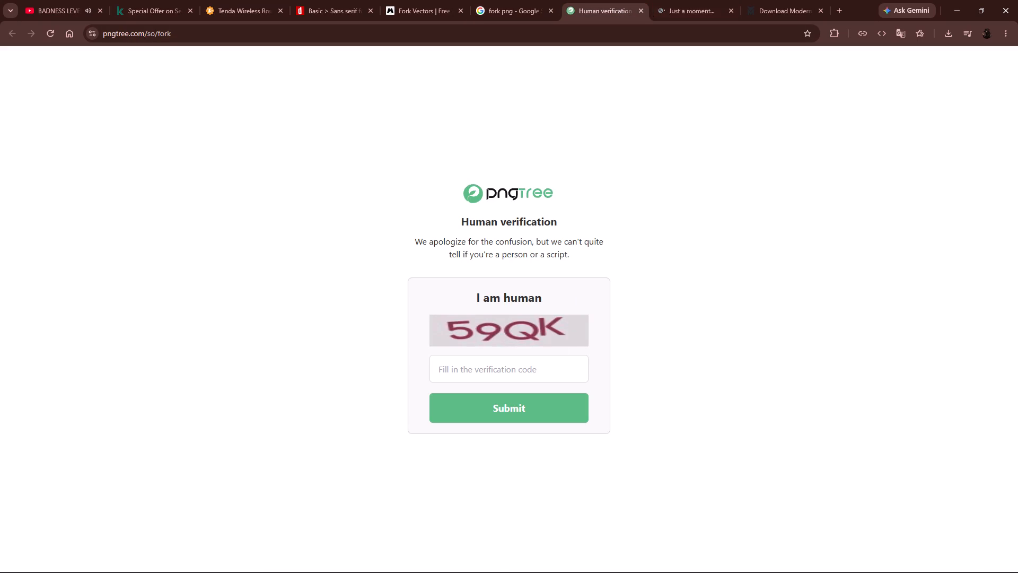
pyautogui.click(682, 9)
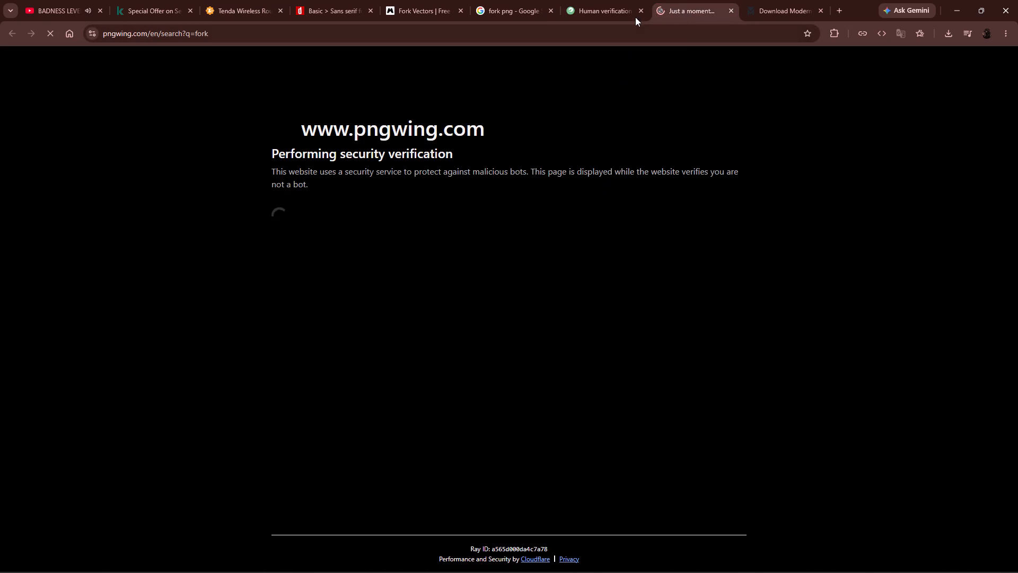
pyautogui.click(612, 13)
pyautogui.click(509, 376)
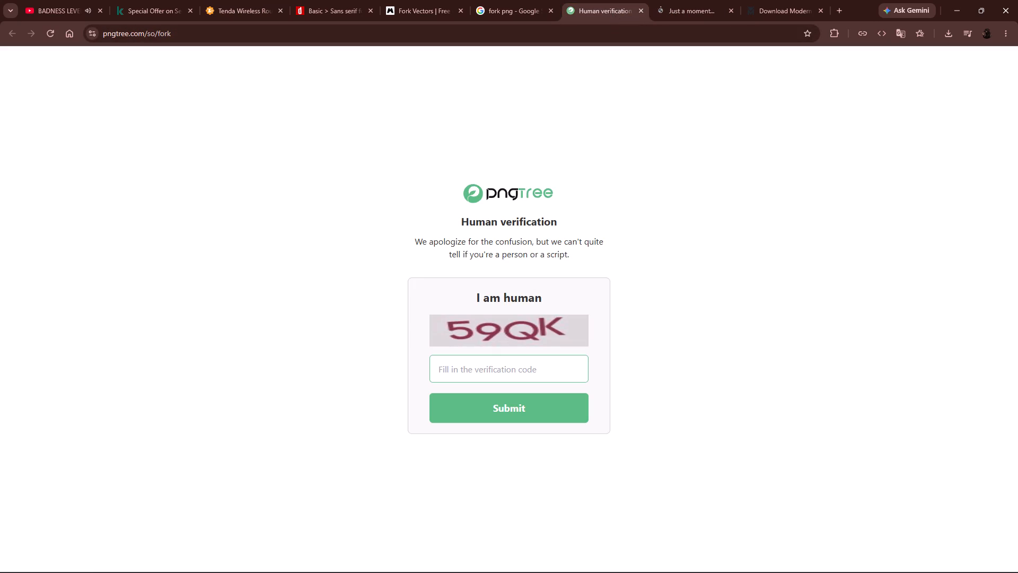
pyautogui.write('59')
pyautogui.write('QK')
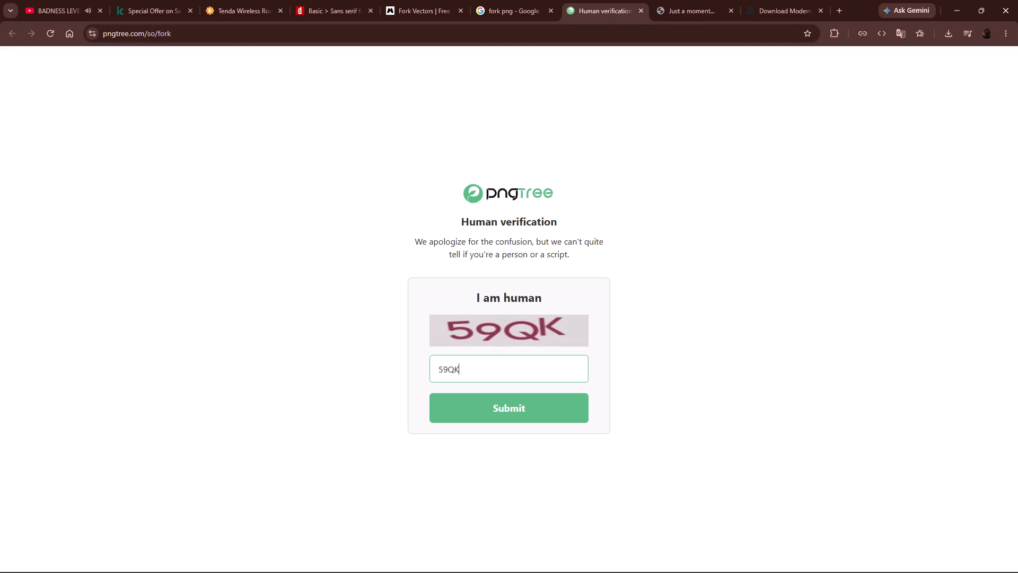
pyautogui.press('Return')
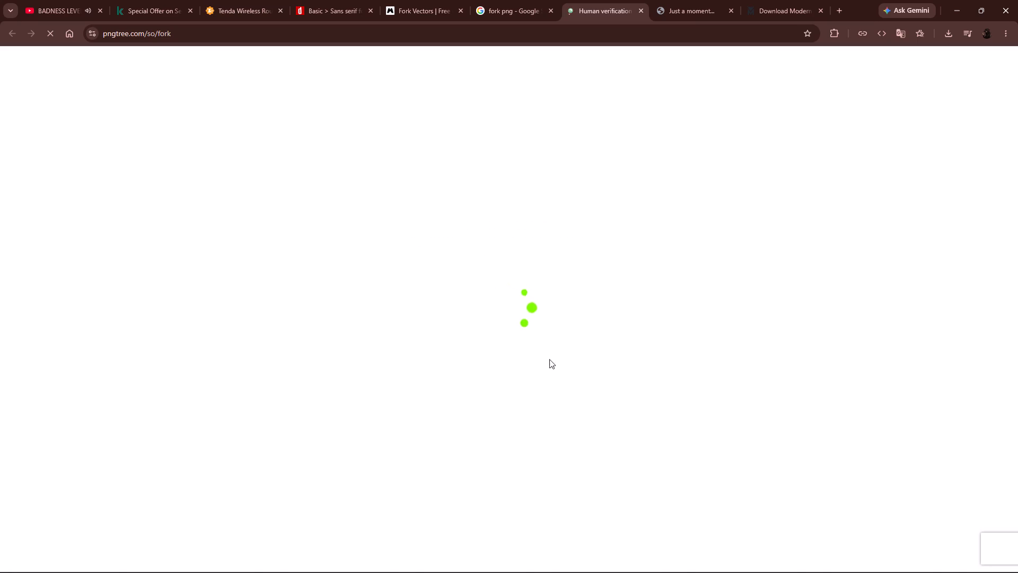
pyautogui.click(684, 3)
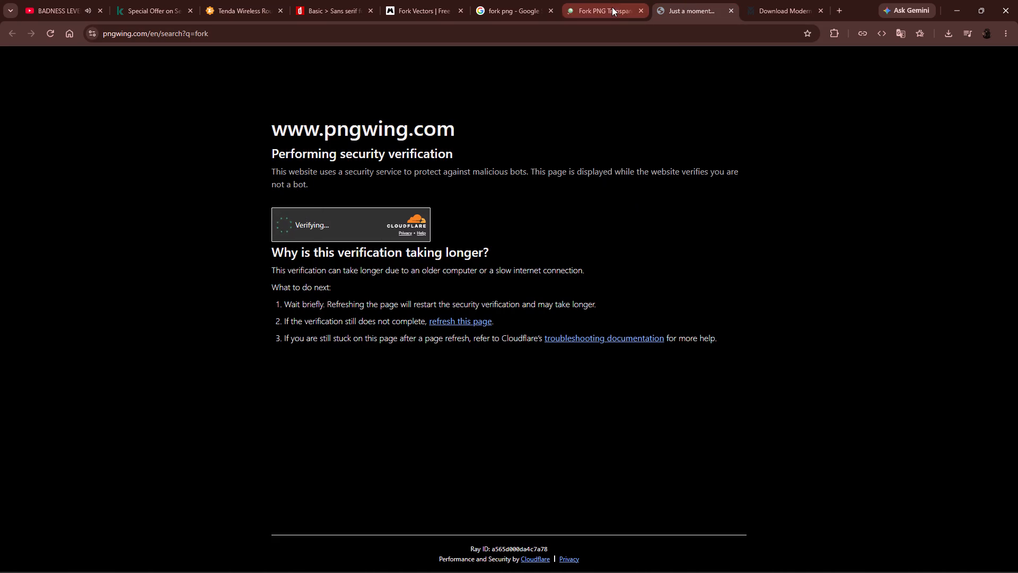
pyautogui.click(612, 7)
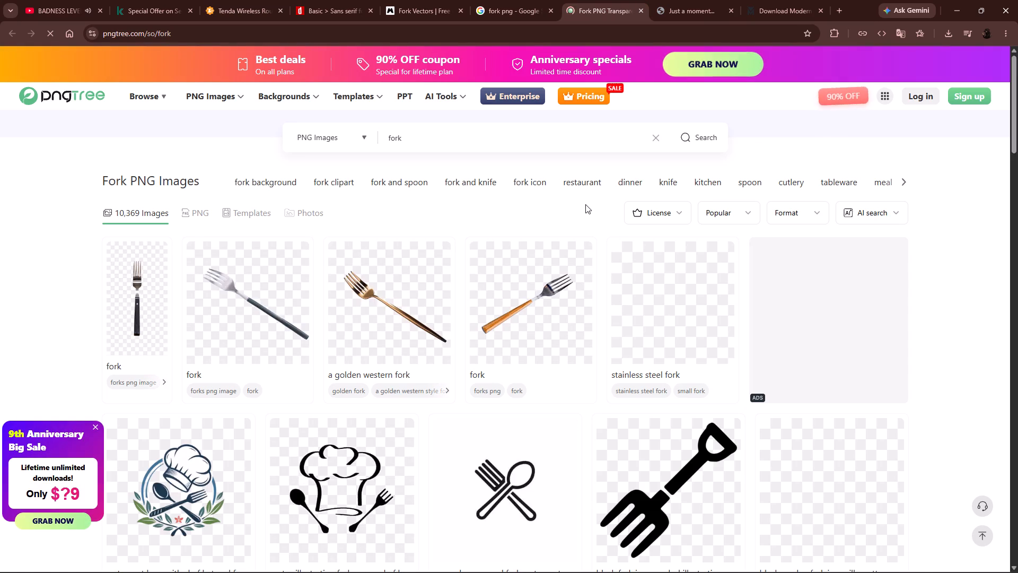
# Look through Pngtree's fork results, inspect the free spoon and fork illustration, and return to the results list.
pyautogui.scroll(-12, 632, 381)
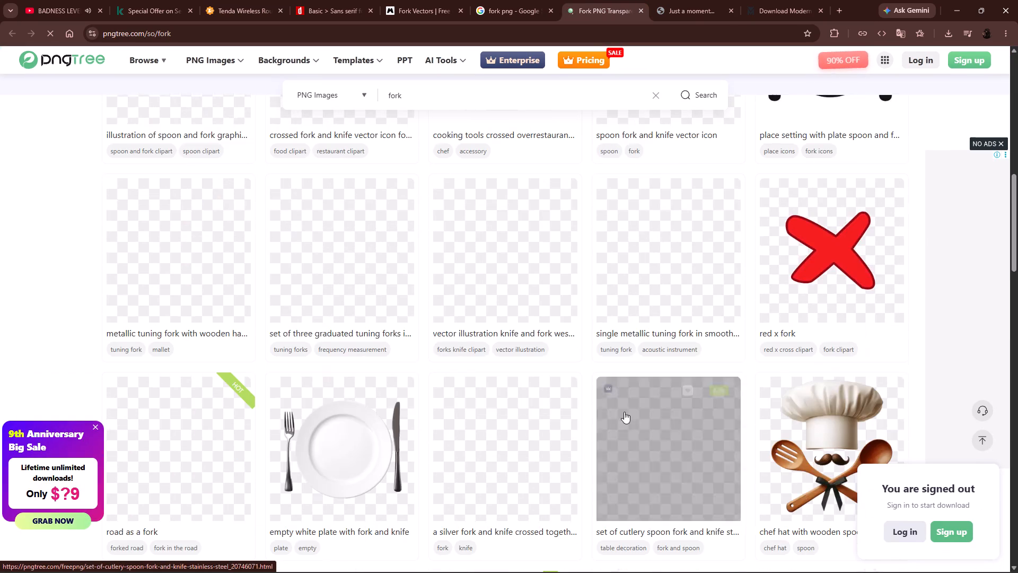
pyautogui.scroll(5, 562, 404)
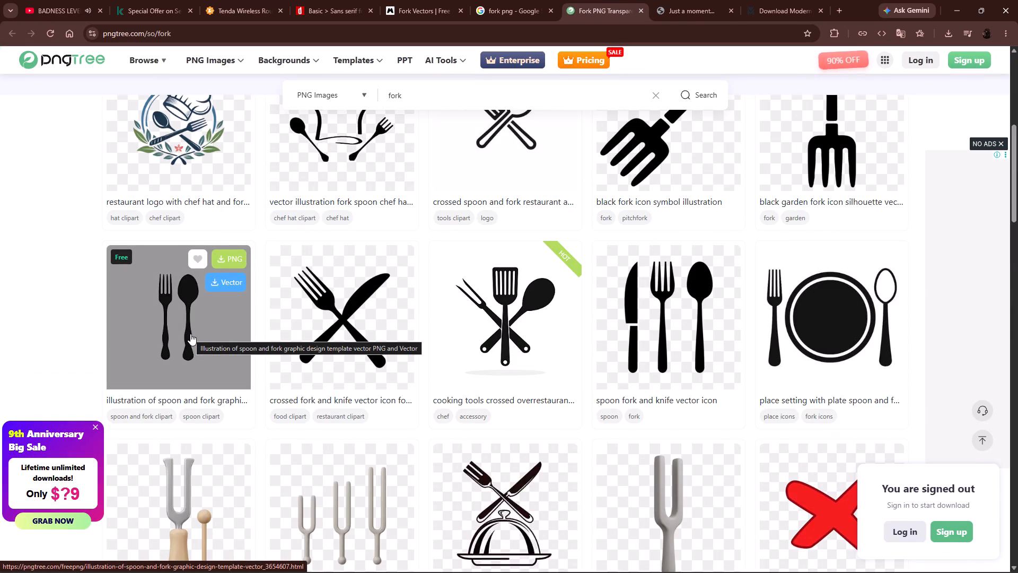
pyautogui.click(190, 334)
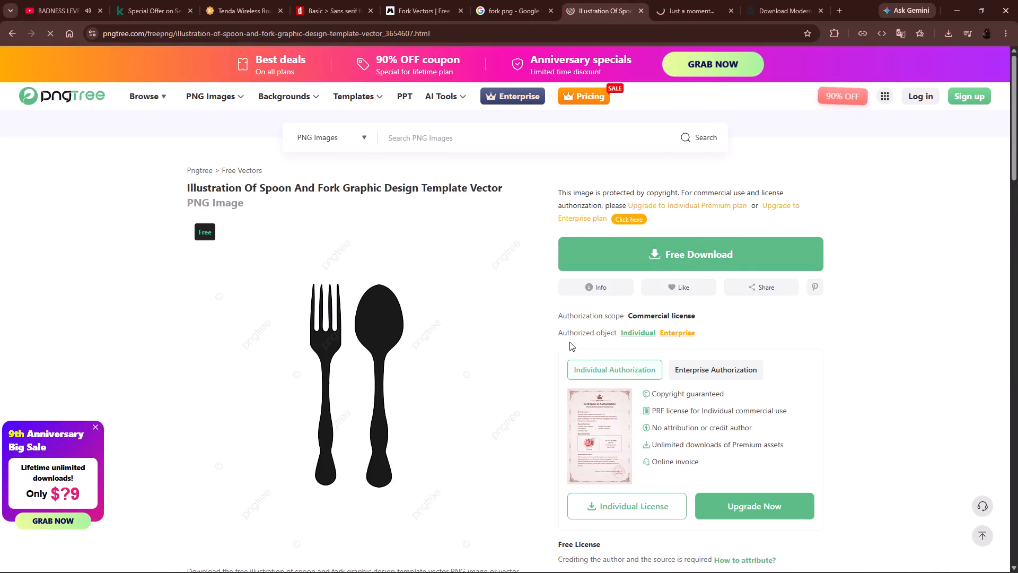
pyautogui.scroll(-2, 489, 342)
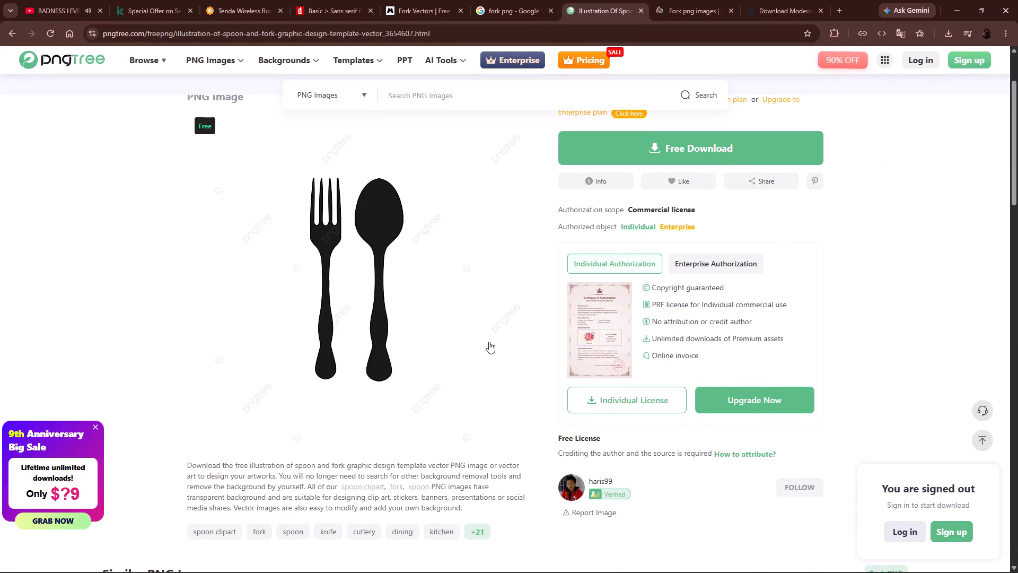
pyautogui.scroll(5, 489, 342)
pyautogui.click(7, 30)
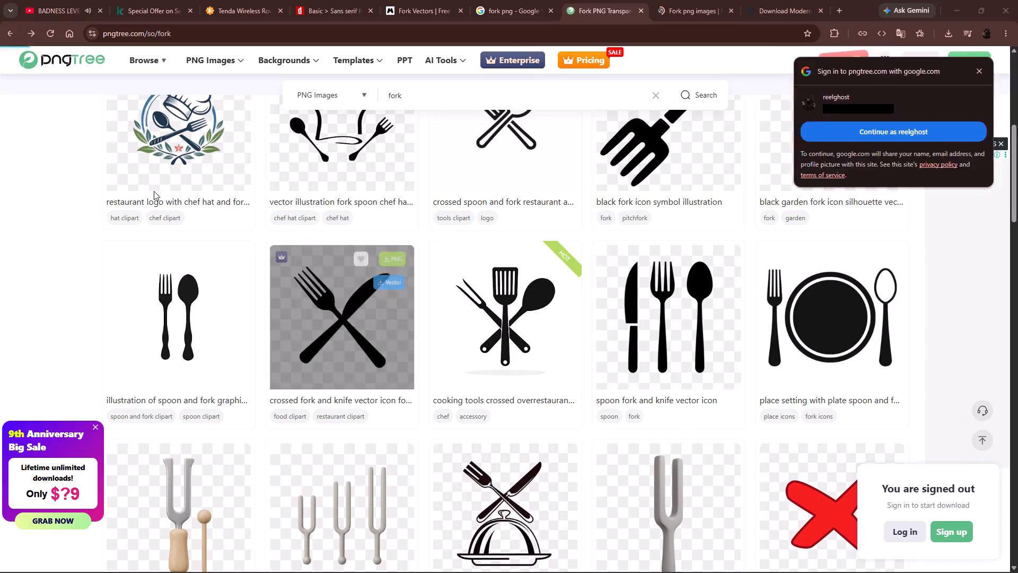
# Browse further through the Pngtree fork results for a simple black fork silhouette.
pyautogui.scroll(-13, 375, 379)
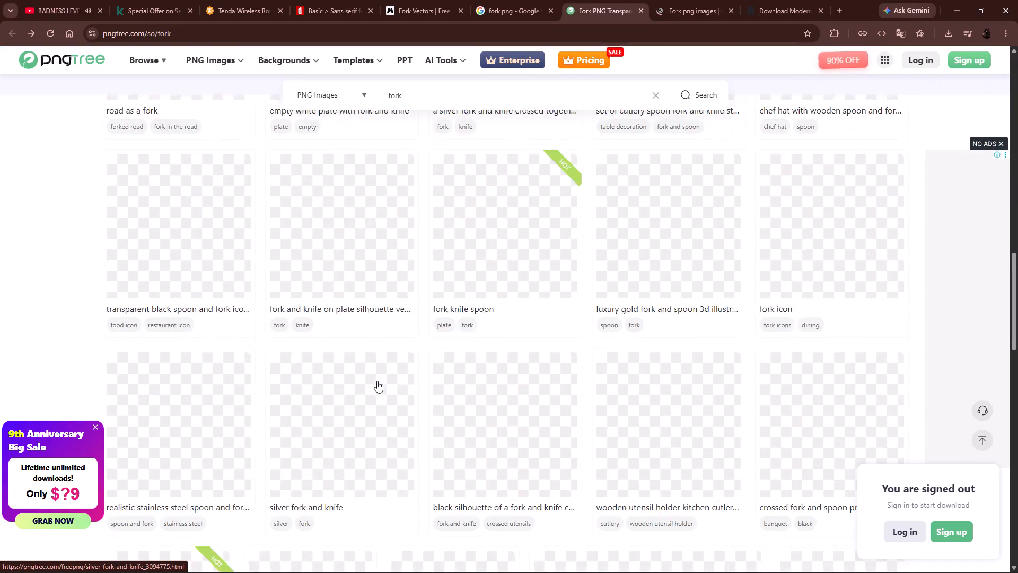
pyautogui.scroll(-5, 377, 381)
pyautogui.scroll(5, 377, 382)
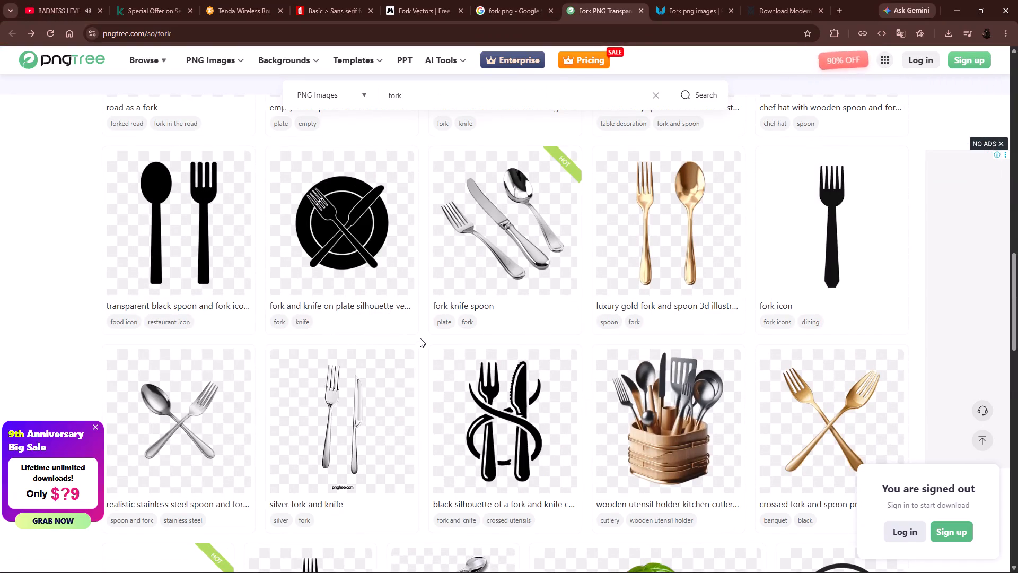
pyautogui.scroll(-11, 419, 338)
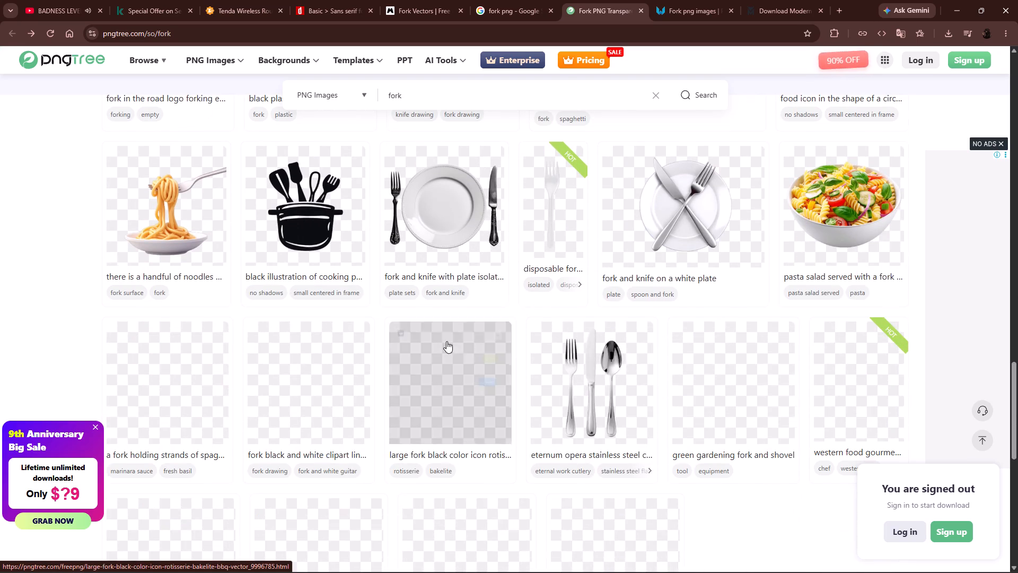
pyautogui.scroll(9, 525, 341)
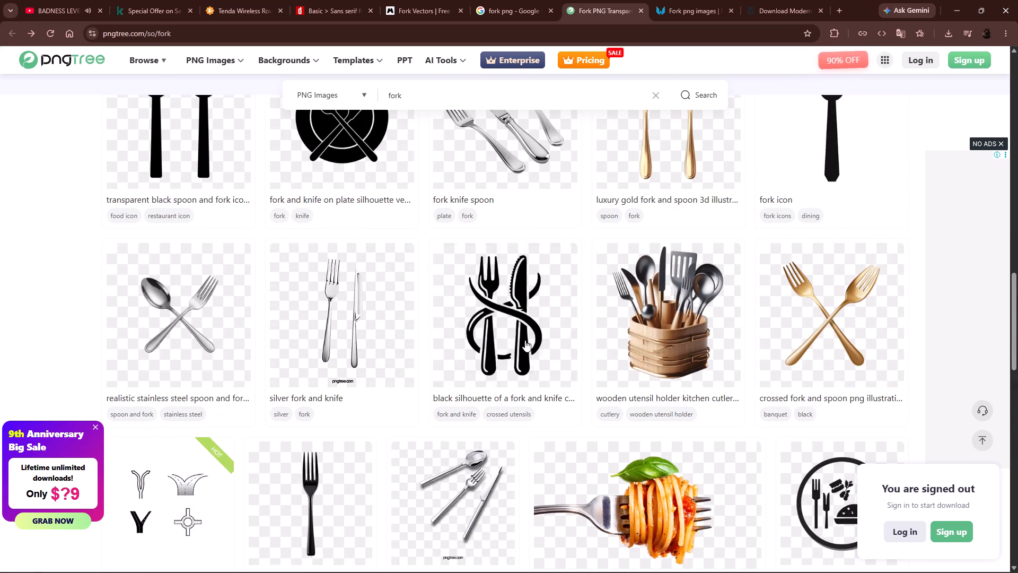
pyautogui.scroll(6, 525, 340)
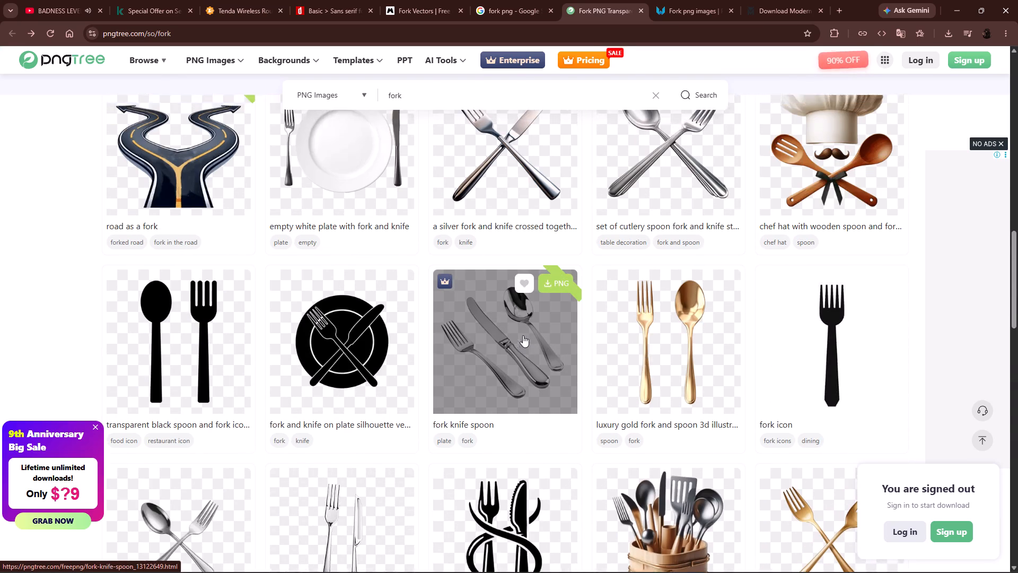
pyautogui.scroll(9, 523, 335)
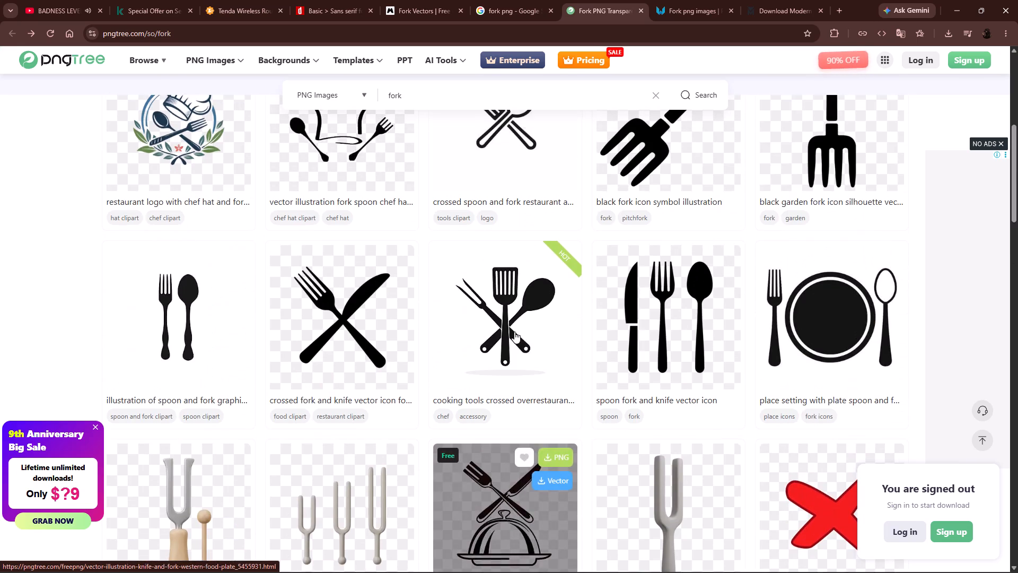
# Open the free spoon, fork and knife vector icon on Pngtree and examine its preview, license details and similar images.
pyautogui.click(687, 335)
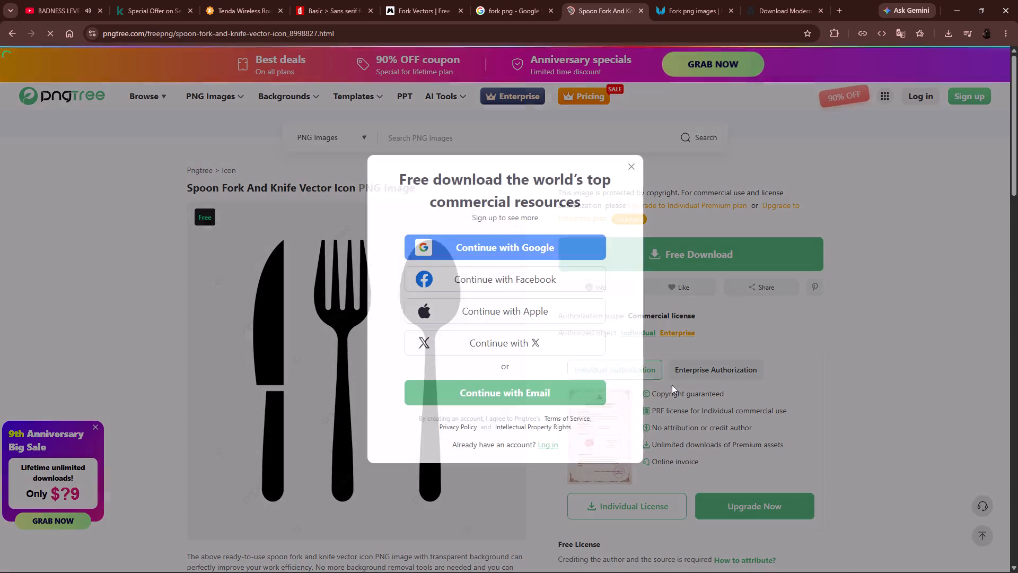
pyautogui.click(629, 166)
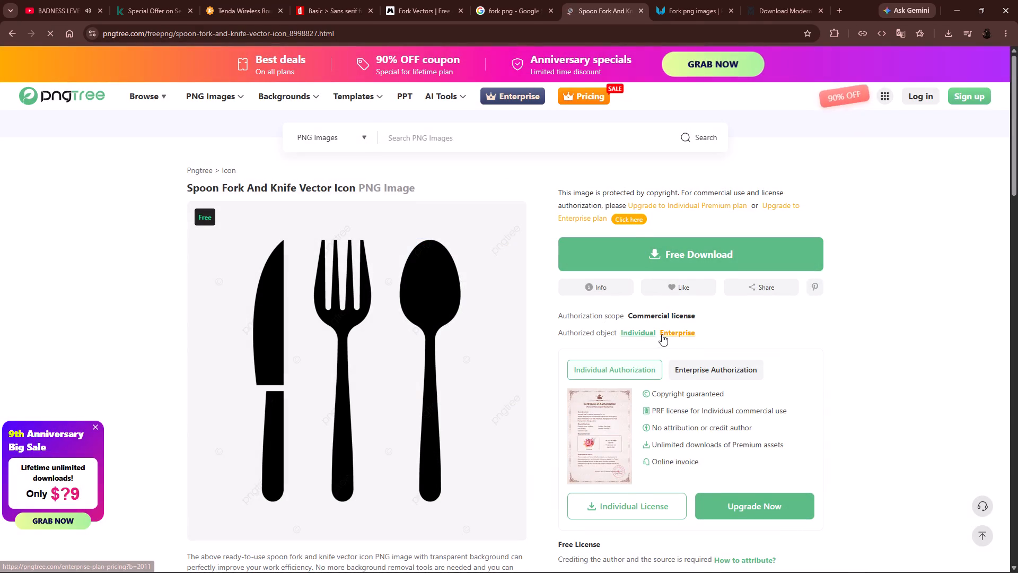
pyautogui.scroll(-4, 662, 332)
pyautogui.scroll(1, 549, 329)
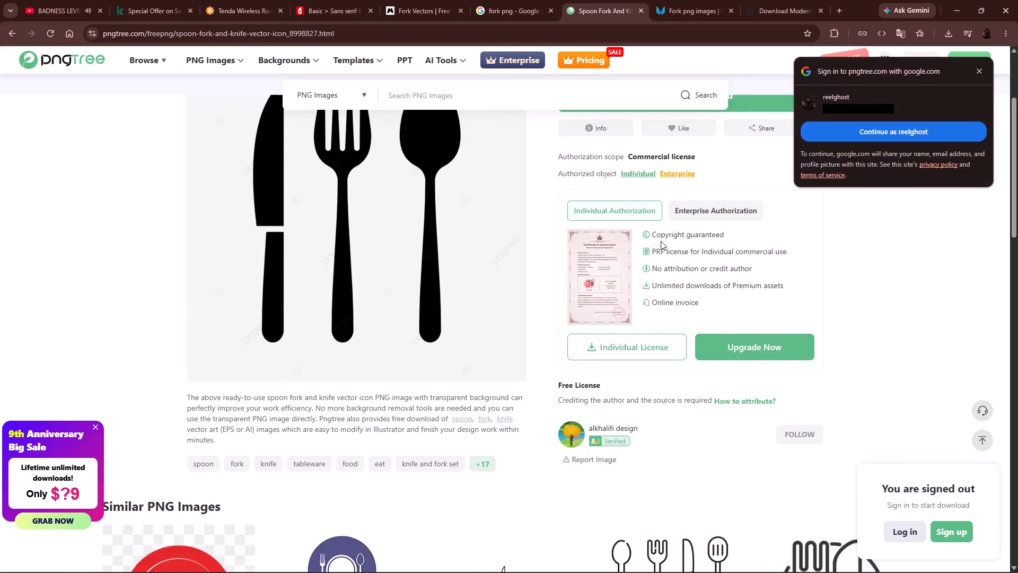
pyautogui.scroll(3, 662, 241)
pyautogui.click(981, 69)
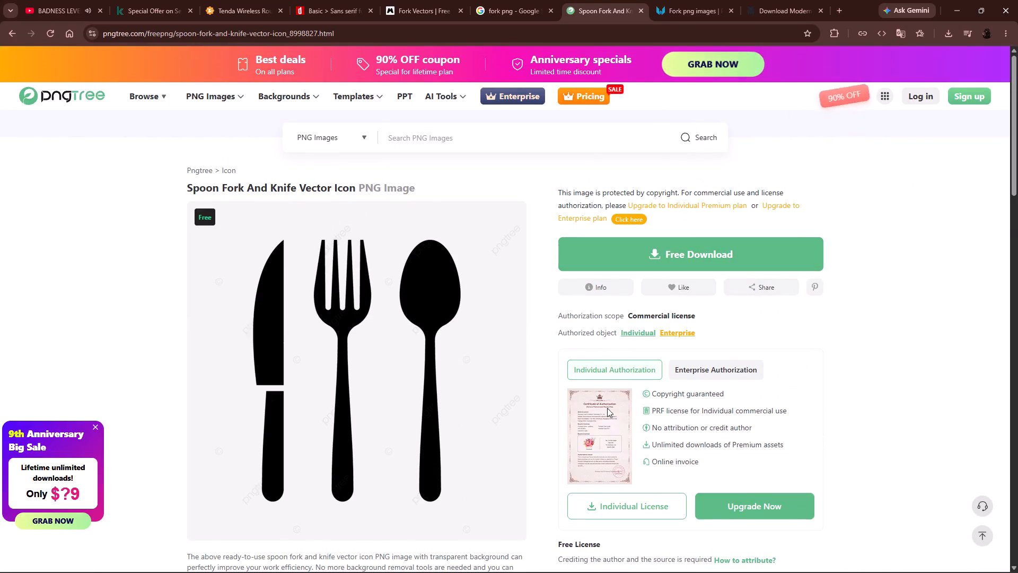
pyautogui.scroll(-2, 464, 401)
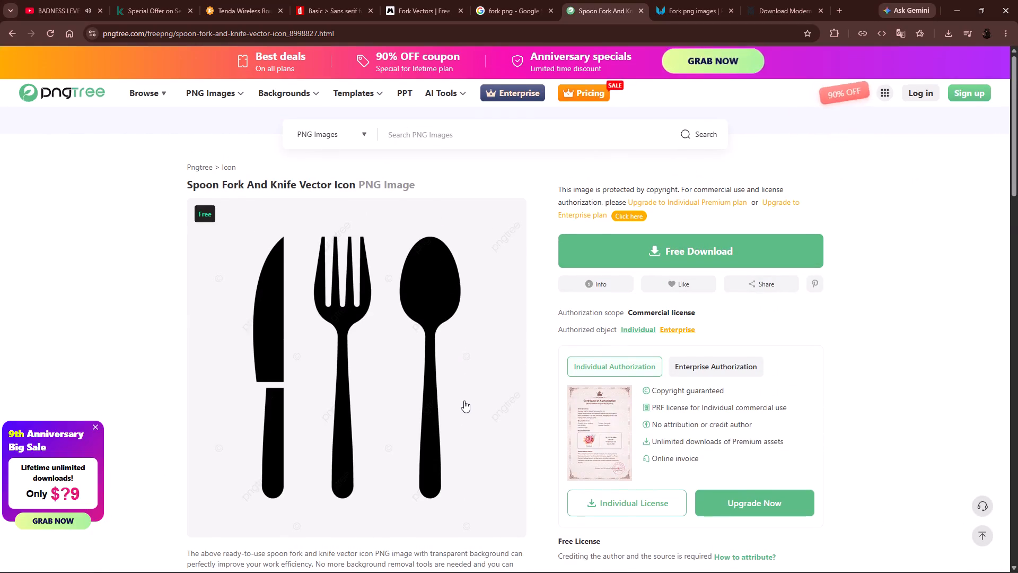
pyautogui.scroll(-5, 464, 401)
pyautogui.scroll(3, 464, 401)
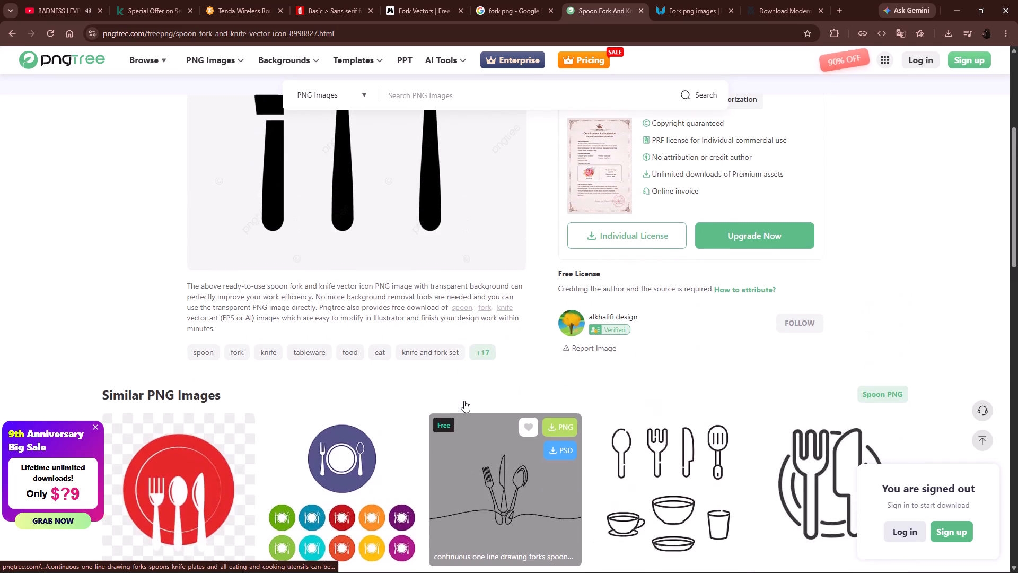
pyautogui.scroll(2, 464, 401)
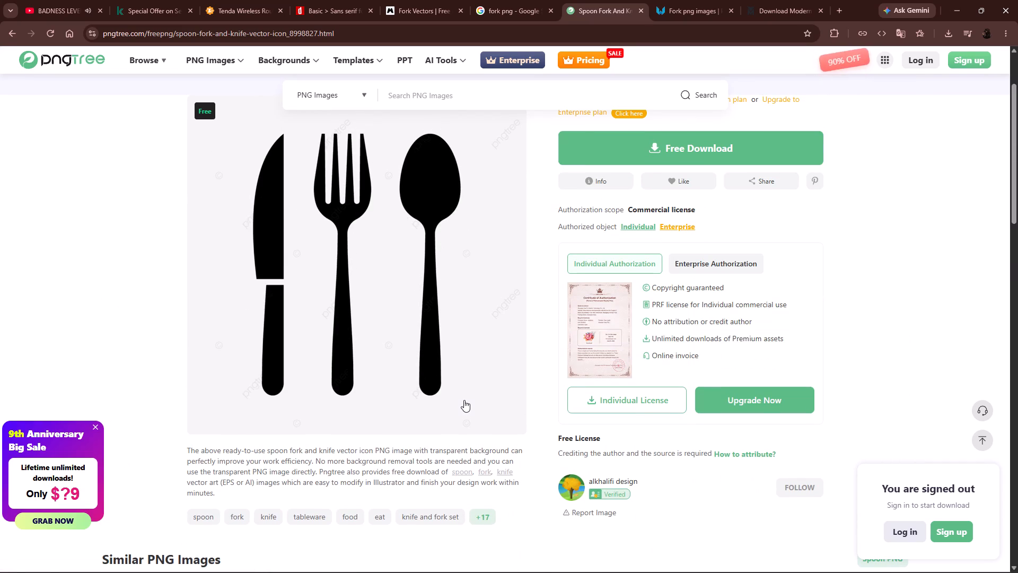
pyautogui.scroll(2, 464, 400)
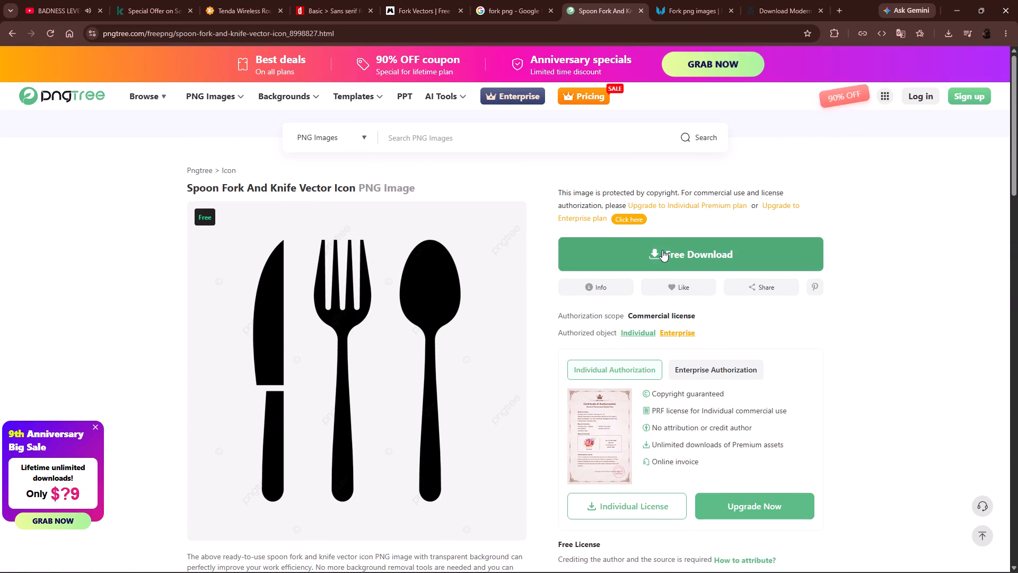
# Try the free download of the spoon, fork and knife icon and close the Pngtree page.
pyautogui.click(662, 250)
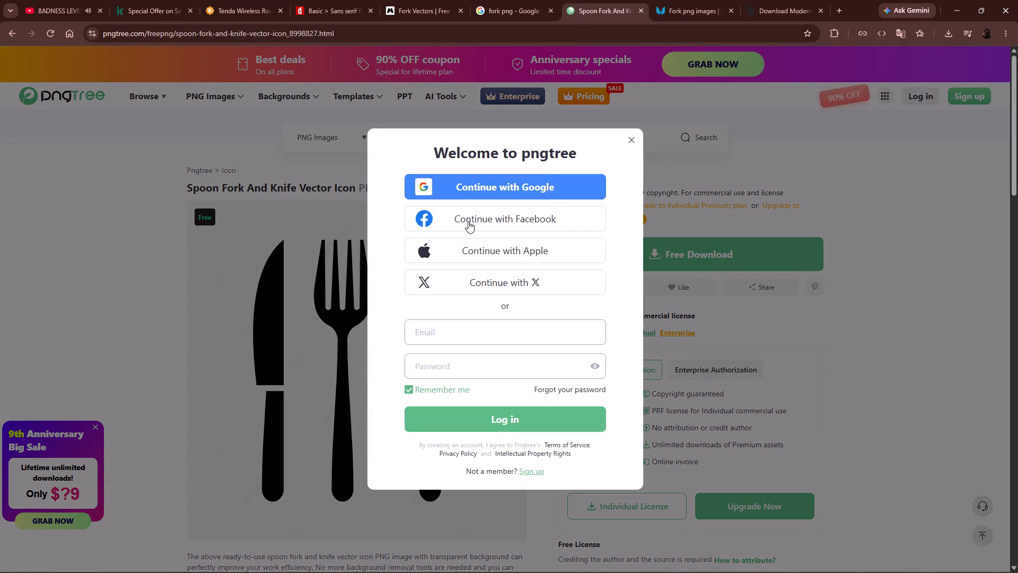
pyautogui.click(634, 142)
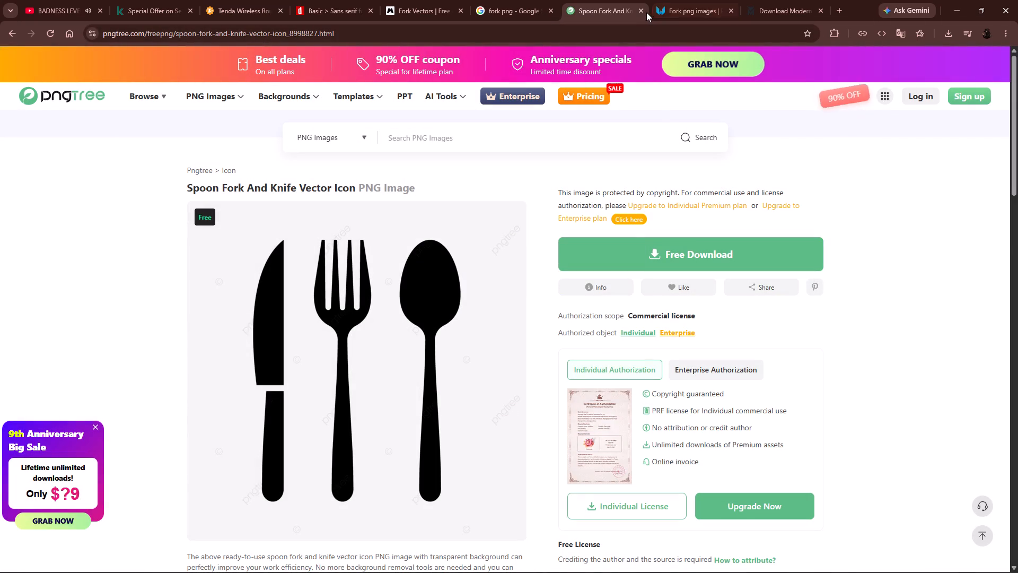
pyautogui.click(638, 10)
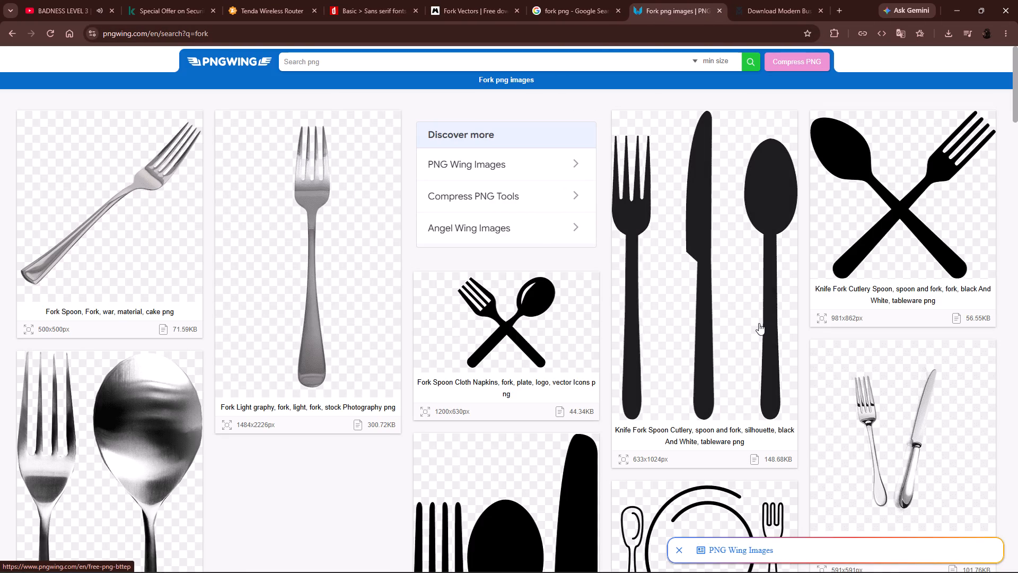
# Look through PNGWing's fork results and open the black "Knife Fork Spoon Cutlery, fork, kitchen, plate, monochrome" PNG showing upright cutlery.
pyautogui.scroll(-3, 759, 323)
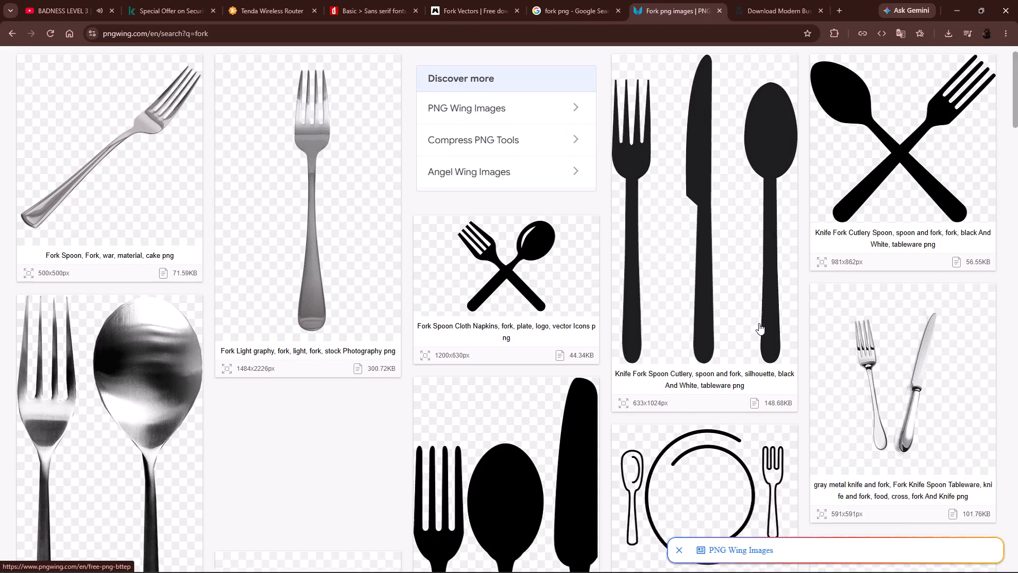
pyautogui.scroll(-12, 759, 323)
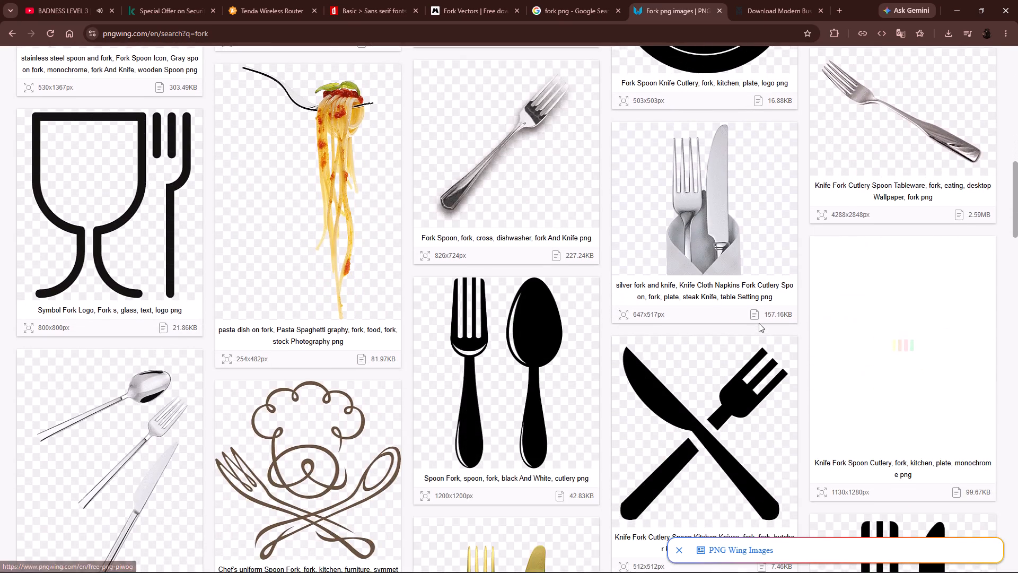
pyautogui.scroll(-4, 759, 323)
pyautogui.scroll(3, 897, 288)
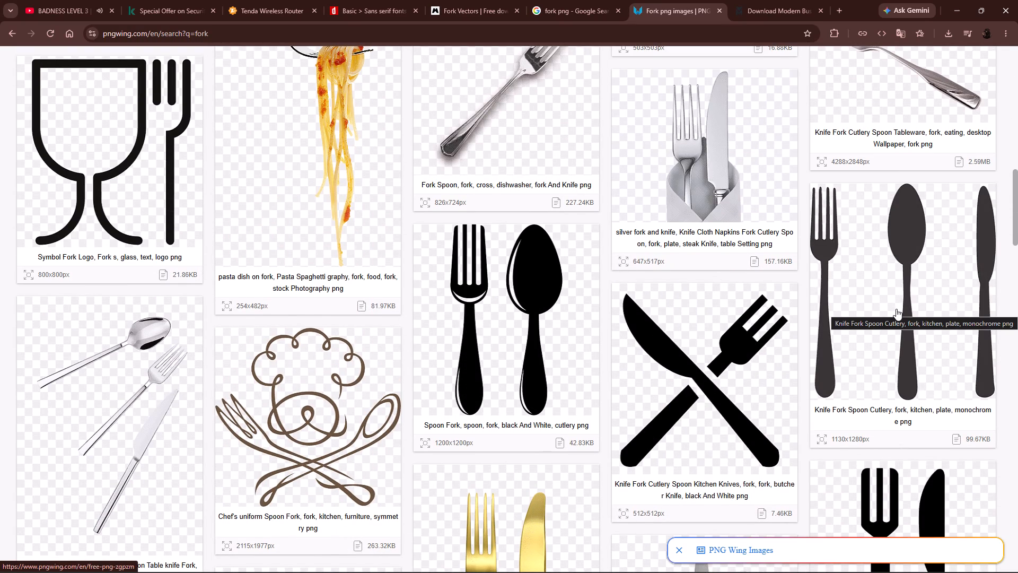
pyautogui.click(896, 309)
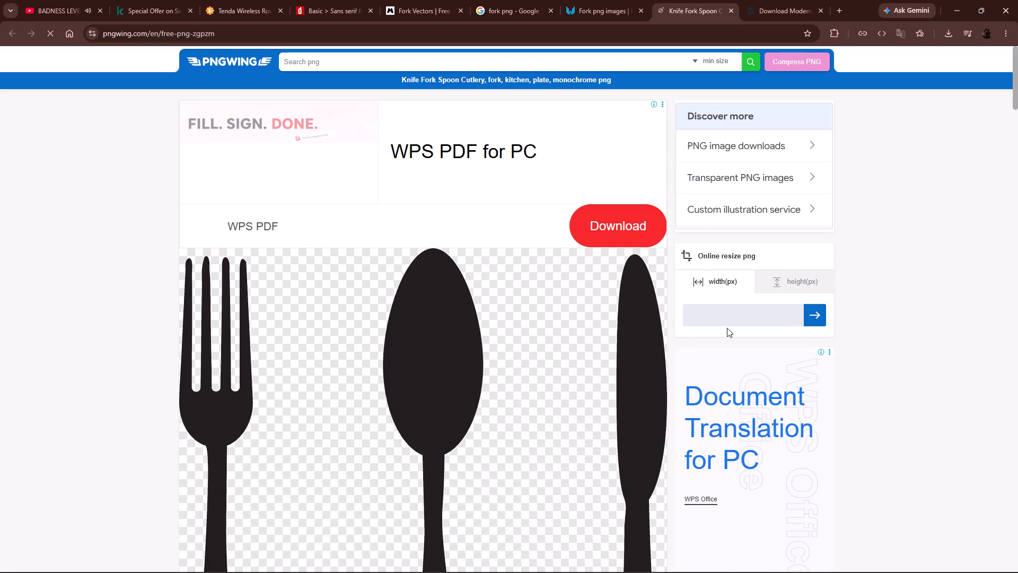
# Open the free download page for the 99.67KB knife, fork and spoon silhouette PNG.
pyautogui.scroll(-3, 730, 316)
pyautogui.scroll(-2, 732, 366)
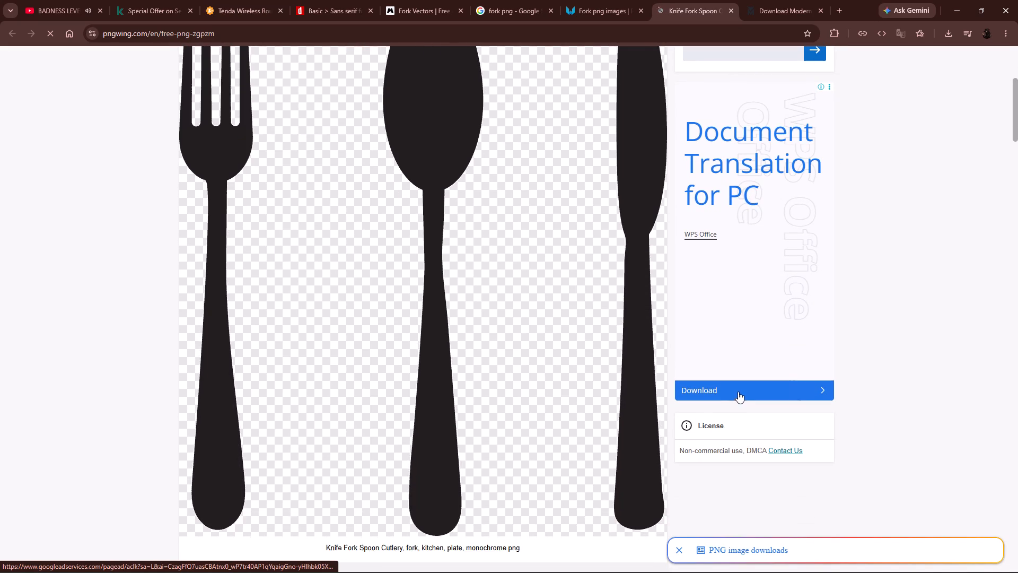
pyautogui.scroll(-5, 738, 390)
pyautogui.scroll(-3, 508, 463)
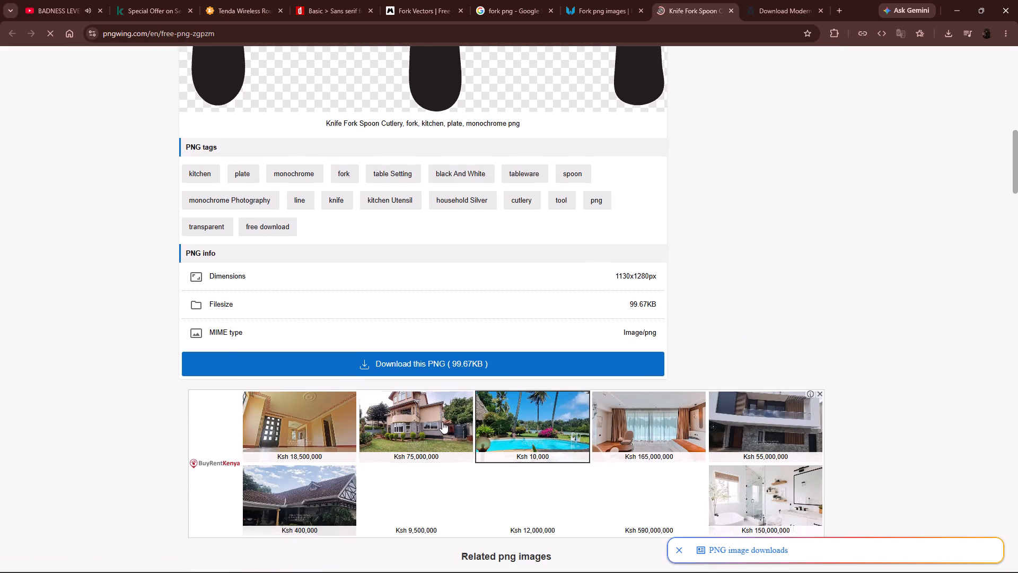
pyautogui.click(450, 367)
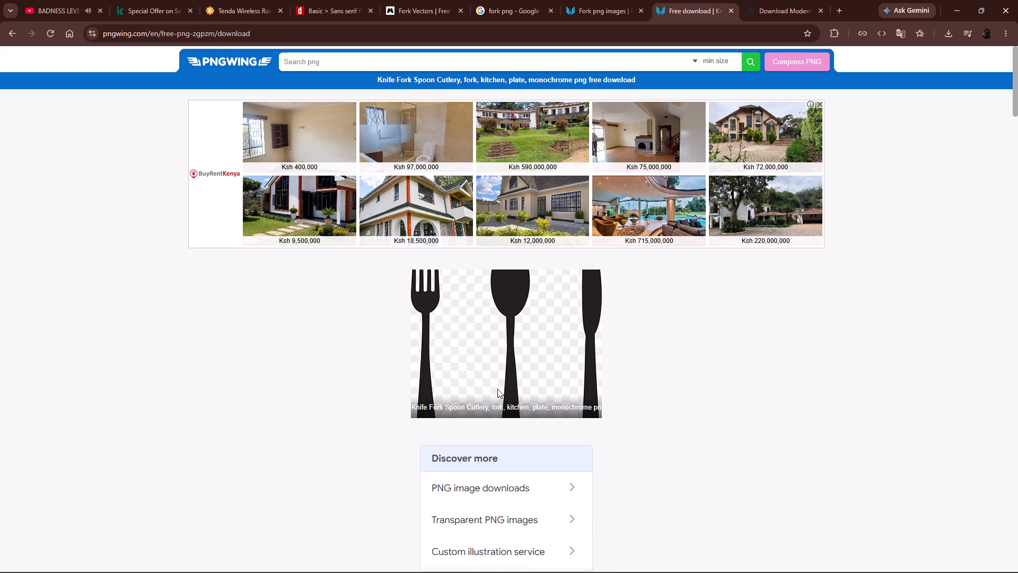
# Start the cutlery PNG download and complete the verification by picking the characters in the requested order.
pyautogui.scroll(6, 497, 388)
pyautogui.scroll(-7, 502, 389)
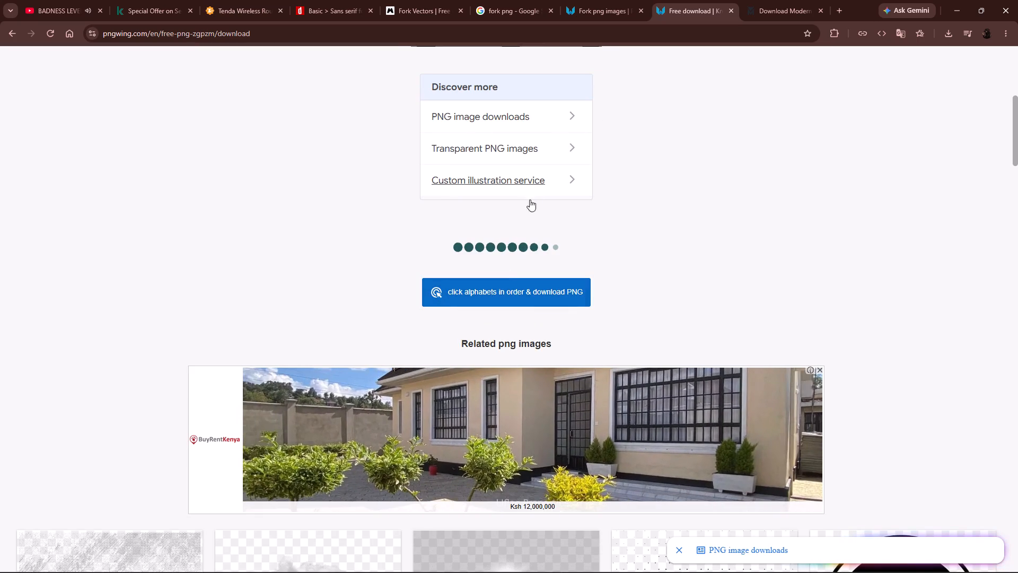
pyautogui.click(513, 293)
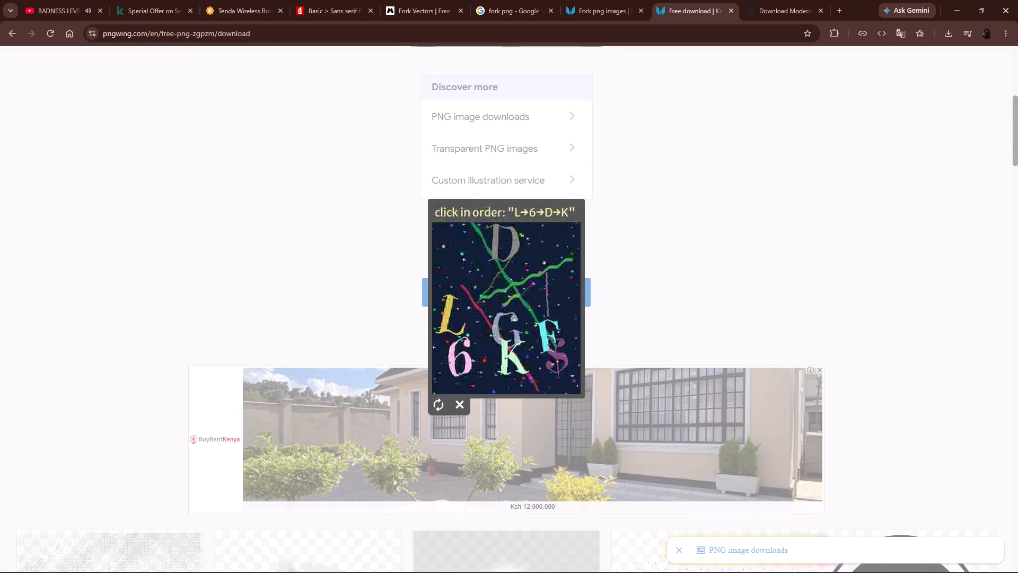
pyautogui.click(448, 321)
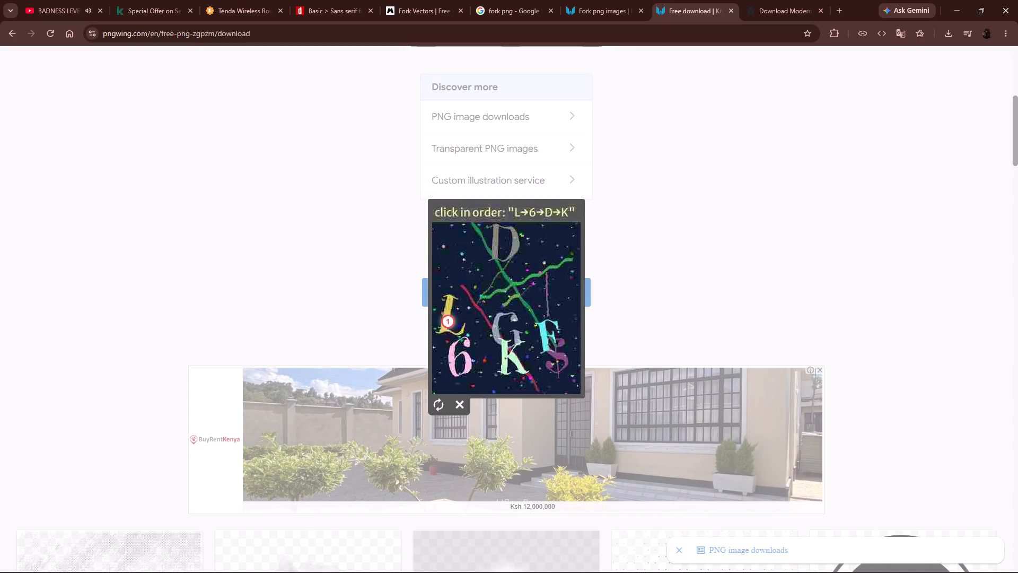
pyautogui.click(466, 360)
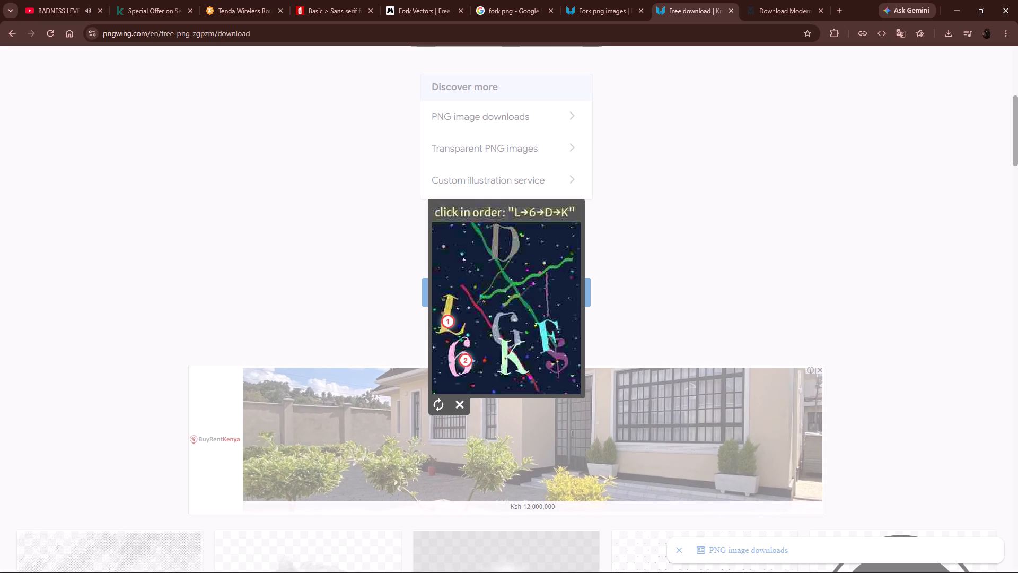
pyautogui.click(515, 242)
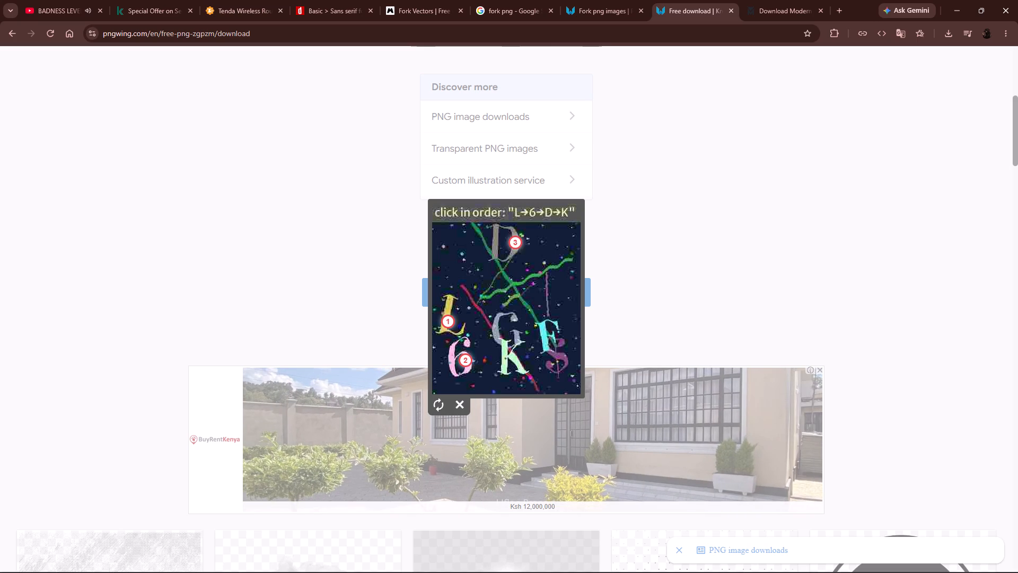
pyautogui.click(505, 360)
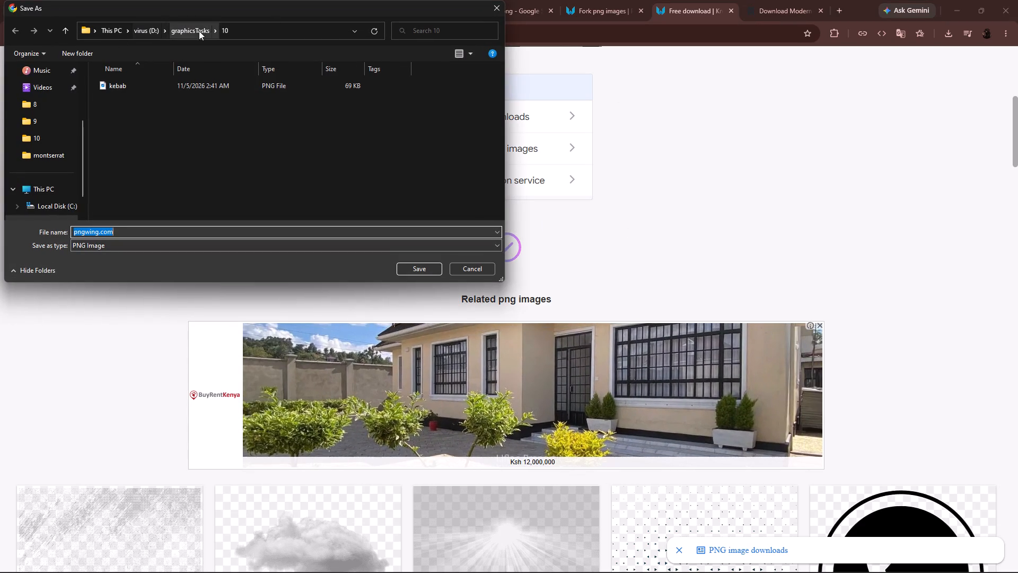
# Save the downloaded PNG as "fork" in folder 11 inside graphicsTasks.
pyautogui.click(199, 32)
pyautogui.scroll(-8, 131, 205)
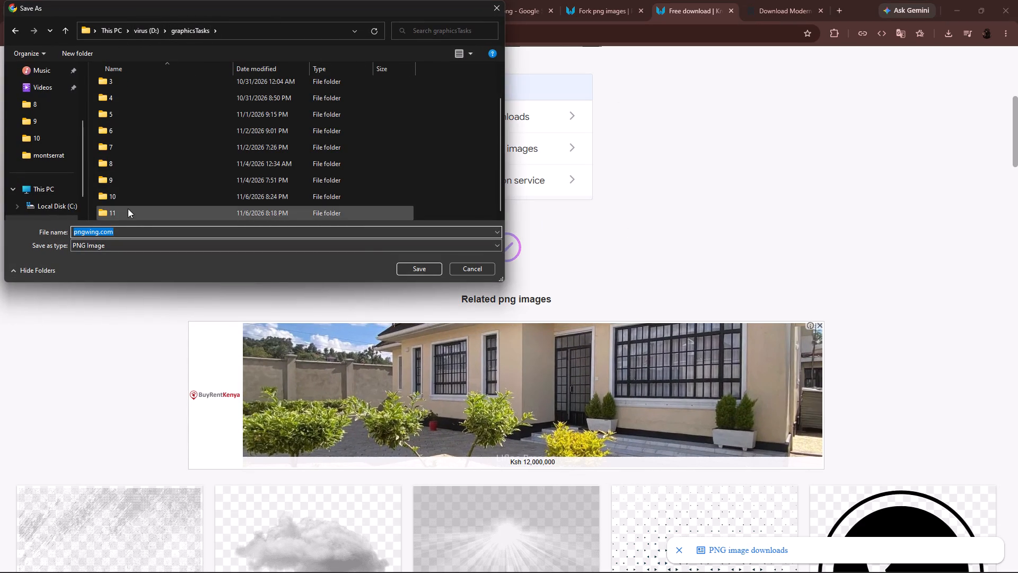
pyautogui.doubleClick(128, 209)
pyautogui.click(152, 233)
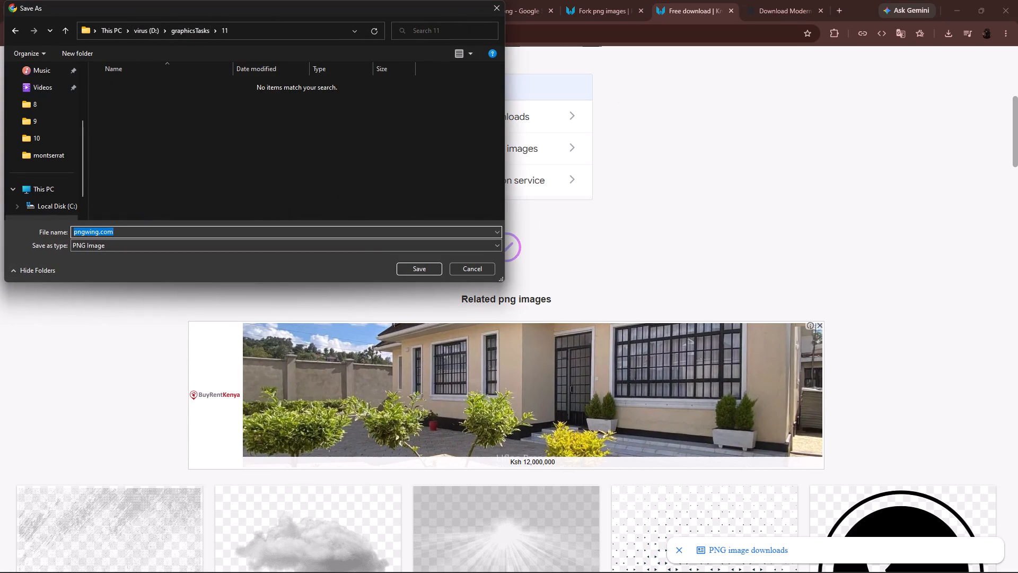
pyautogui.write('fork')
pyautogui.press('Return')
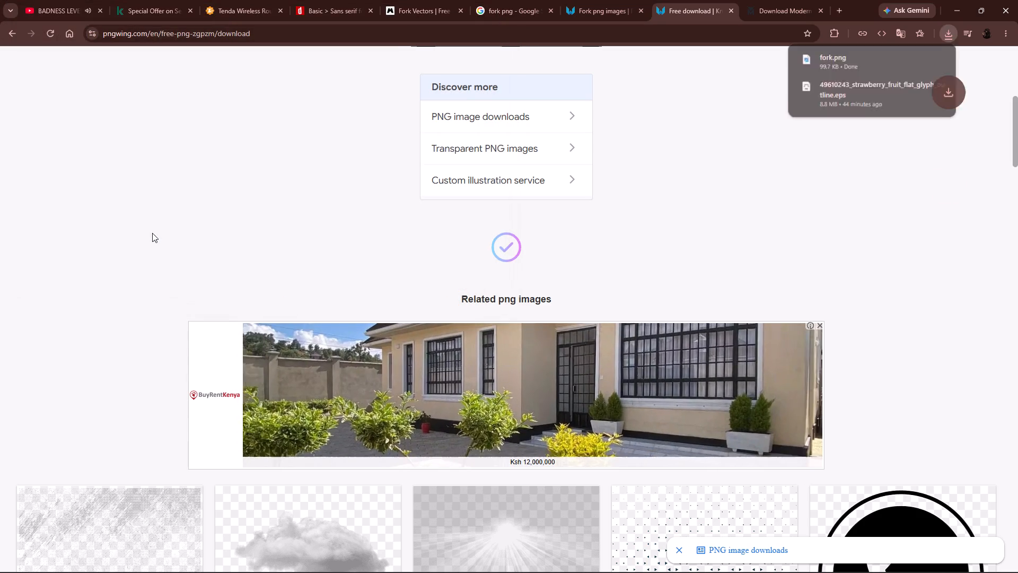
# Switch to Illustrator and place the fork PNG from folder 11 as a linked image in the empty artboard area beside the striped half-circles.
pyautogui.click(532, 563)
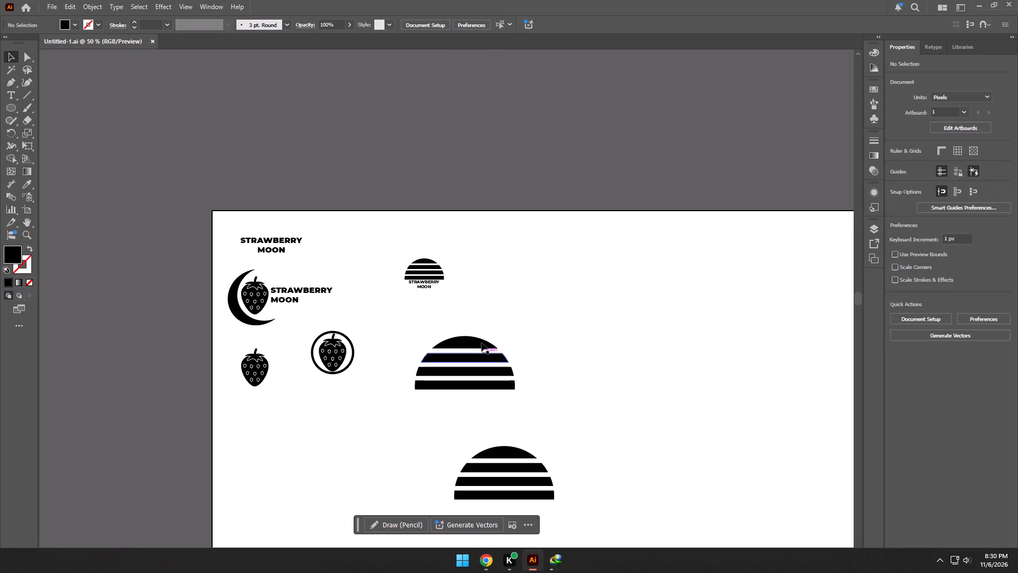
pyautogui.click(603, 340)
pyautogui.press('space')
pyautogui.press('space')
pyautogui.press('space')
pyautogui.press('space')
pyautogui.moveTo(638, 336); pyautogui.dragTo(317, 322)
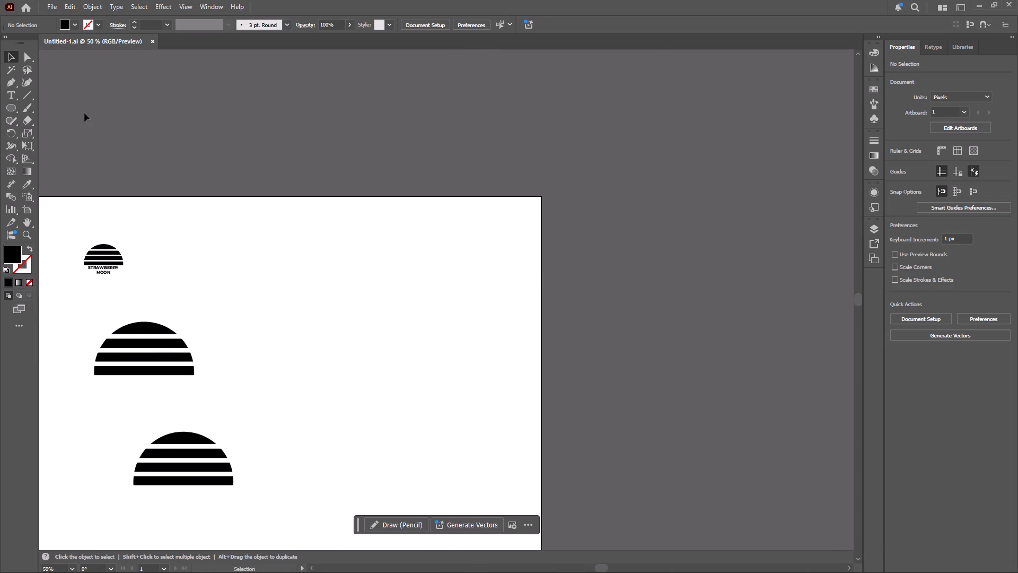
pyautogui.click(50, 10)
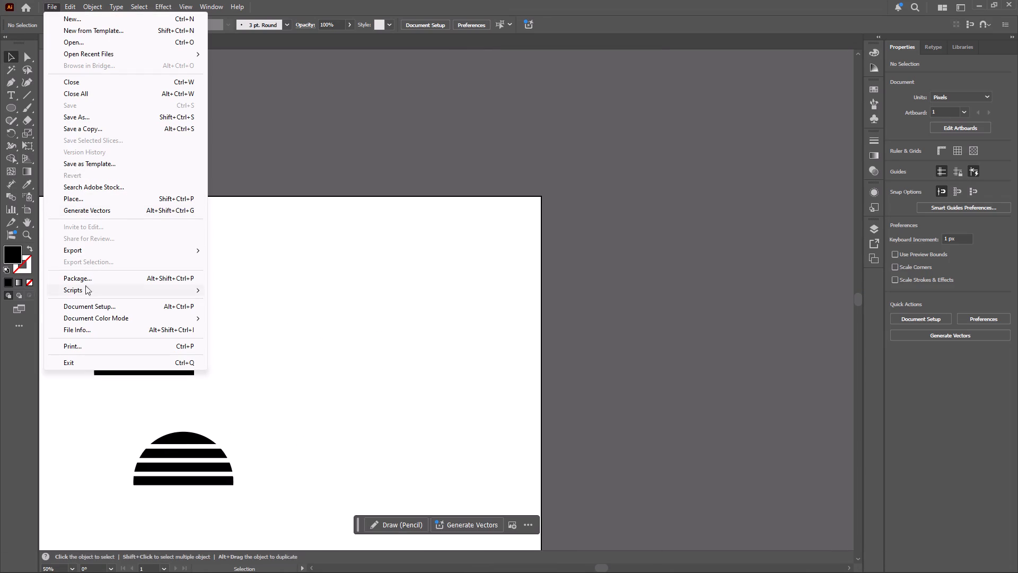
pyautogui.click(82, 196)
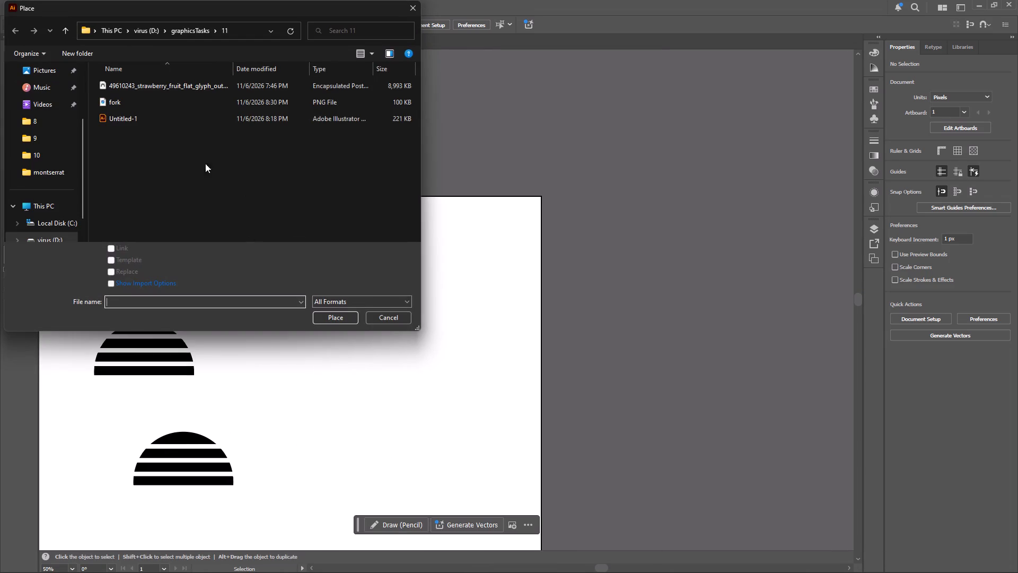
pyautogui.click(129, 99)
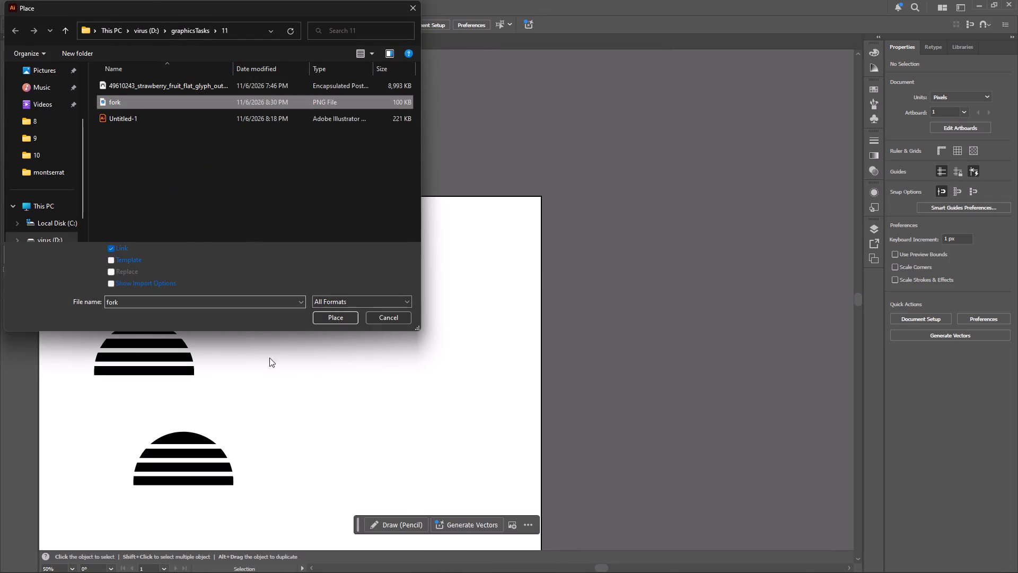
pyautogui.click(327, 320)
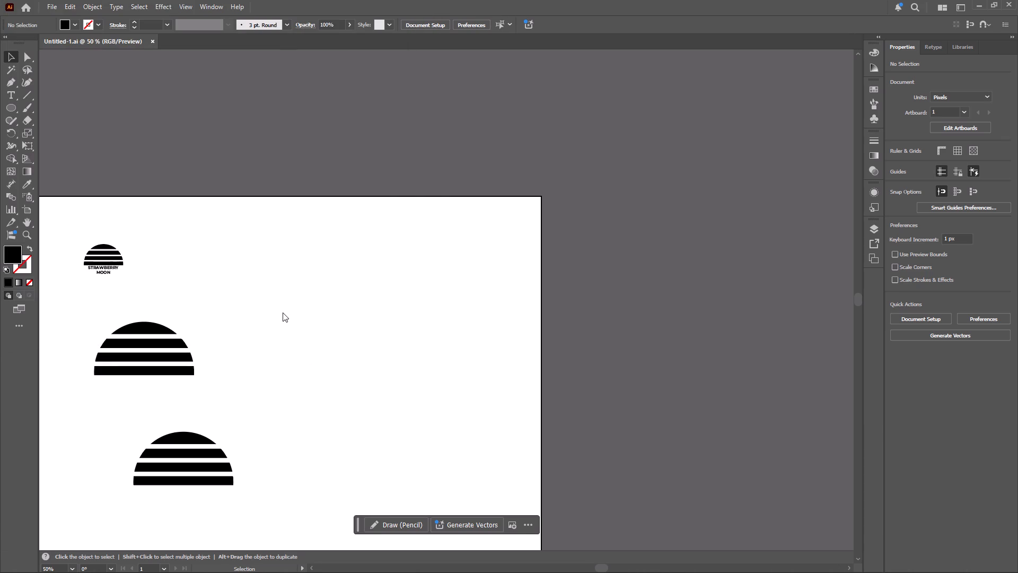
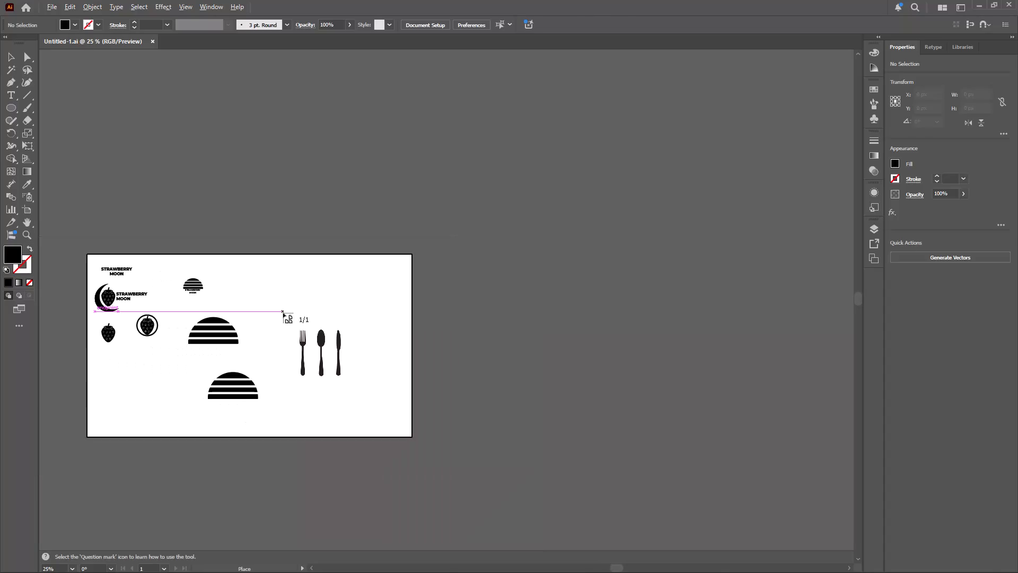
# Place the linked cutlery PNG at about 648 by 734 px in the empty artboard area beside the striped half-circles.
pyautogui.moveTo(286, 297); pyautogui.dragTo(374, 417)
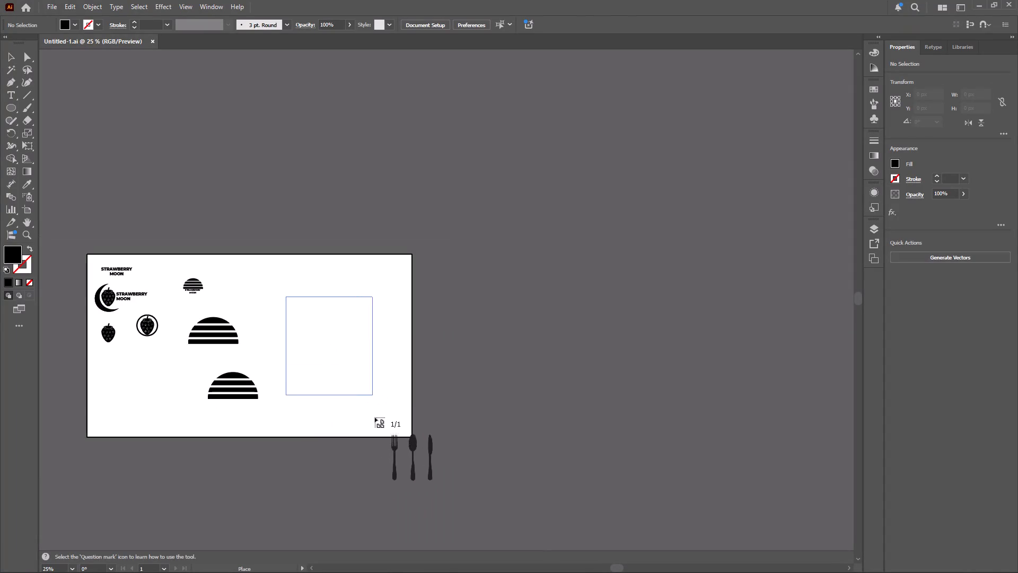
pyautogui.moveTo(374, 417); pyautogui.dragTo(396, 453)
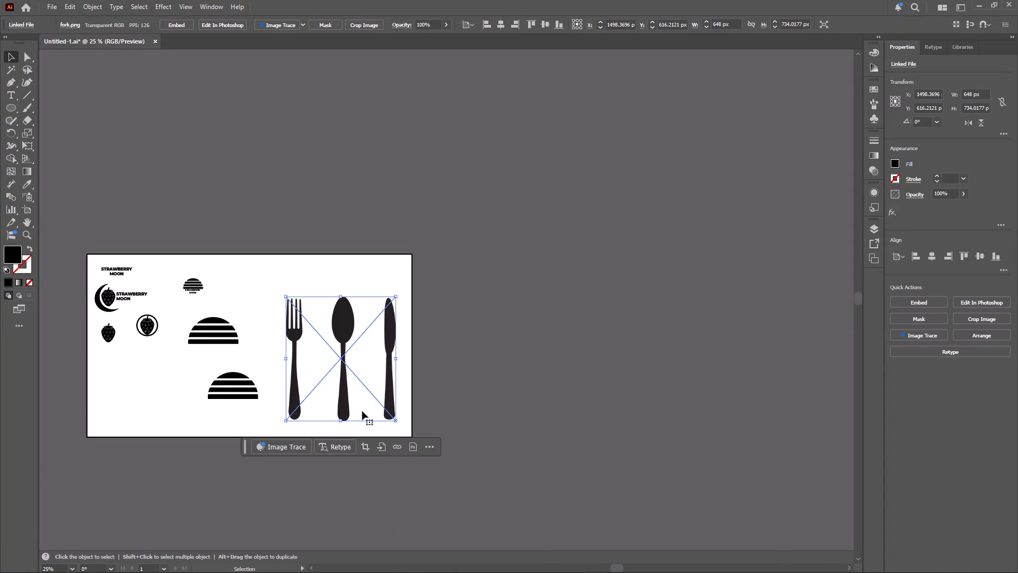
# Start a Pen tool path at the top centre of the spoon bowl and curve it down the bowl's upper-left edge.
pyautogui.keyDown('alt'); pyautogui.scroll(4, 362, 411); pyautogui.keyUp('alt')
pyautogui.scroll(7, 345, 318)
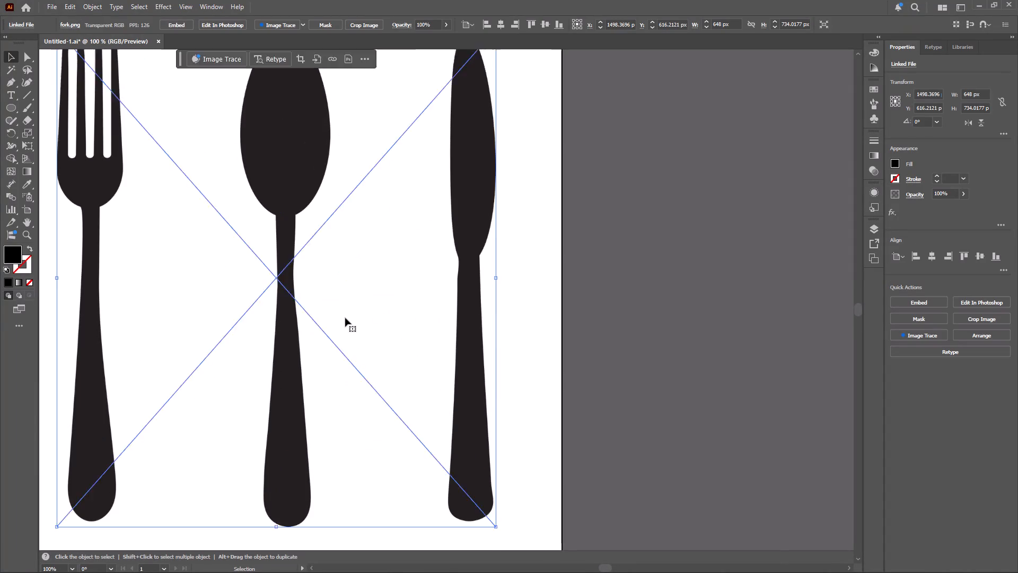
pyautogui.scroll(4, 345, 318)
pyautogui.click(522, 128)
pyautogui.scroll(3, 136, 223)
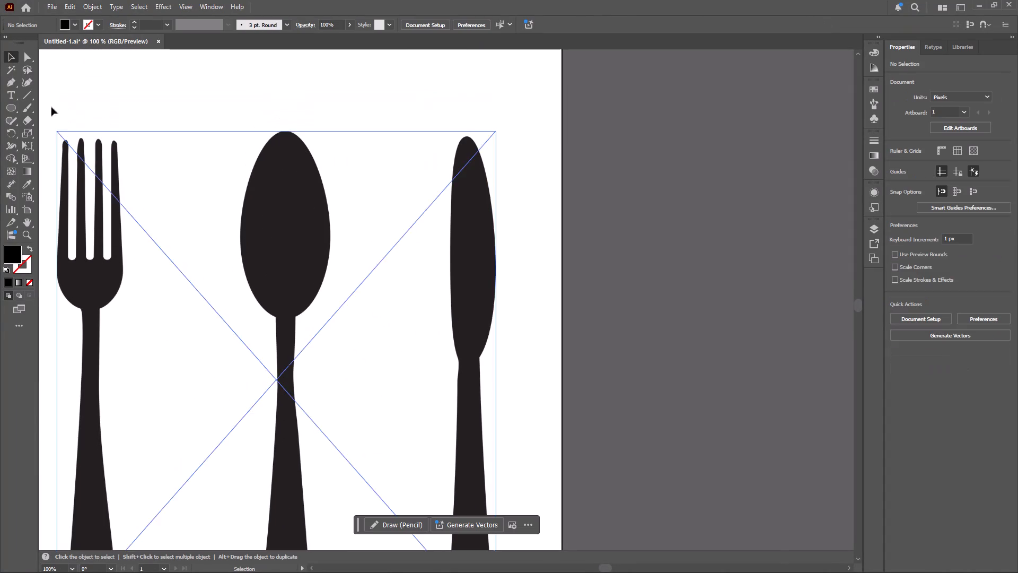
pyautogui.click(113, 73)
pyautogui.click(12, 79)
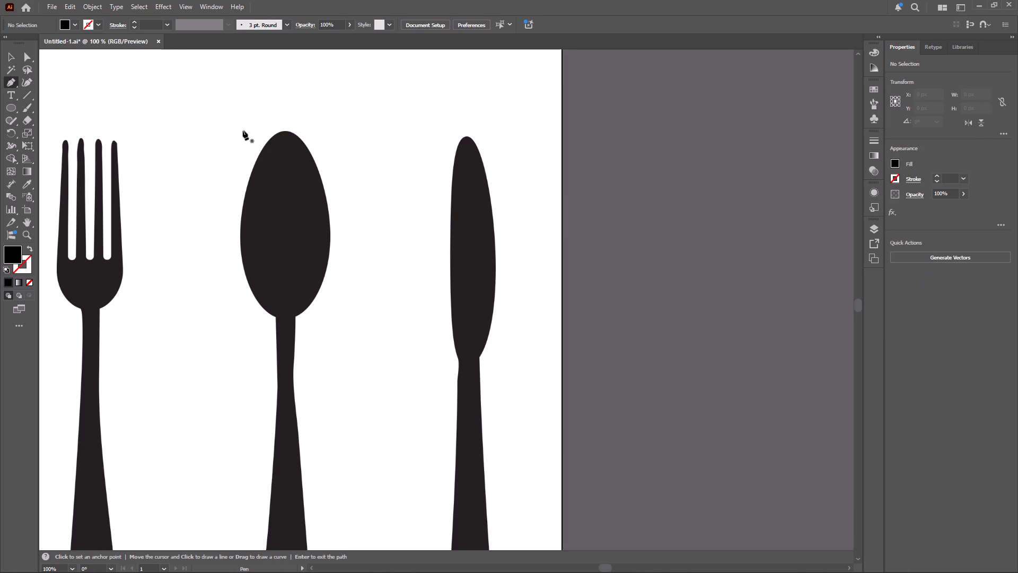
pyautogui.keyDown('alt'); pyautogui.scroll(4, 269, 145); pyautogui.keyUp('alt')
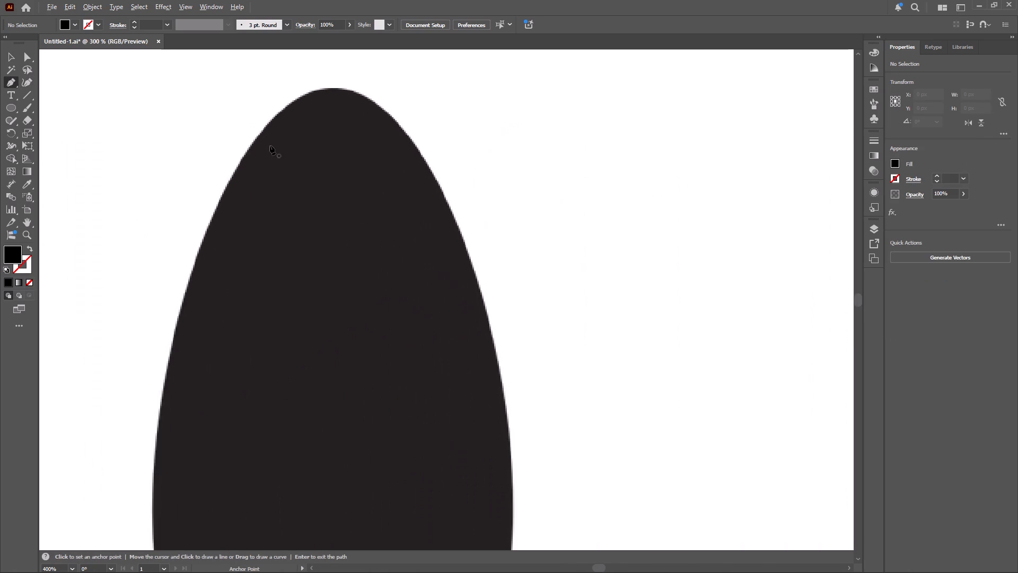
pyautogui.click(335, 89)
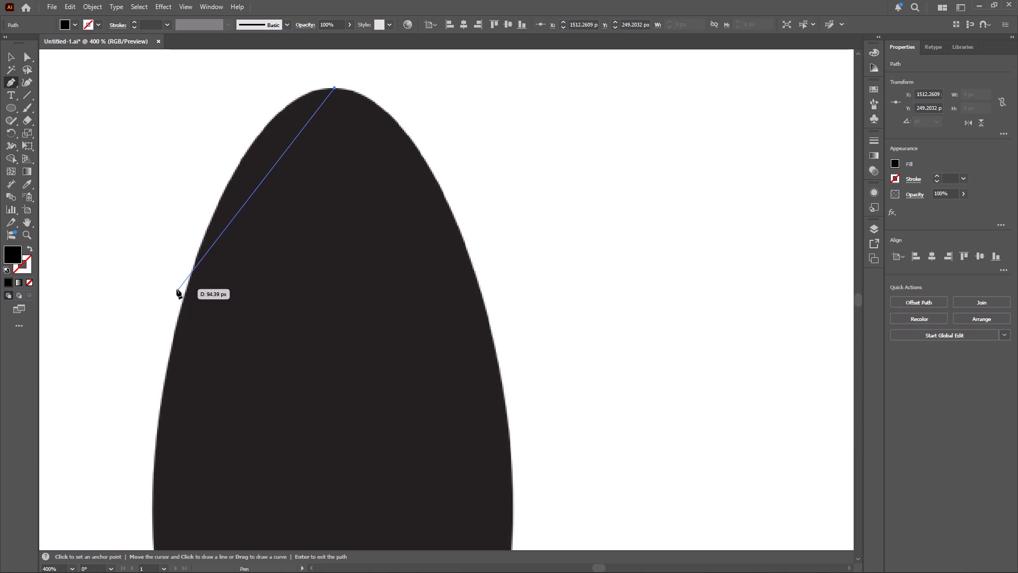
pyautogui.moveTo(188, 283); pyautogui.dragTo(192, 364)
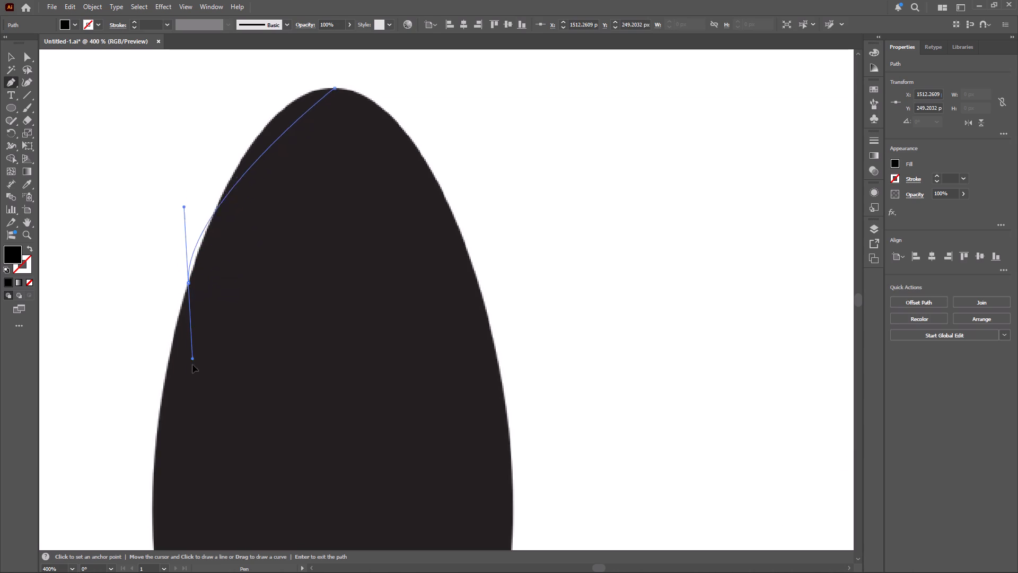
pyautogui.moveTo(192, 364); pyautogui.dragTo(125, 486)
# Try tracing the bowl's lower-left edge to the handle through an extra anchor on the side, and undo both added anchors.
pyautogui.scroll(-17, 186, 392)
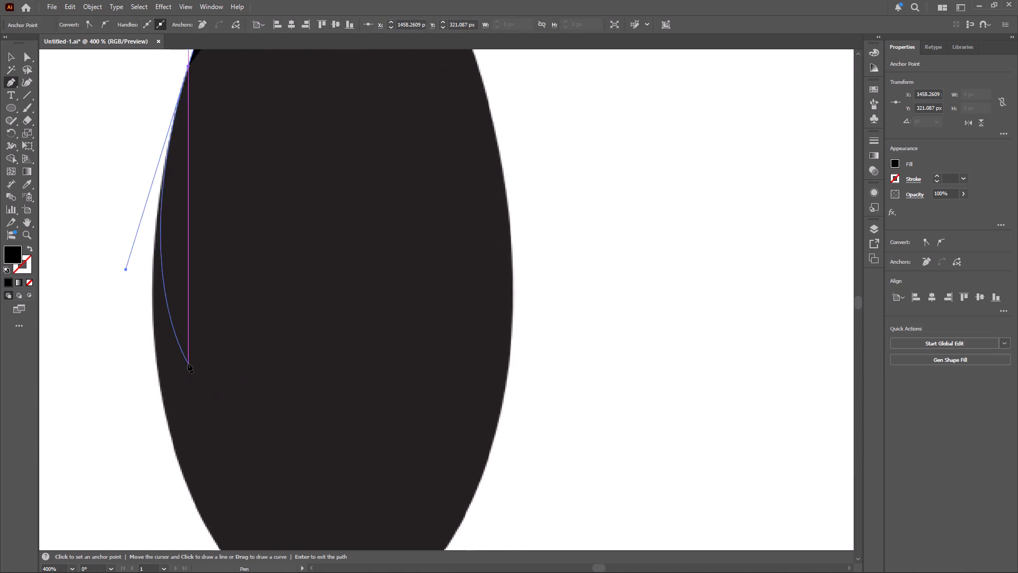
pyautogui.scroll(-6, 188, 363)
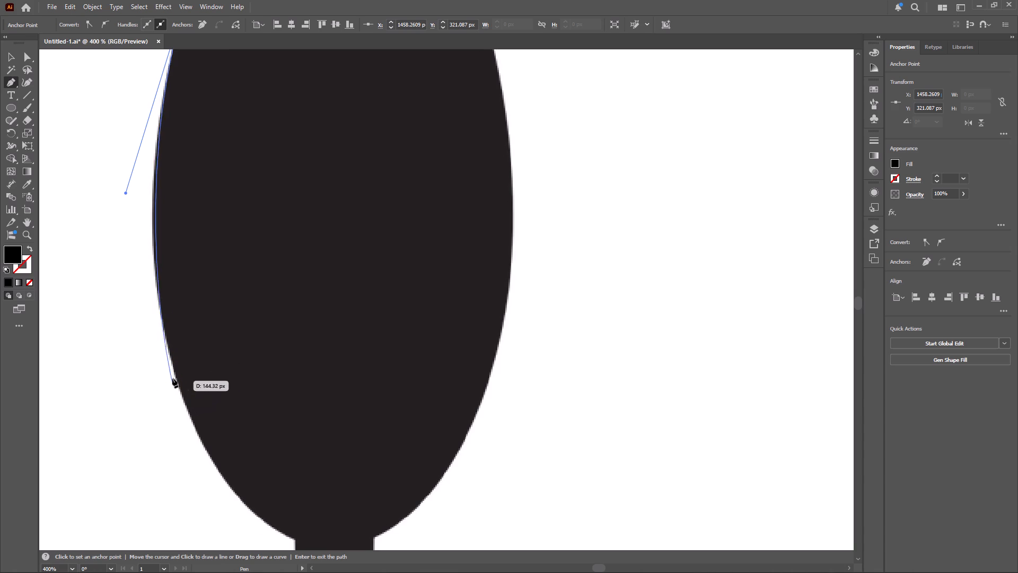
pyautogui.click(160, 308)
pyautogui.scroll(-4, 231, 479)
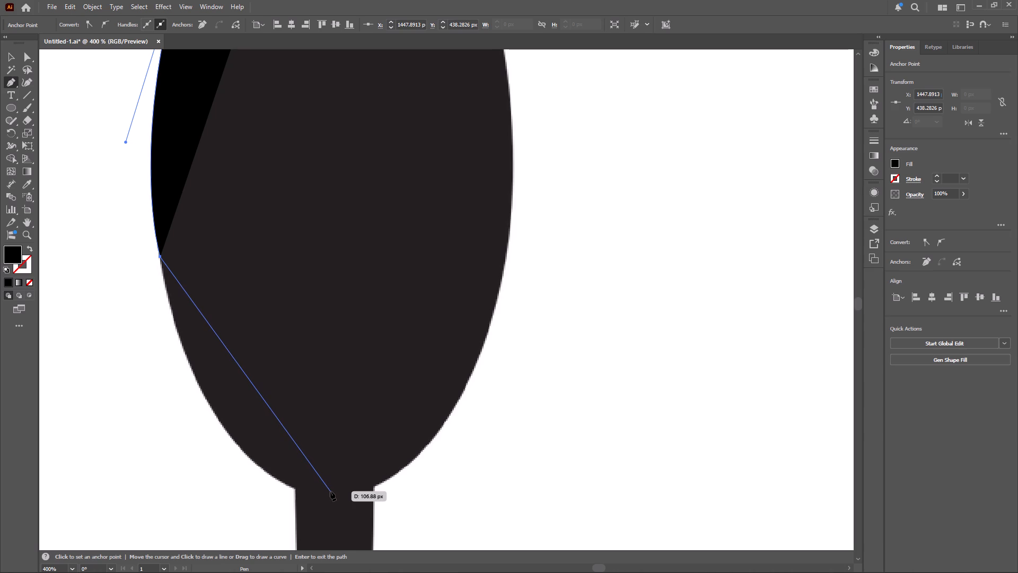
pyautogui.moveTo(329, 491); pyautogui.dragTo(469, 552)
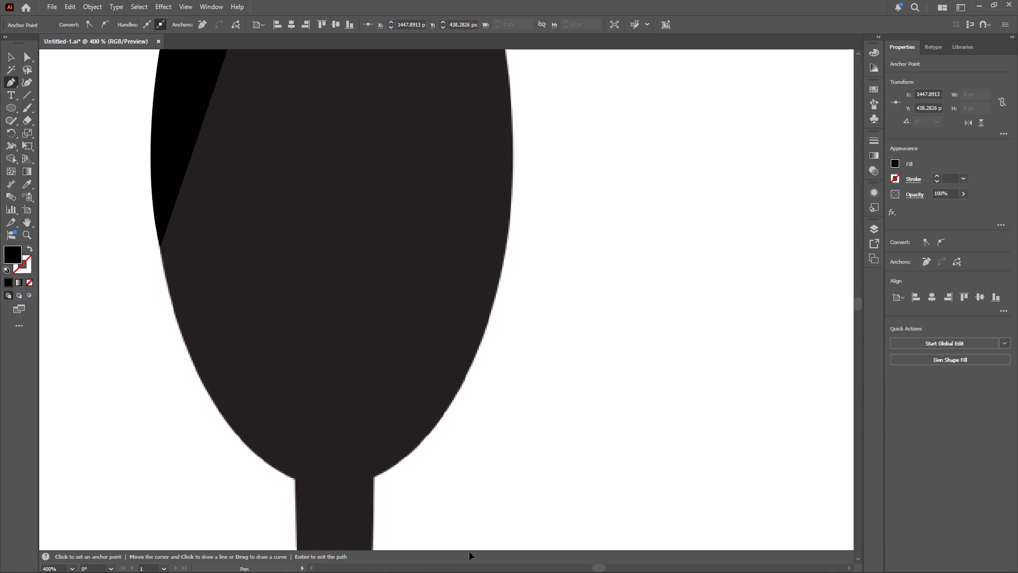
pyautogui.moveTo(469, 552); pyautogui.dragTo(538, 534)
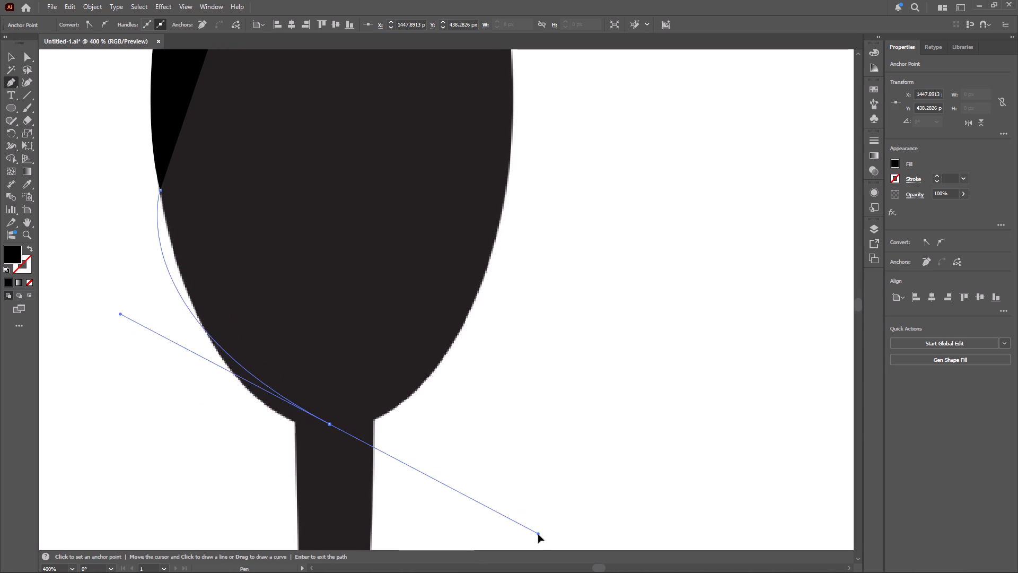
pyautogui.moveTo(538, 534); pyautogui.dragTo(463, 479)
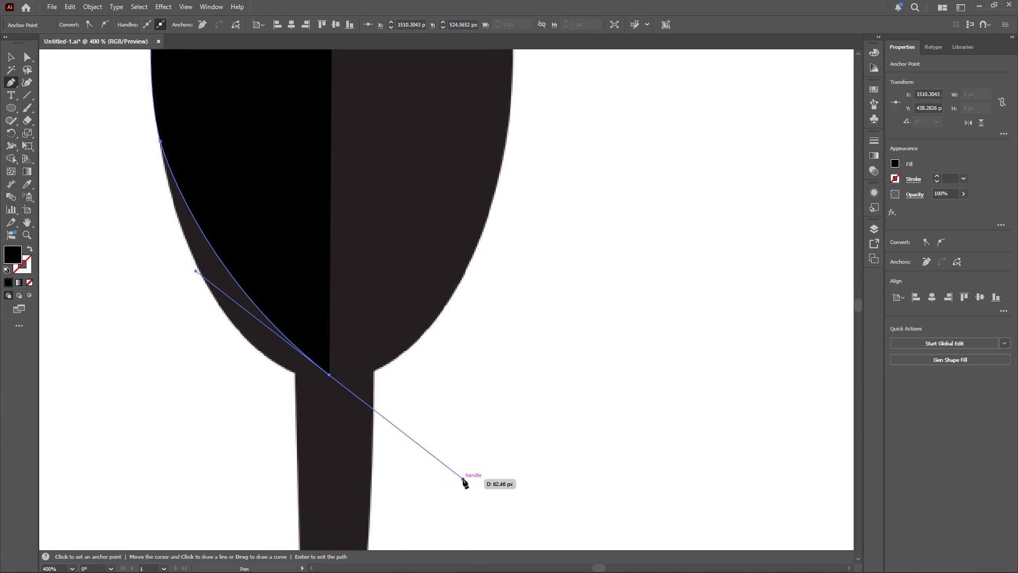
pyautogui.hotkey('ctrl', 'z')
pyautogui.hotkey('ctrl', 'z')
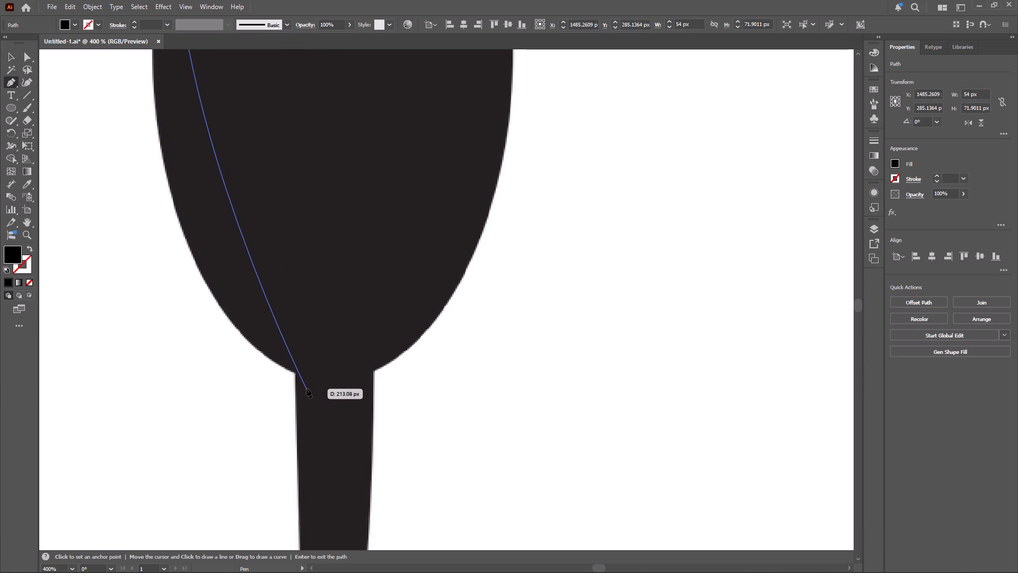
# Curve the path to the bowl's base at the handle and close it straight to the top, forming a left half about 67 by 275 px.
pyautogui.keyDown('alt'); pyautogui.scroll(-3, 306, 388); pyautogui.keyUp('alt')
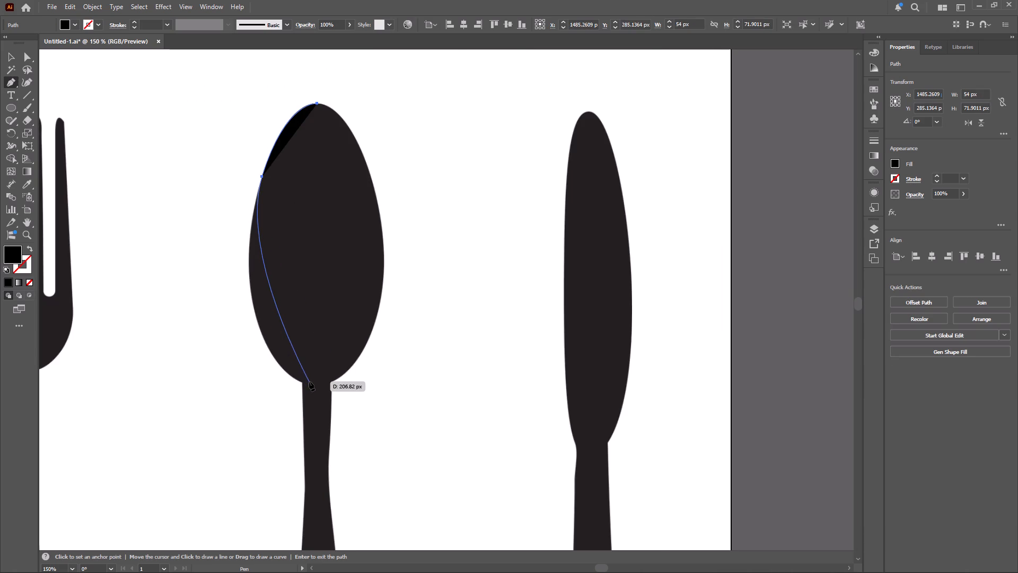
pyautogui.moveTo(315, 383); pyautogui.dragTo(402, 438)
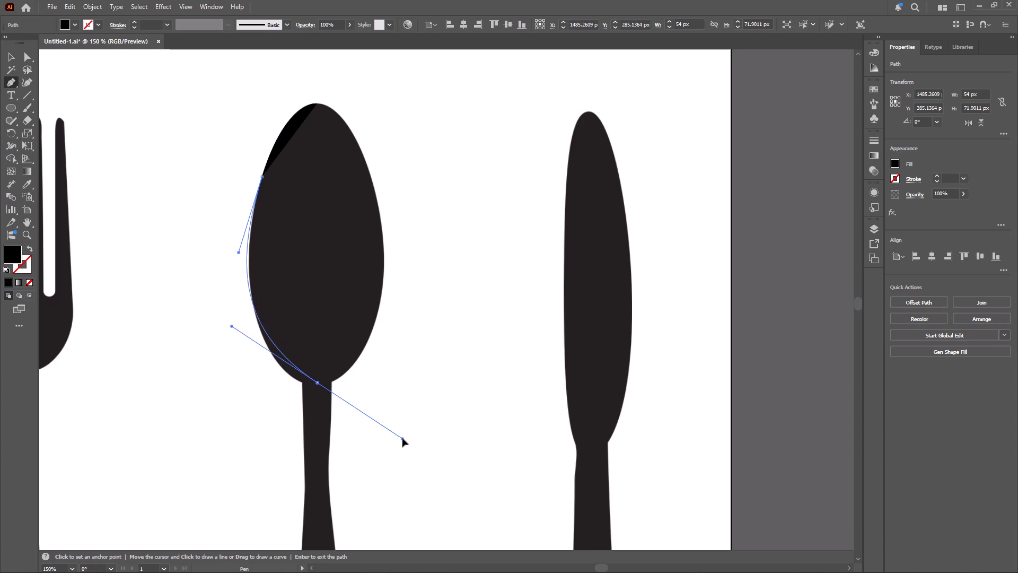
pyautogui.moveTo(402, 438); pyautogui.dragTo(389, 418)
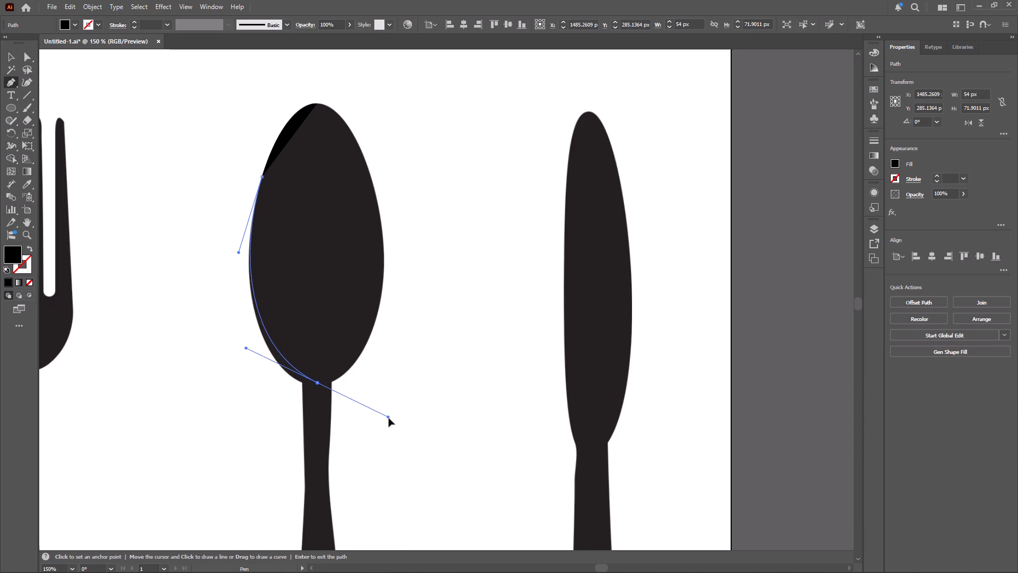
pyautogui.moveTo(389, 418); pyautogui.dragTo(388, 419)
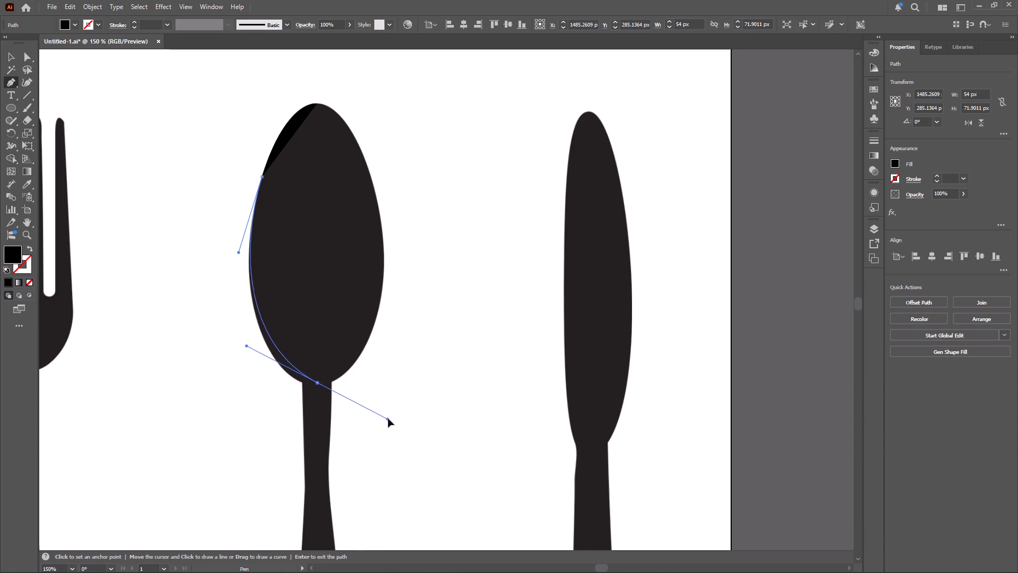
pyautogui.moveTo(388, 419); pyautogui.dragTo(392, 414)
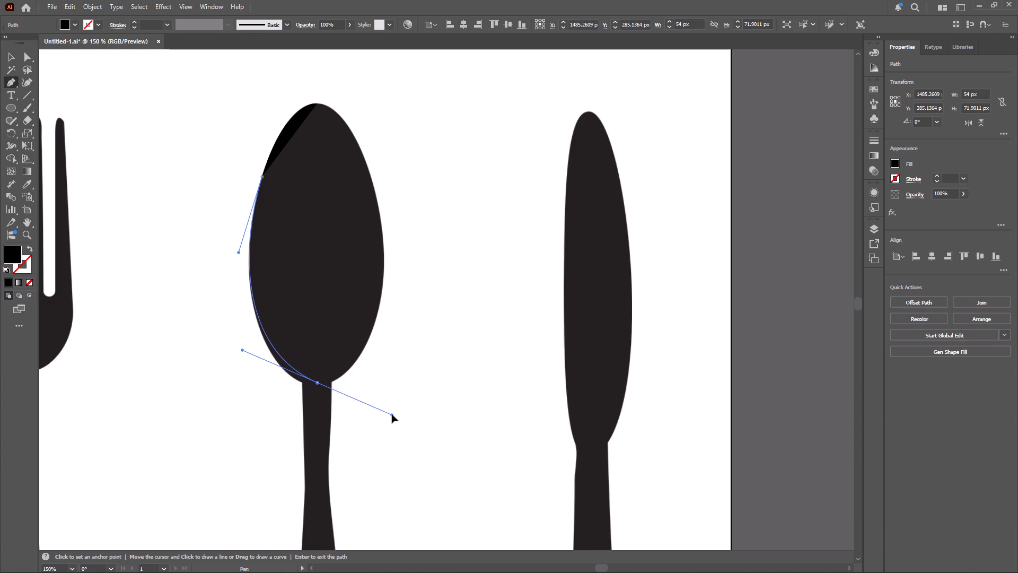
pyautogui.moveTo(392, 414); pyautogui.dragTo(391, 413)
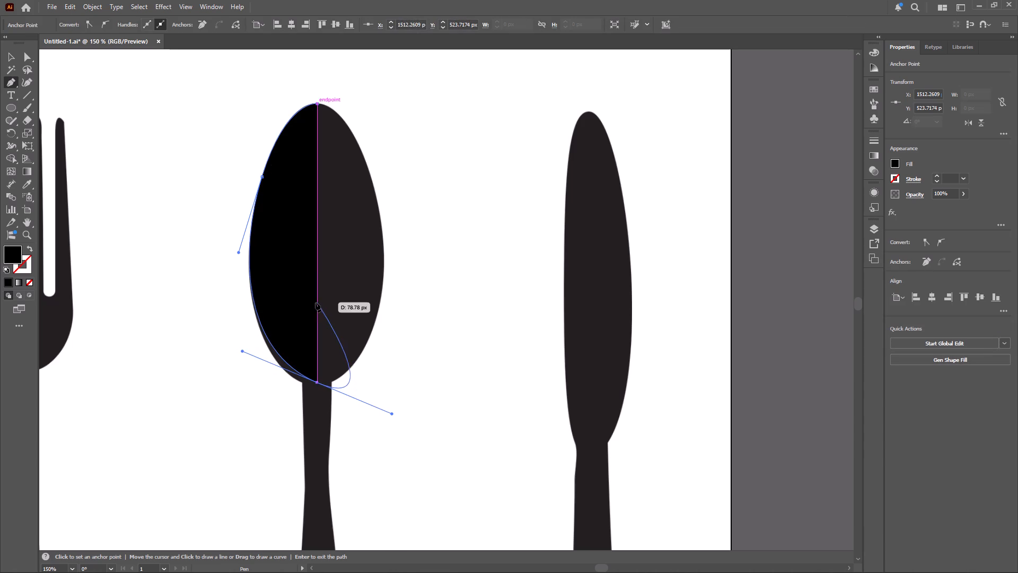
pyautogui.click(318, 383)
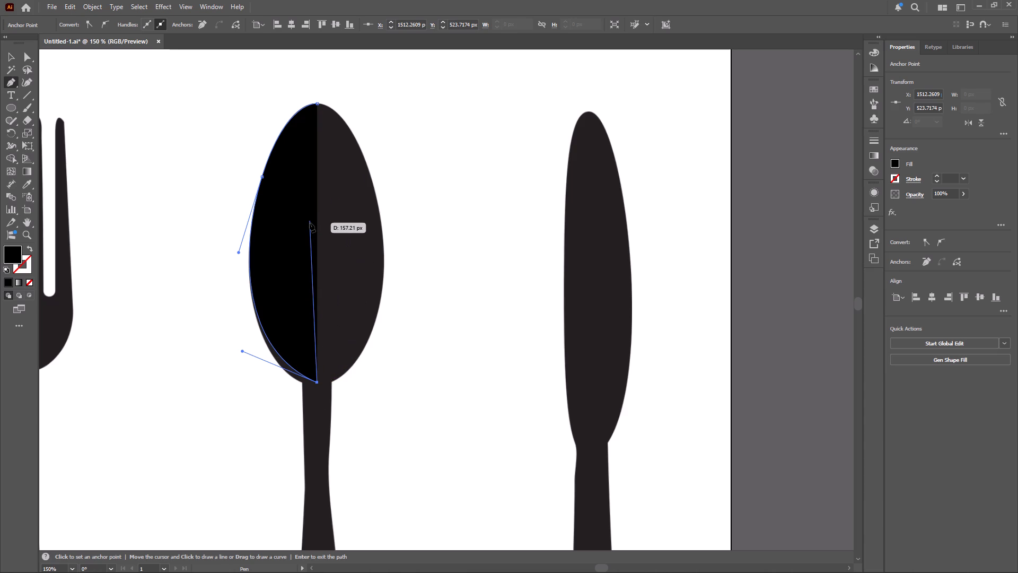
pyautogui.click(317, 103)
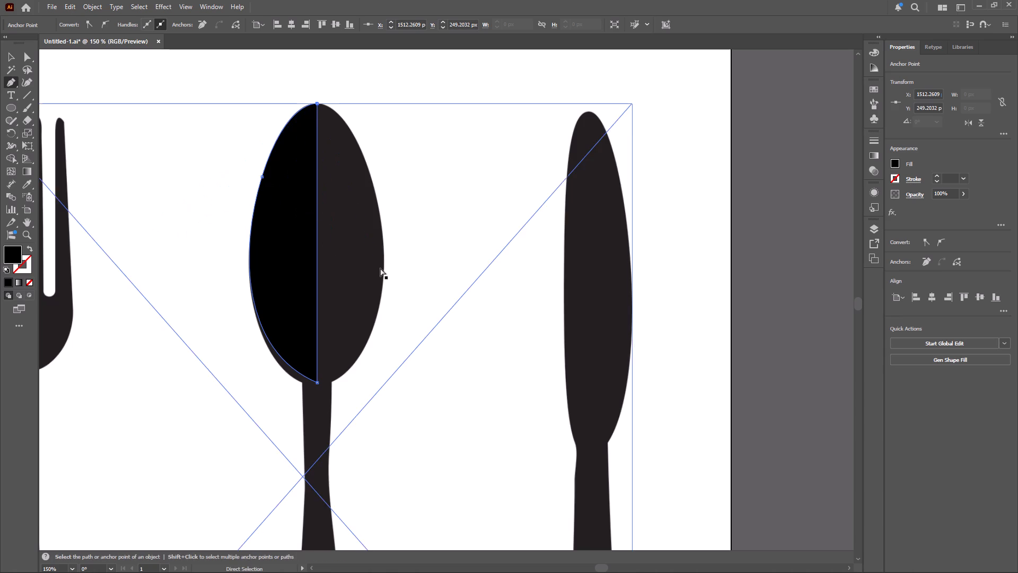
pyautogui.hotkey('ctrl', 'z')
pyautogui.keyDown('alt'); pyautogui.scroll(2, 315, 116); pyautogui.keyUp('alt')
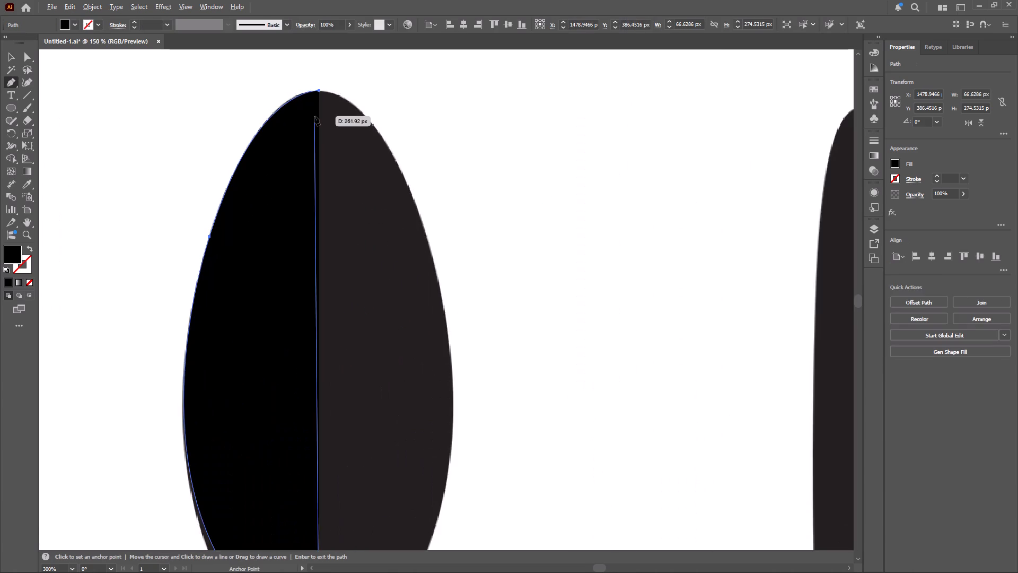
pyautogui.click(321, 92)
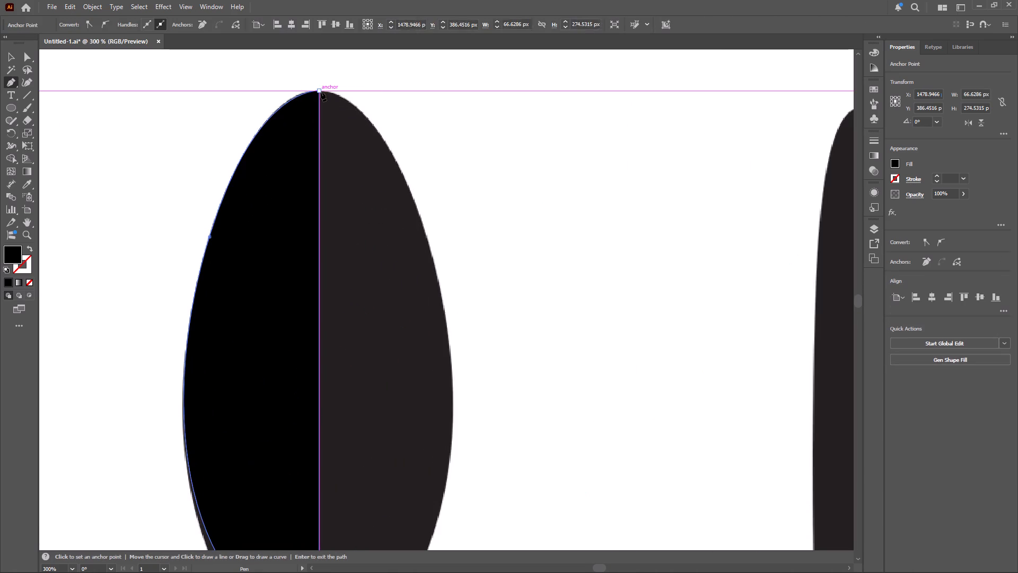
pyautogui.press('Escape')
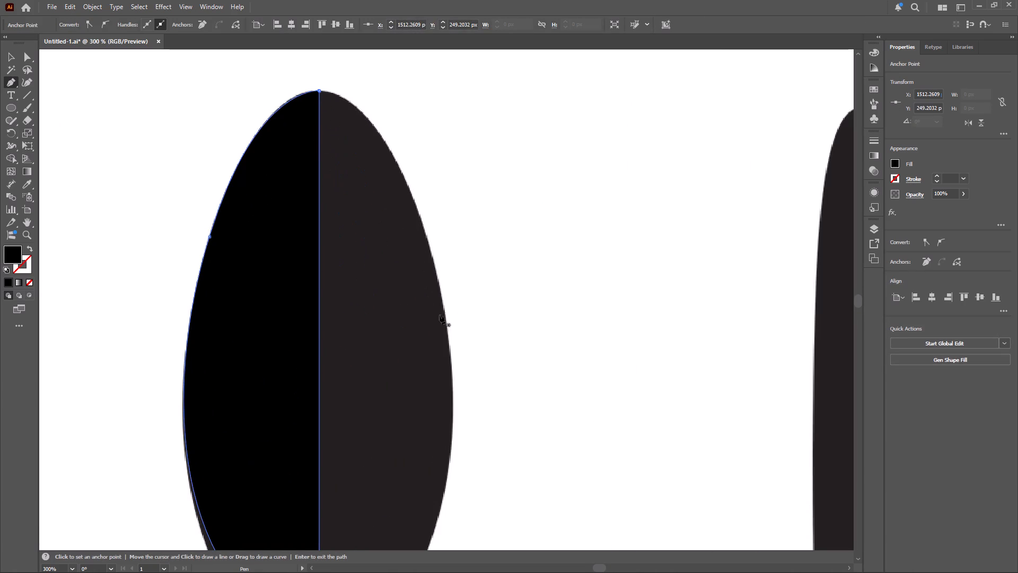
# Make a reflected copy of the traced half-bowl selection across the vertical axis.
pyautogui.click(11, 56)
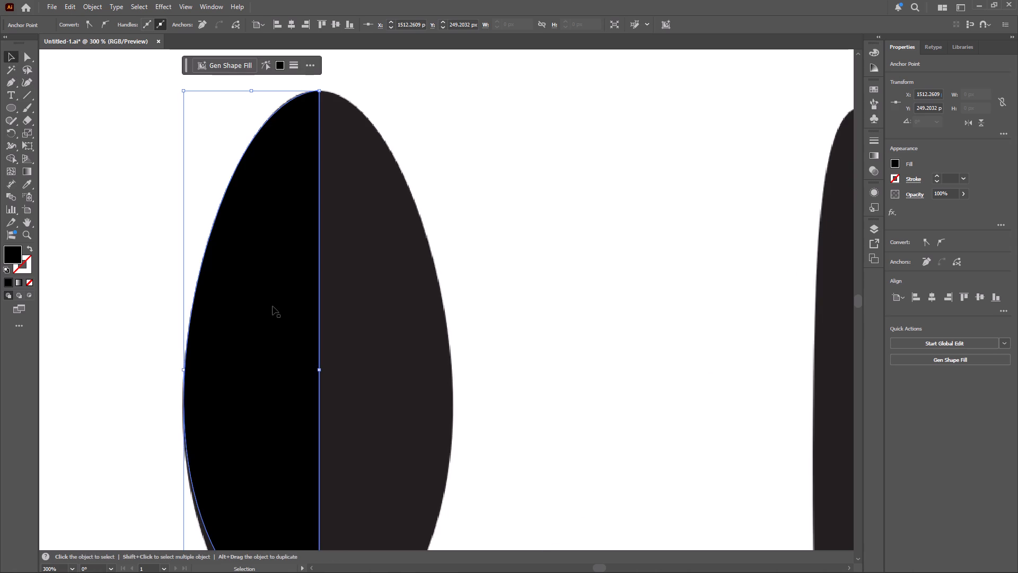
pyautogui.keyDown('alt'); pyautogui.scroll(-2, 273, 306); pyautogui.keyUp('alt')
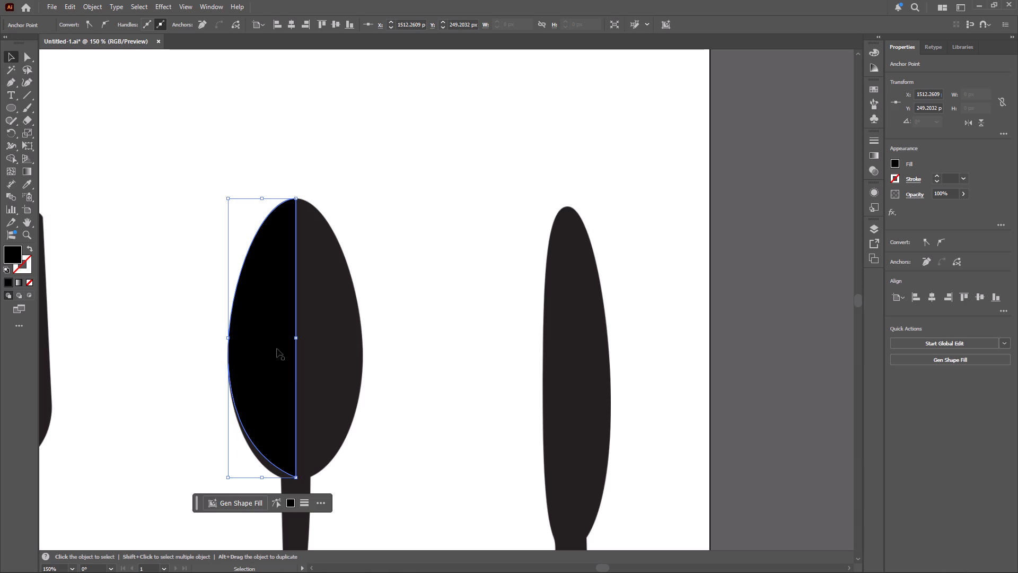
pyautogui.rightClick(277, 349)
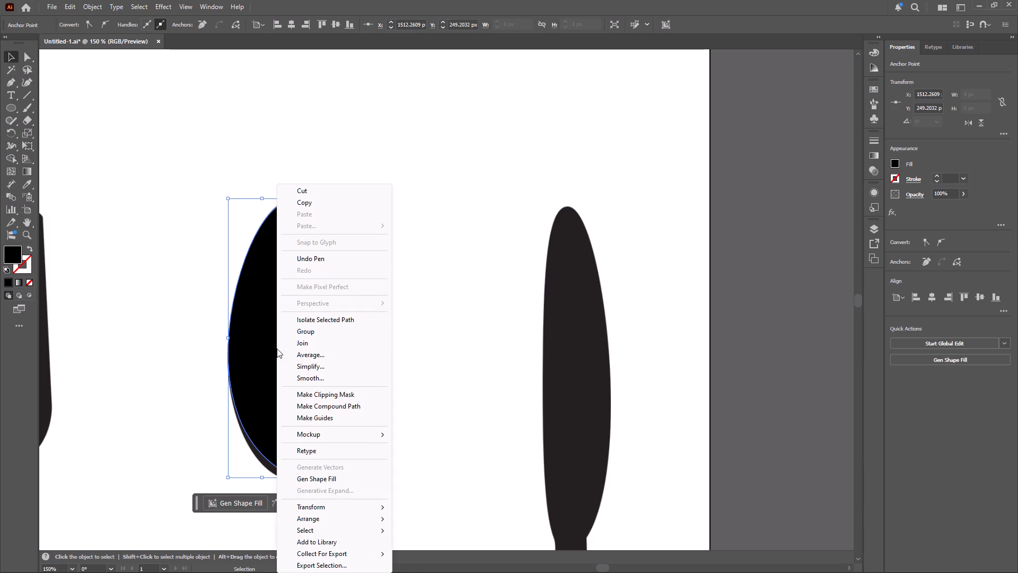
pyautogui.click(322, 519)
pyautogui.click(350, 506)
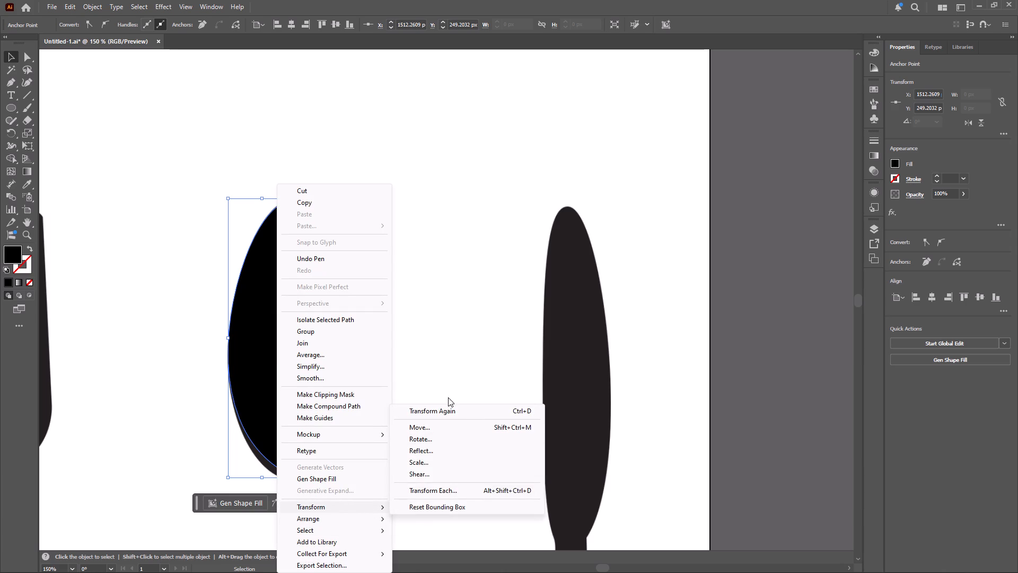
pyautogui.click(434, 453)
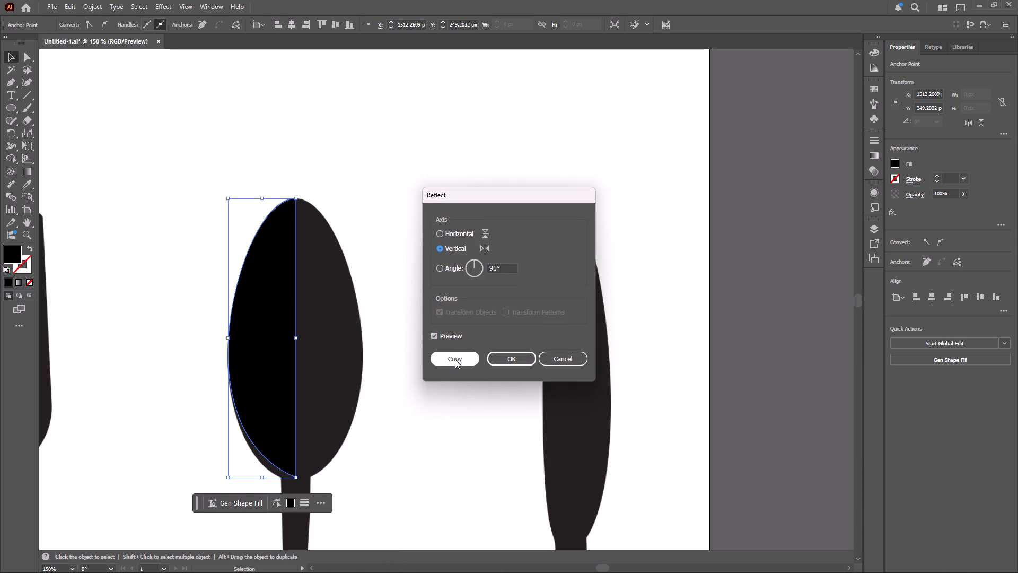
pyautogui.click(456, 357)
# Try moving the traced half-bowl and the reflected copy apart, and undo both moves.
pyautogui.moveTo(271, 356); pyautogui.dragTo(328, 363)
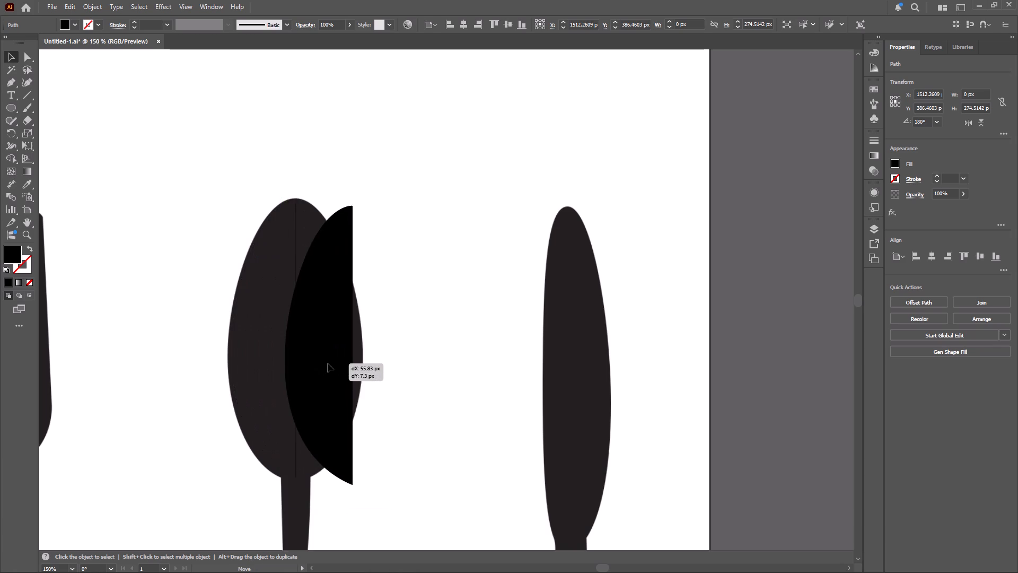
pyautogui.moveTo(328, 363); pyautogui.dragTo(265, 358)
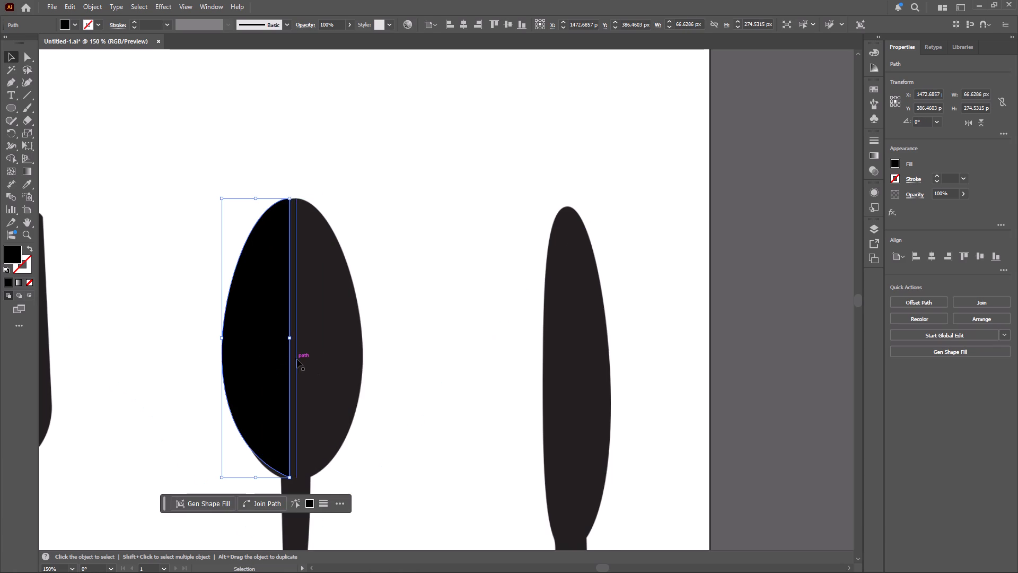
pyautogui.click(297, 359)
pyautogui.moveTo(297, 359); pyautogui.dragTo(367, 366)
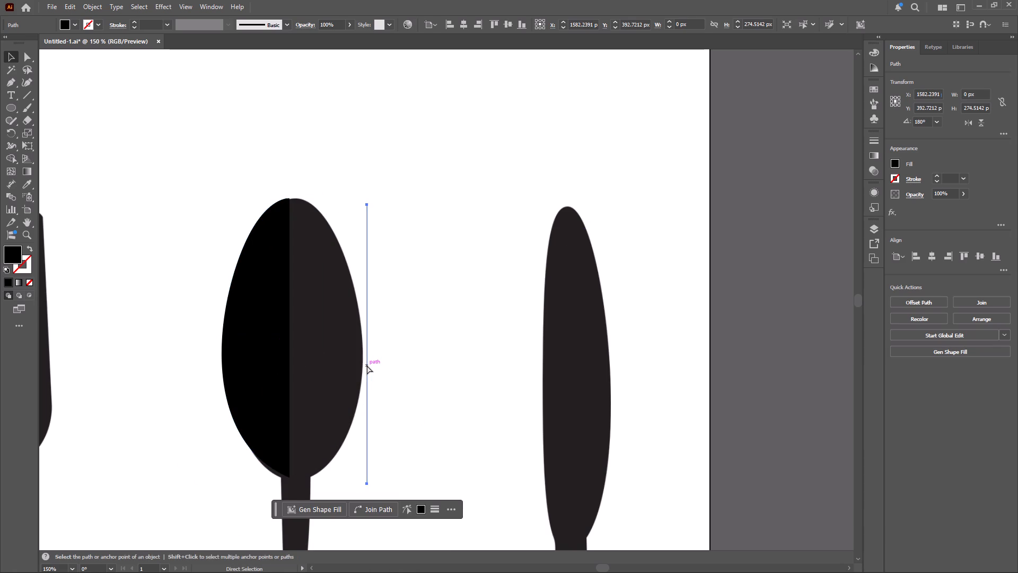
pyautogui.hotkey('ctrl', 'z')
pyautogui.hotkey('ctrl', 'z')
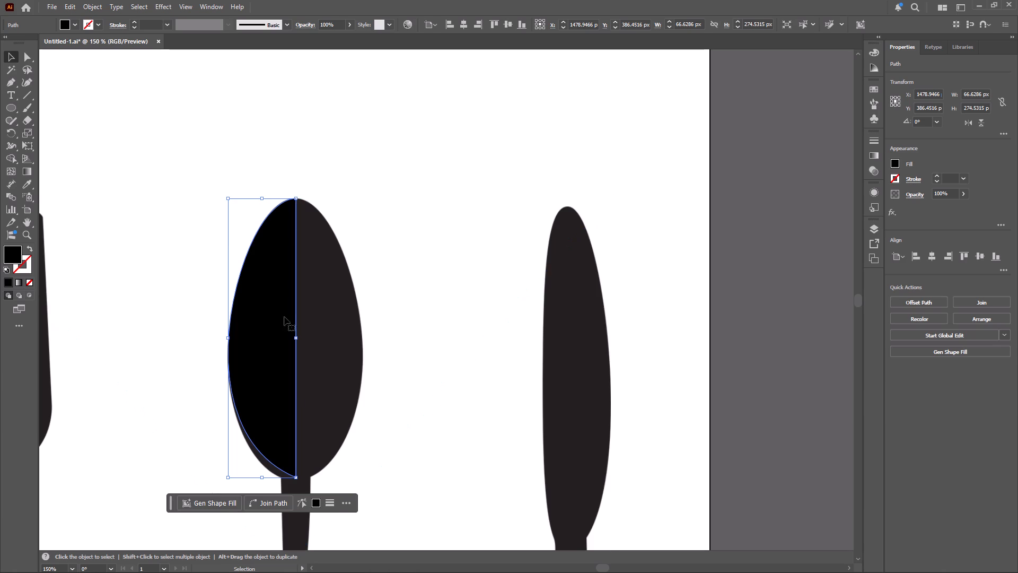
# Move the traced half-bowl about 88 px right and 65 px up, away from the spoon silhouette's bowl.
pyautogui.click(273, 310)
pyautogui.moveTo(268, 317); pyautogui.dragTo(357, 250)
pyautogui.rightClick(356, 264)
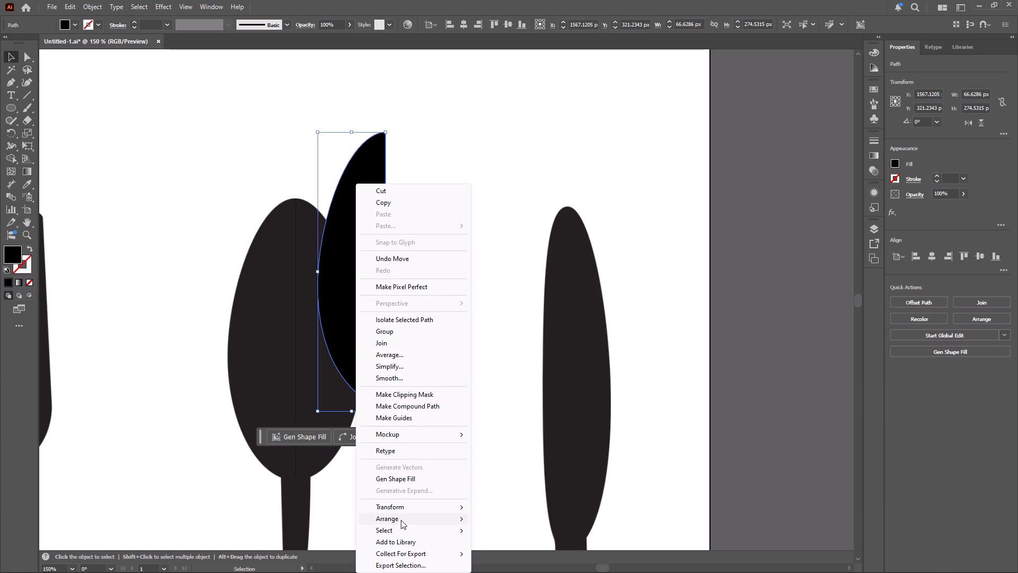
pyautogui.click(194, 480)
pyautogui.click(346, 329)
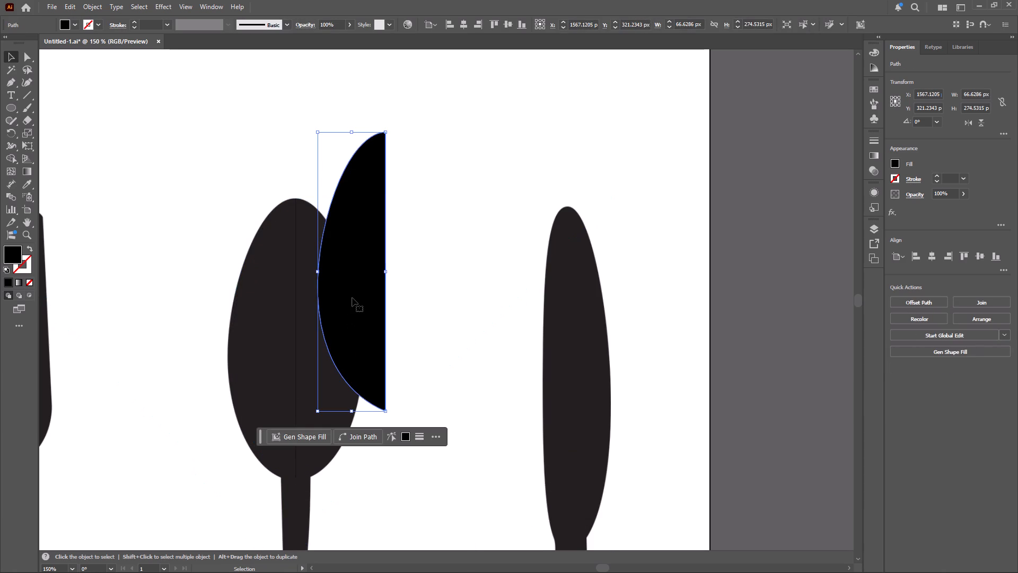
# Make a reflected copy of the half-bowl across the vertical axis and place it against the straight edge, forming a bowl about 133 px wide.
pyautogui.rightClick(352, 298)
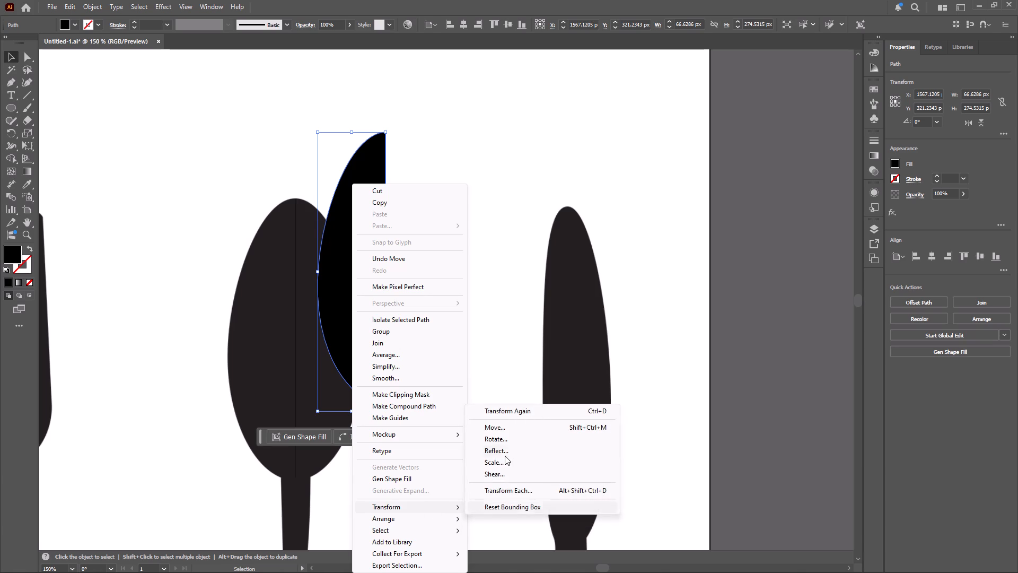
pyautogui.click(507, 453)
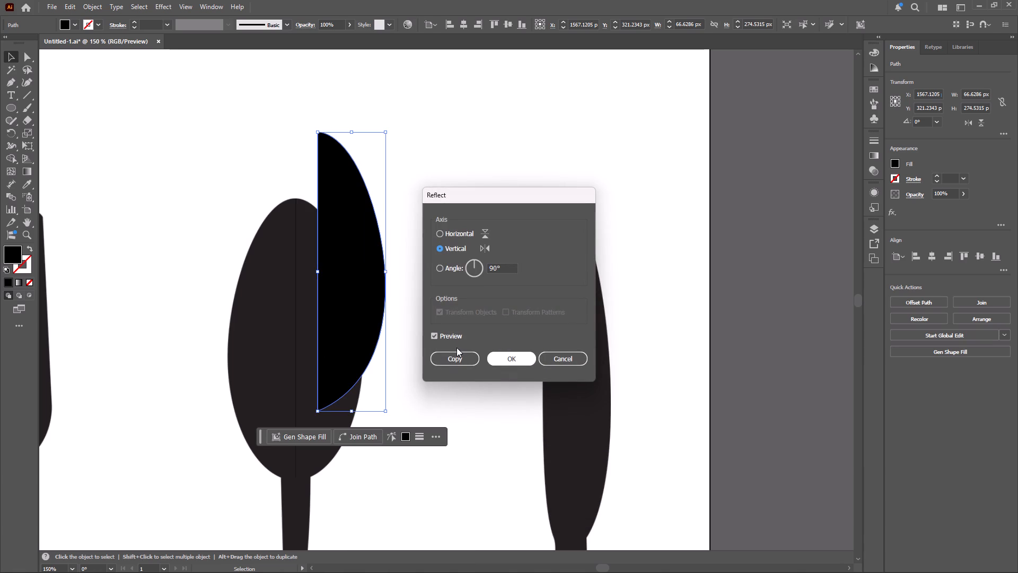
pyautogui.click(453, 358)
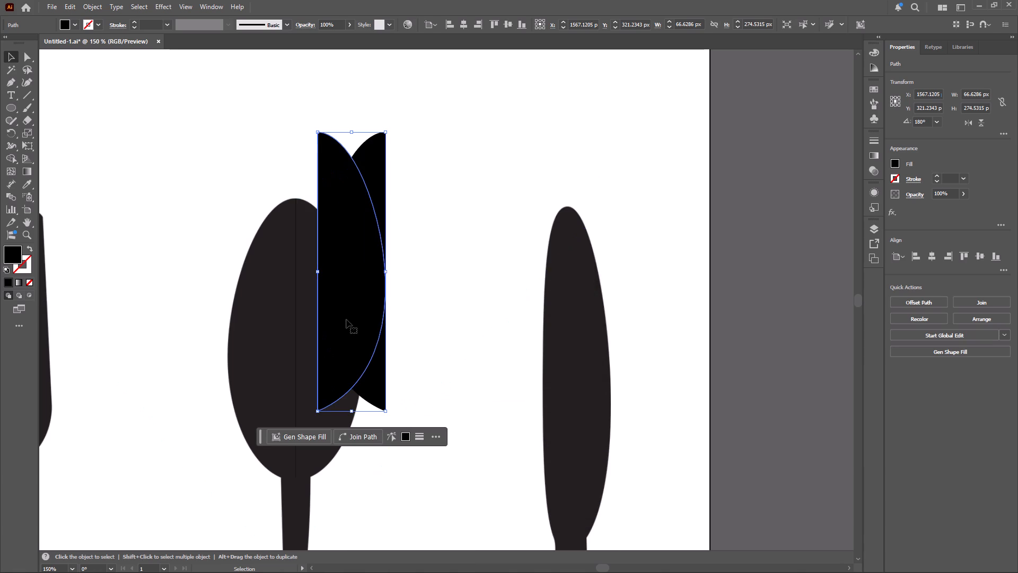
pyautogui.moveTo(340, 291); pyautogui.dragTo(409, 290)
pyautogui.click(309, 119)
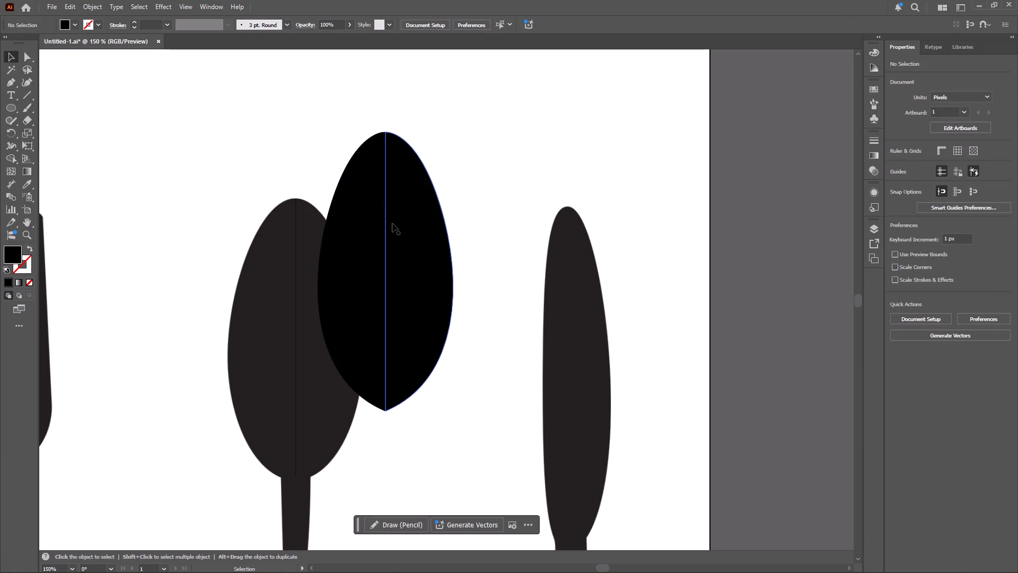
# Group the two mirrored bowl halves.
pyautogui.keyDown('alt'); pyautogui.scroll(7, 385, 234); pyautogui.keyUp('alt')
pyautogui.keyDown('alt'); pyautogui.scroll(-8, 385, 237); pyautogui.keyUp('alt')
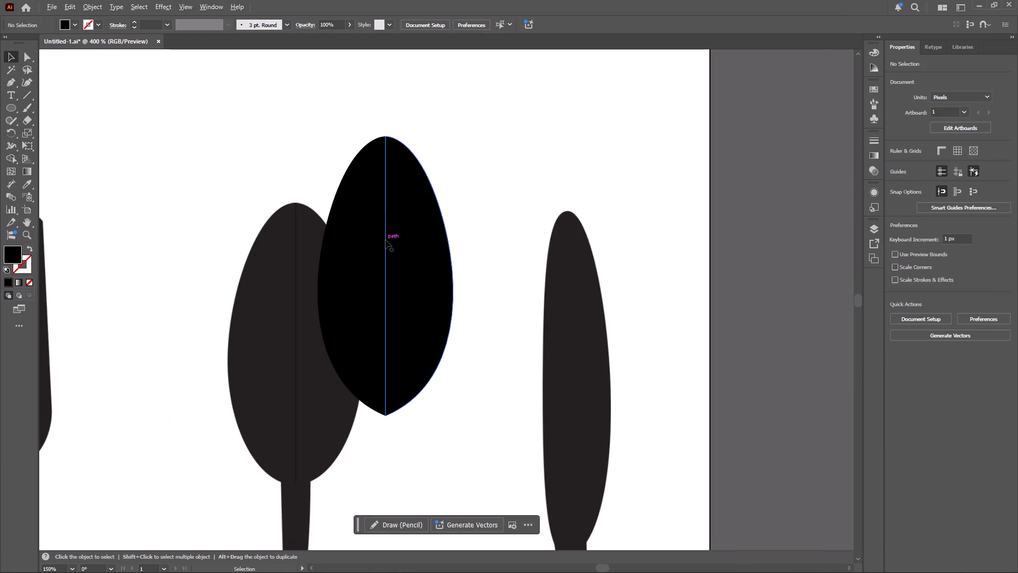
pyautogui.click(329, 148)
pyautogui.moveTo(328, 146); pyautogui.dragTo(438, 192)
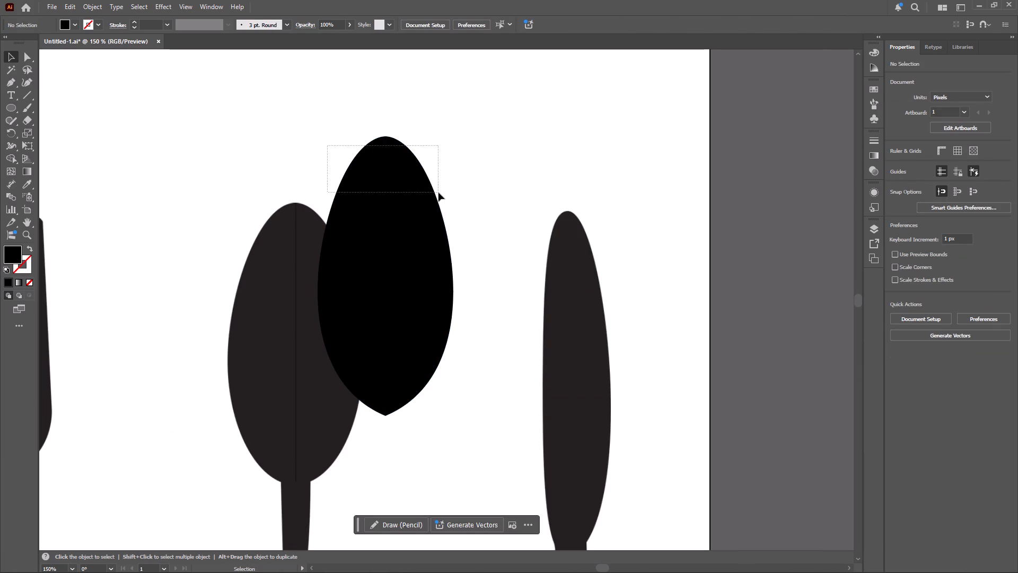
pyautogui.hotkey('ctrl', 'g')
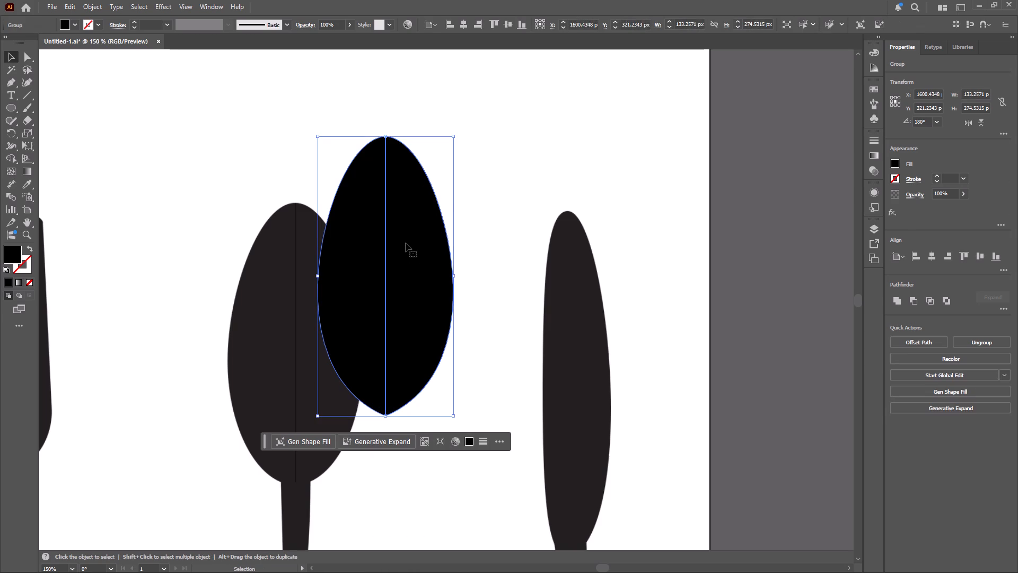
# Delete the stray vertical line path running through the silhouette's spoon bowl.
pyautogui.click(293, 362)
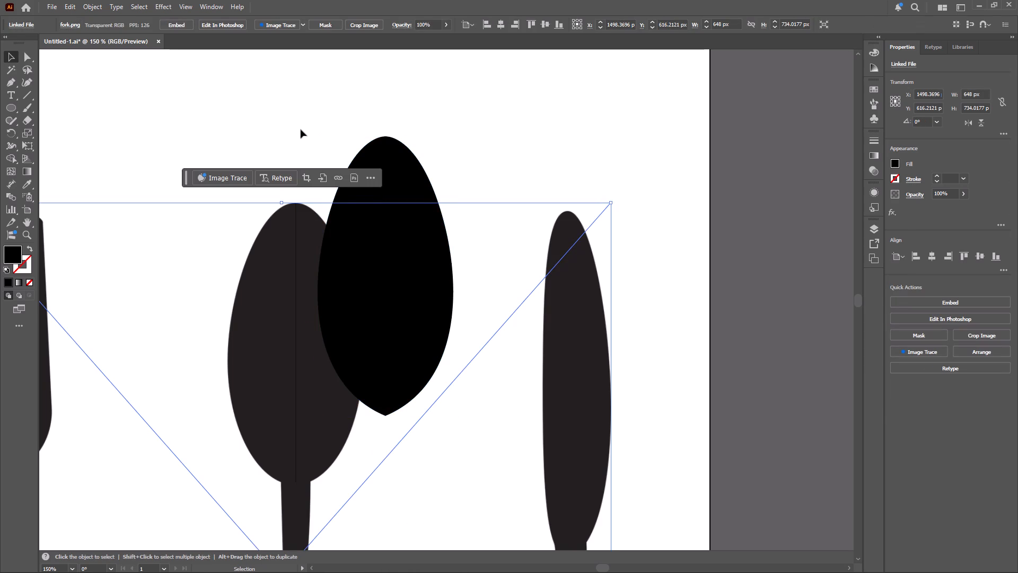
pyautogui.click(301, 128)
pyautogui.click(297, 253)
pyautogui.press('Delete')
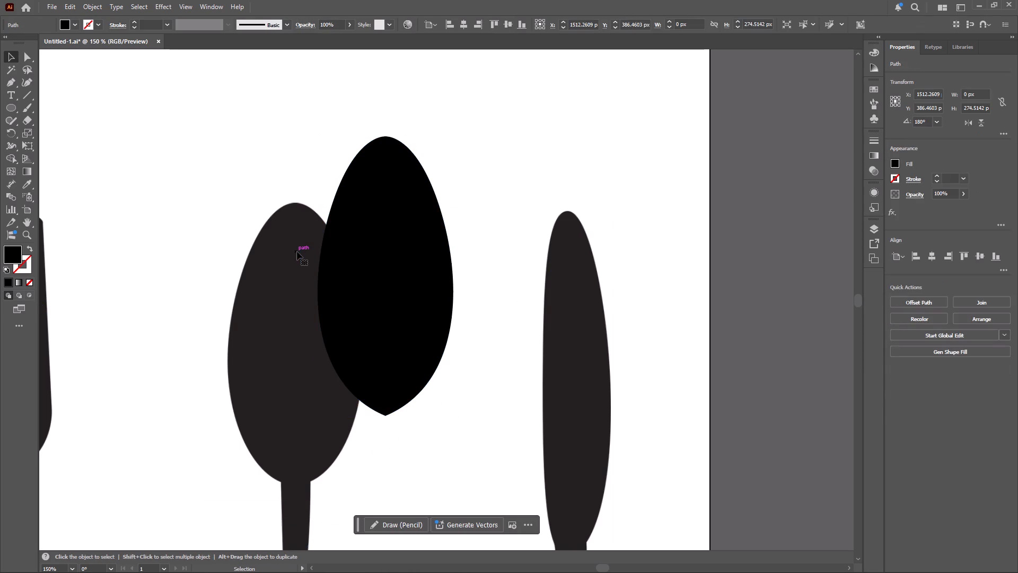
# Move the grouped bowl back over the spoon bowl in the silhouette image, aligning their tops.
pyautogui.moveTo(365, 246); pyautogui.dragTo(274, 315)
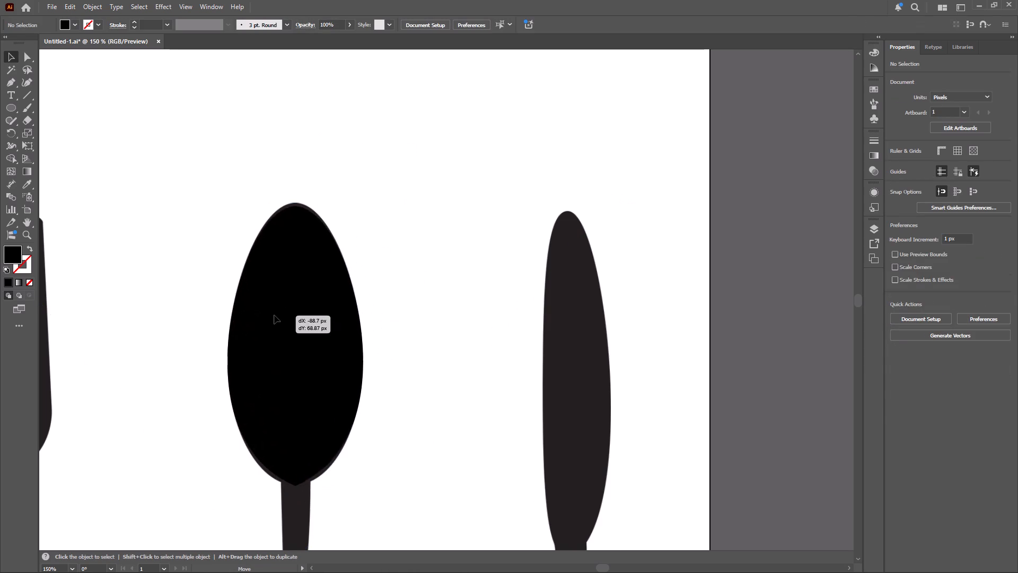
pyautogui.moveTo(274, 315); pyautogui.dragTo(275, 312)
# Draw a black rectangle about 47 by 460 px along the left side of the spoon's handle, from below the bowl to the handle's end.
pyautogui.scroll(-20, 387, 275)
pyautogui.scroll(-10, 387, 275)
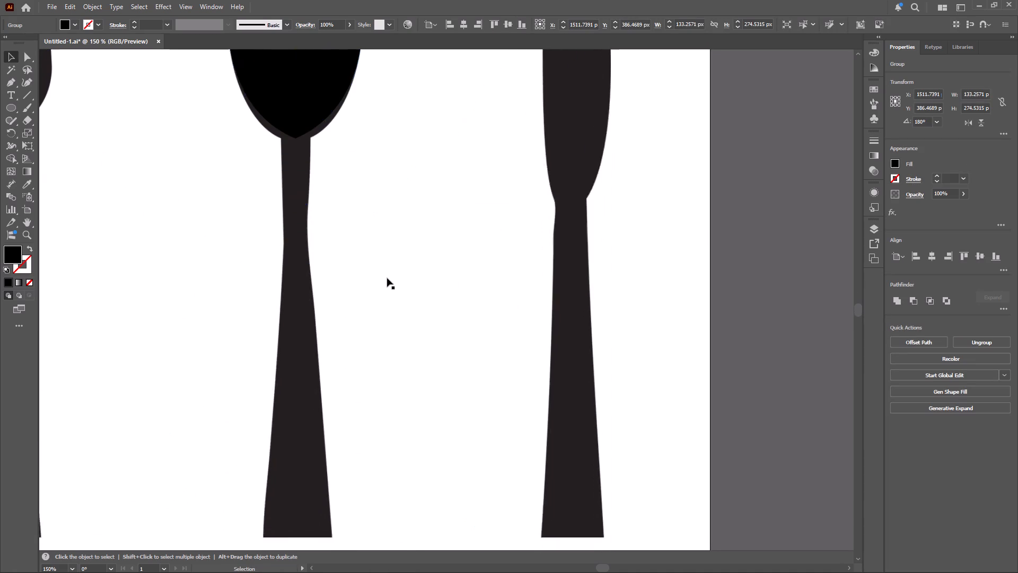
pyautogui.scroll(-2, 387, 278)
pyautogui.keyDown('alt'); pyautogui.scroll(-1, 387, 277); pyautogui.keyUp('alt')
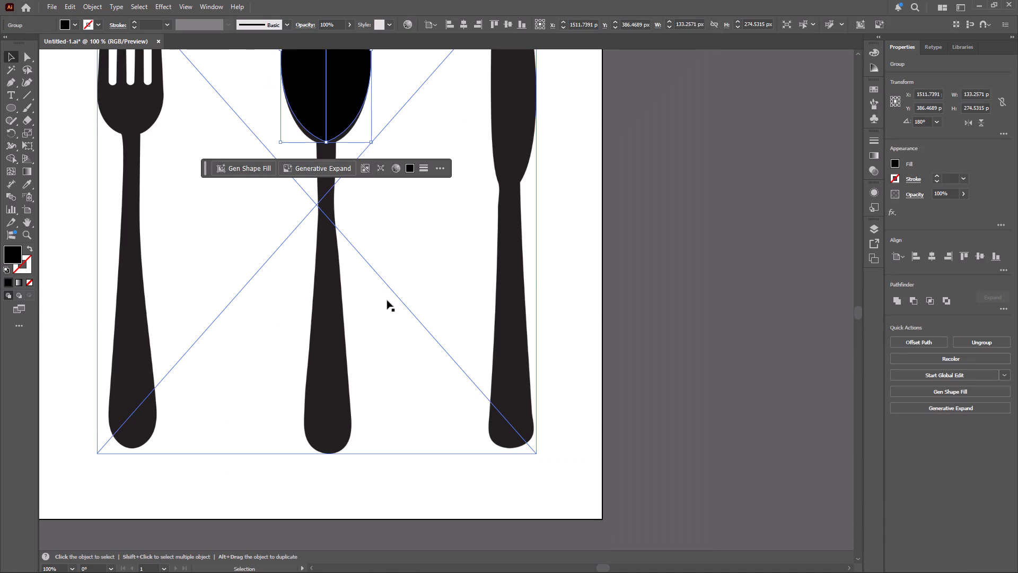
pyautogui.keyDown('alt'); pyautogui.scroll(-1, 387, 300); pyautogui.keyUp('alt')
pyautogui.click(285, 360)
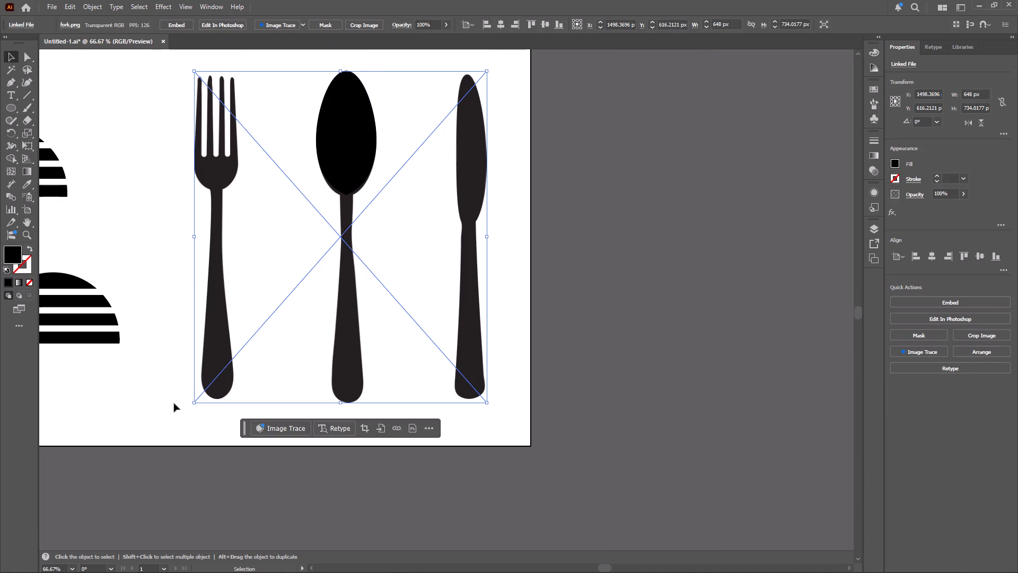
pyautogui.click(165, 407)
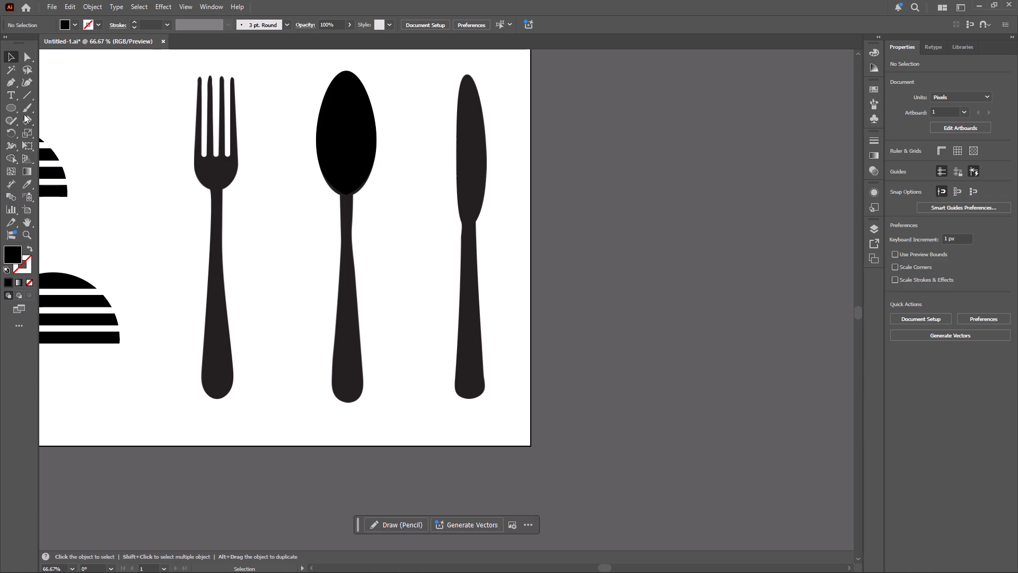
pyautogui.click(10, 109)
pyautogui.click(49, 108)
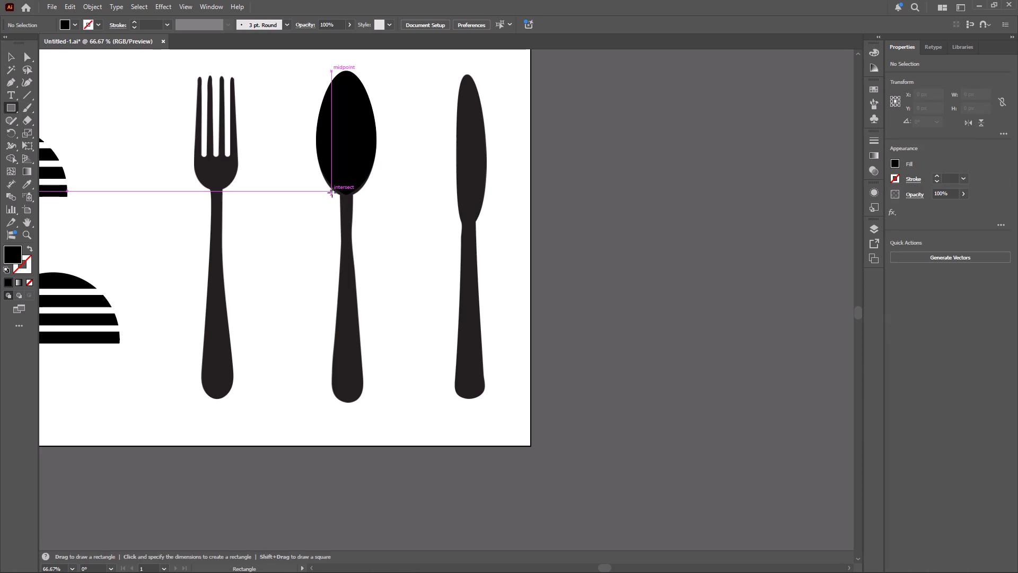
pyautogui.moveTo(319, 198); pyautogui.dragTo(346, 299)
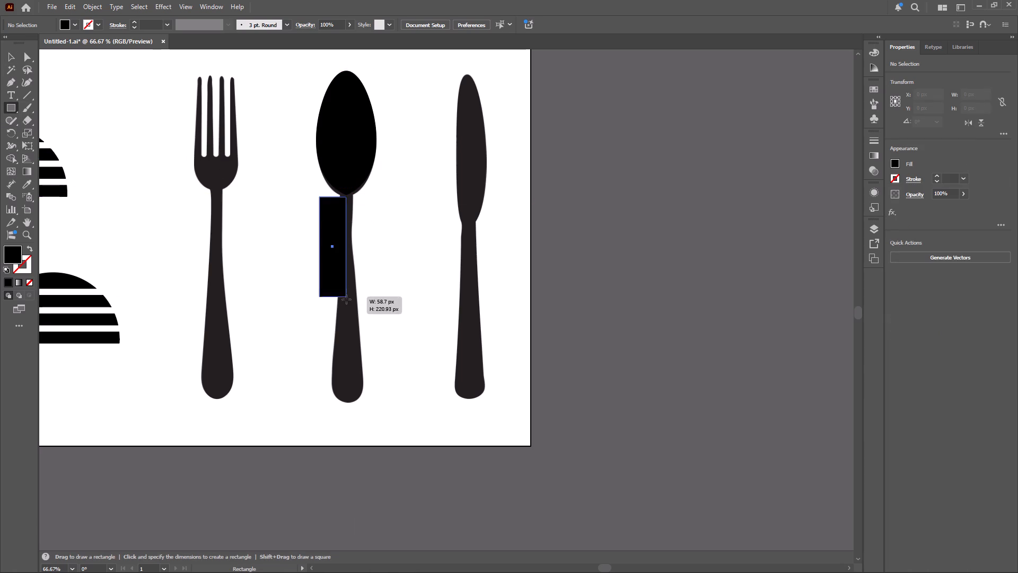
pyautogui.moveTo(346, 299); pyautogui.dragTo(352, 404)
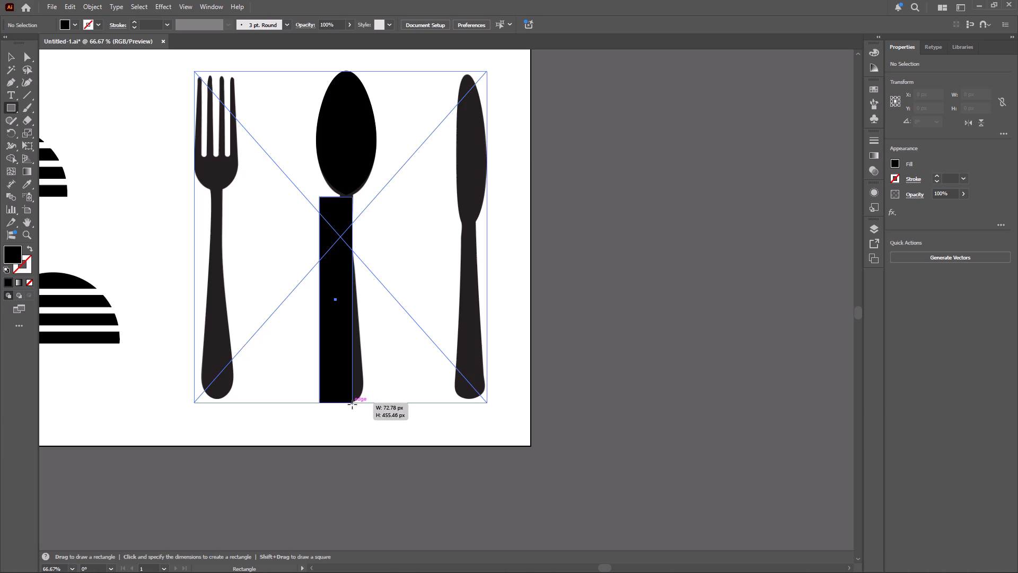
pyautogui.moveTo(352, 404); pyautogui.dragTo(354, 415)
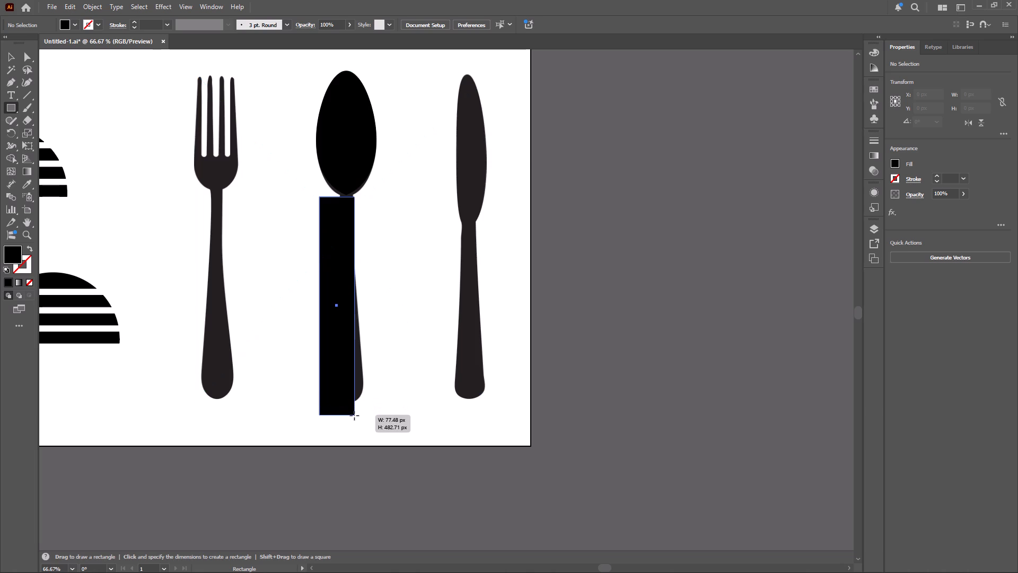
pyautogui.moveTo(354, 415); pyautogui.dragTo(355, 415)
pyautogui.moveTo(355, 415); pyautogui.dragTo(366, 457)
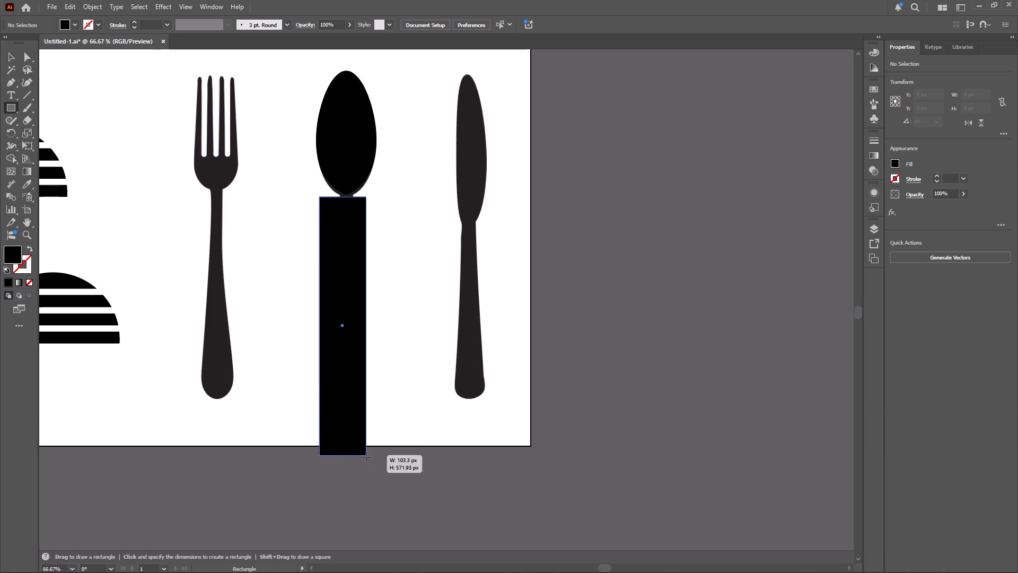
pyautogui.moveTo(366, 457); pyautogui.dragTo(365, 348)
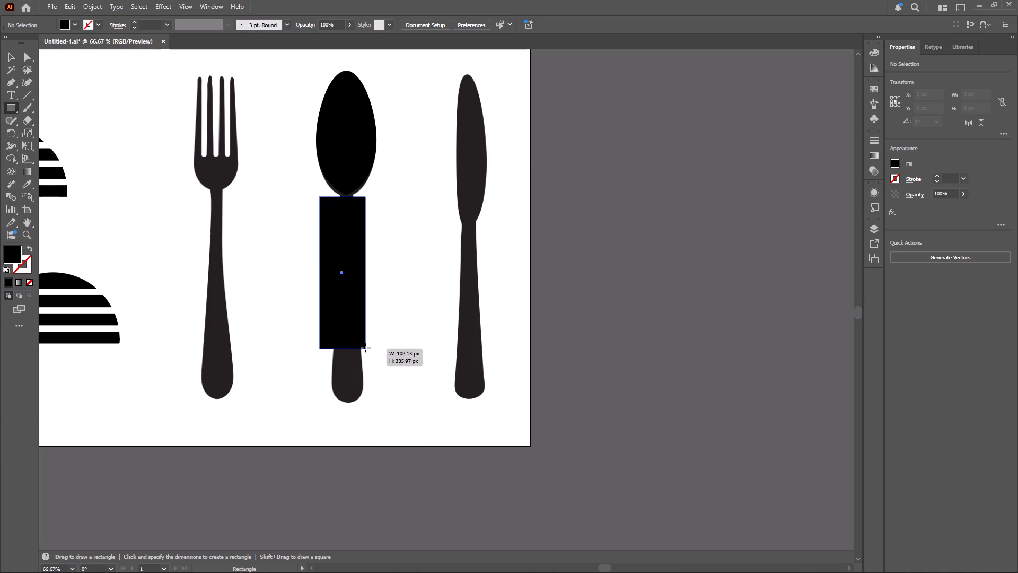
pyautogui.moveTo(365, 348); pyautogui.dragTo(344, 414)
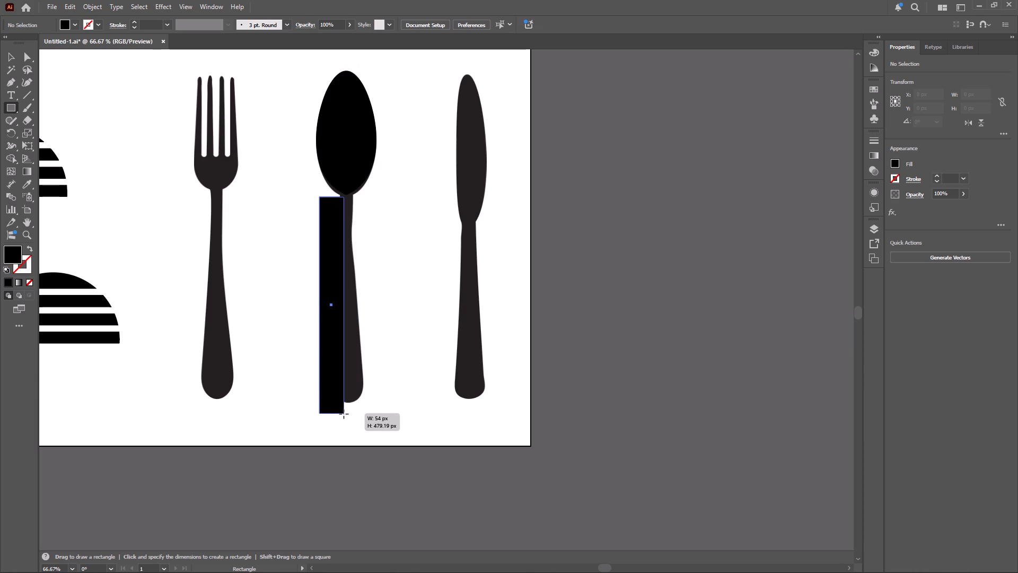
pyautogui.moveTo(344, 414); pyautogui.dragTo(342, 404)
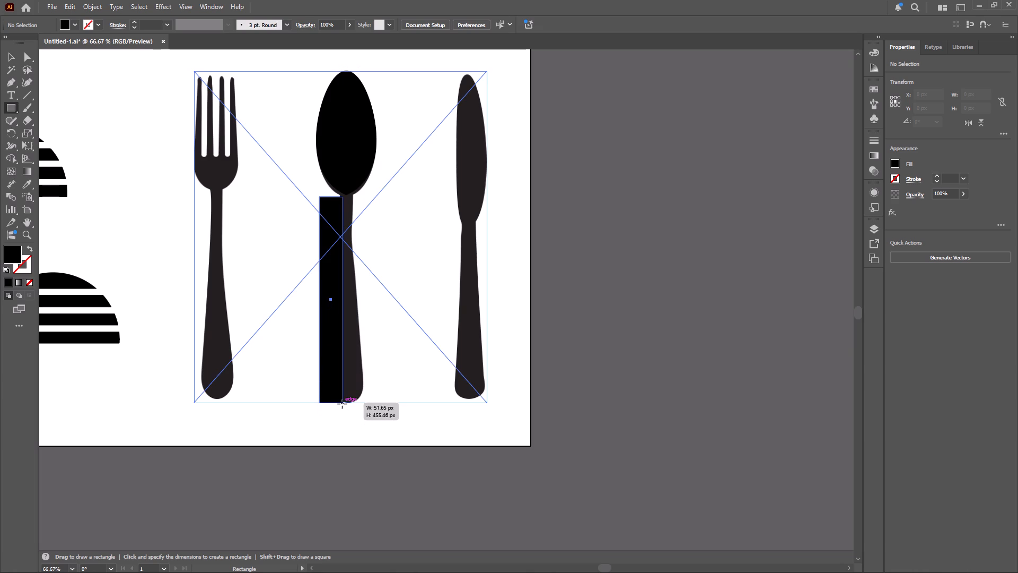
pyautogui.moveTo(342, 404); pyautogui.dragTo(341, 405)
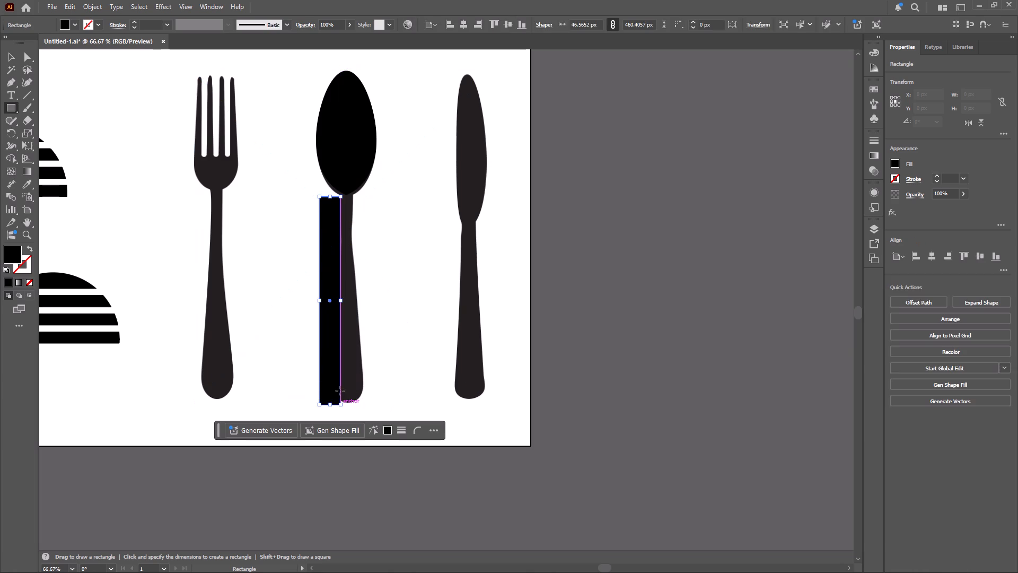
pyautogui.click(11, 59)
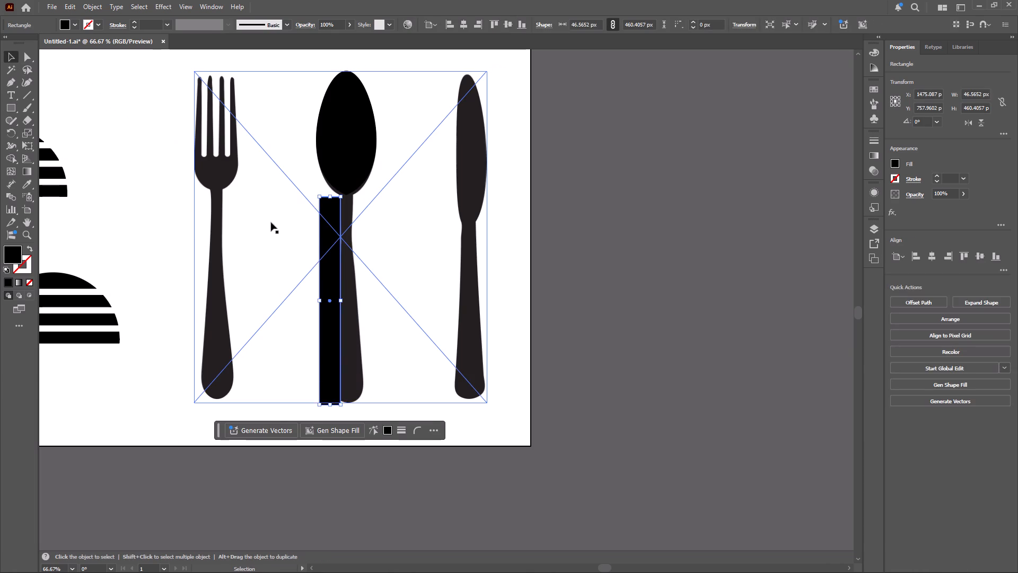
pyautogui.click(262, 224)
pyautogui.click(154, 191)
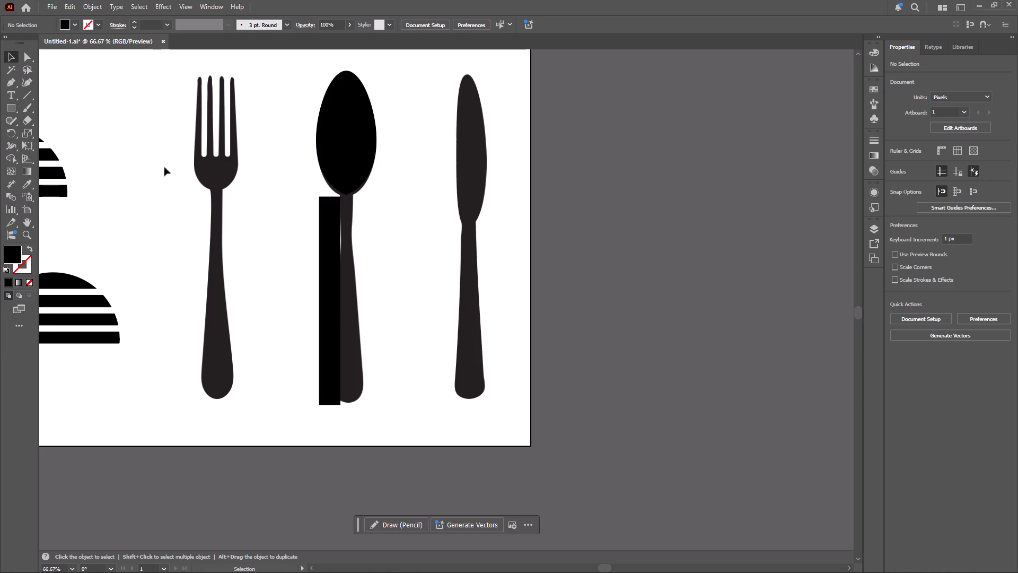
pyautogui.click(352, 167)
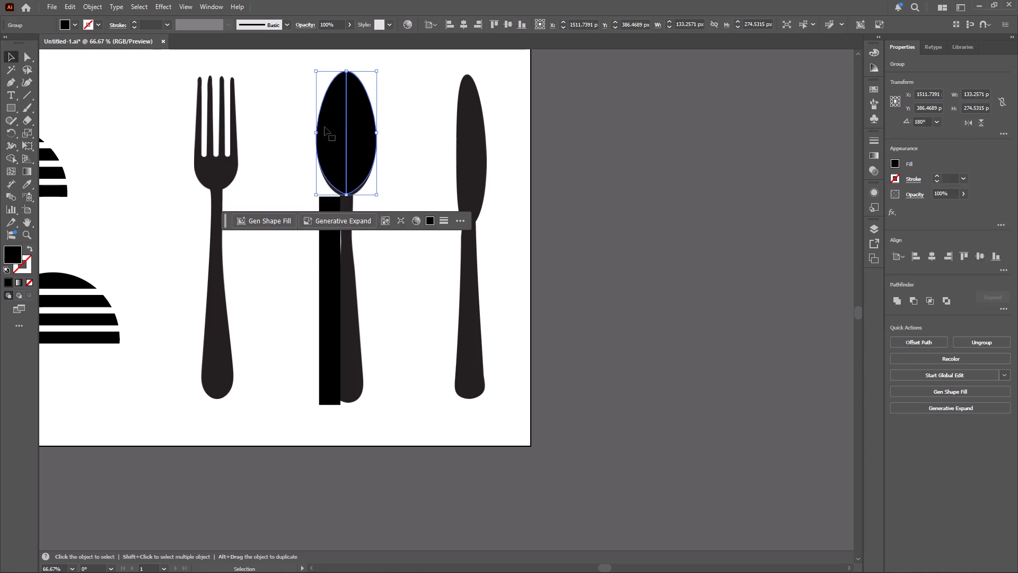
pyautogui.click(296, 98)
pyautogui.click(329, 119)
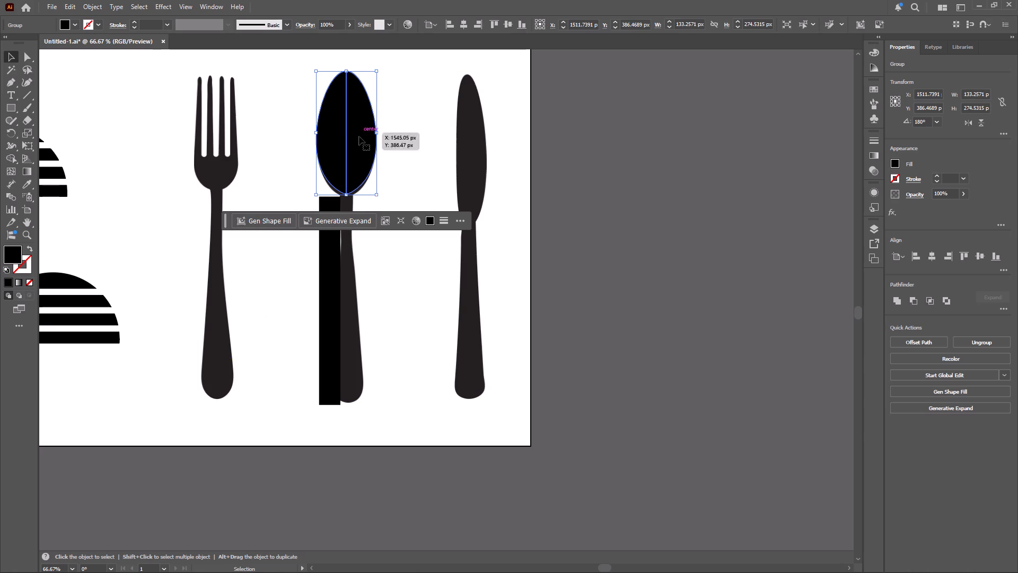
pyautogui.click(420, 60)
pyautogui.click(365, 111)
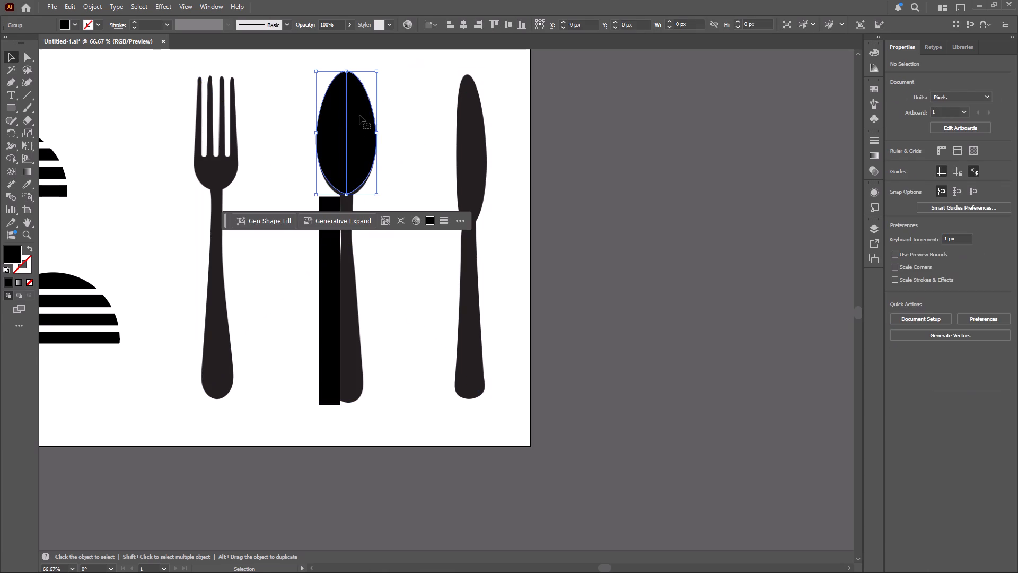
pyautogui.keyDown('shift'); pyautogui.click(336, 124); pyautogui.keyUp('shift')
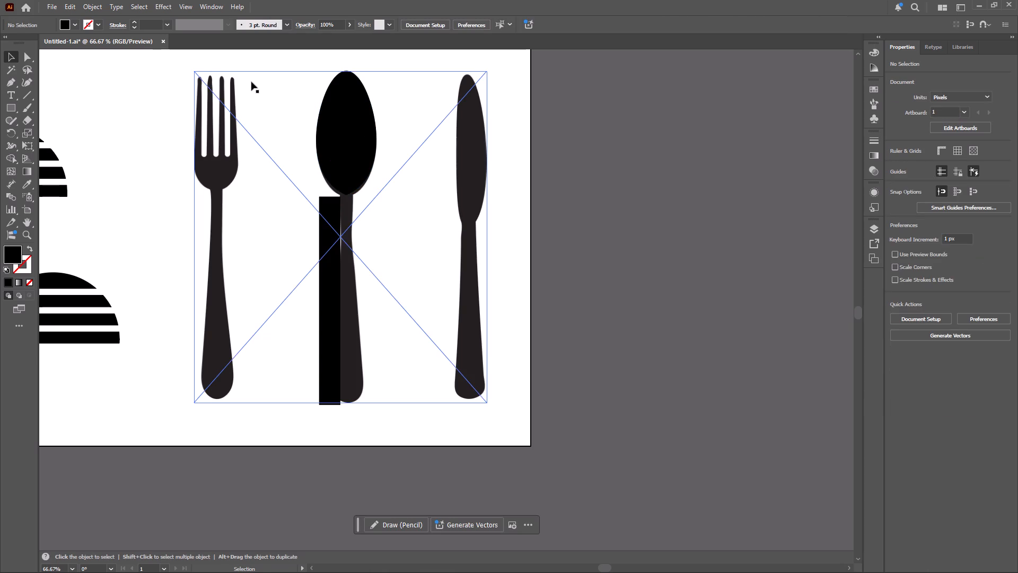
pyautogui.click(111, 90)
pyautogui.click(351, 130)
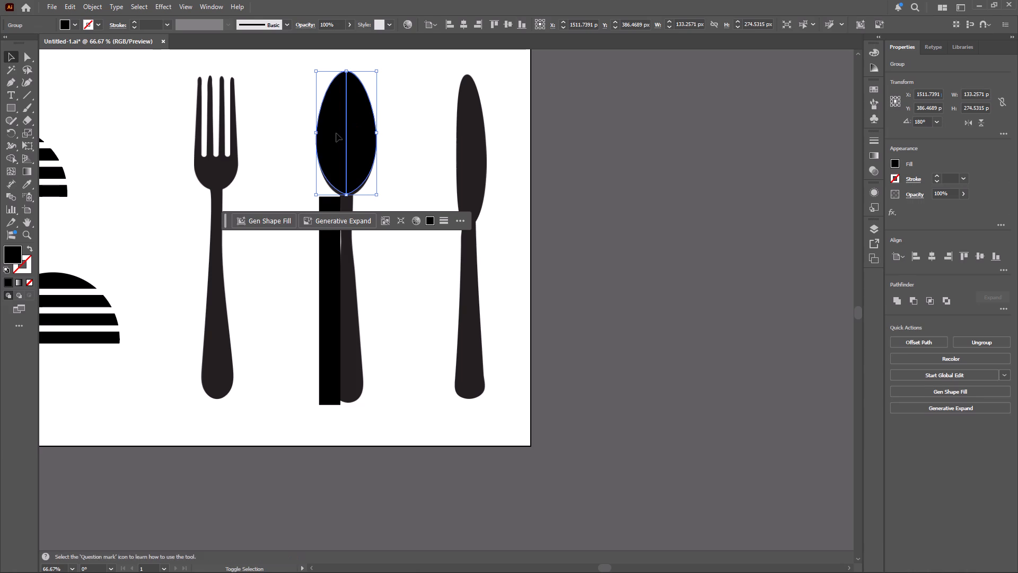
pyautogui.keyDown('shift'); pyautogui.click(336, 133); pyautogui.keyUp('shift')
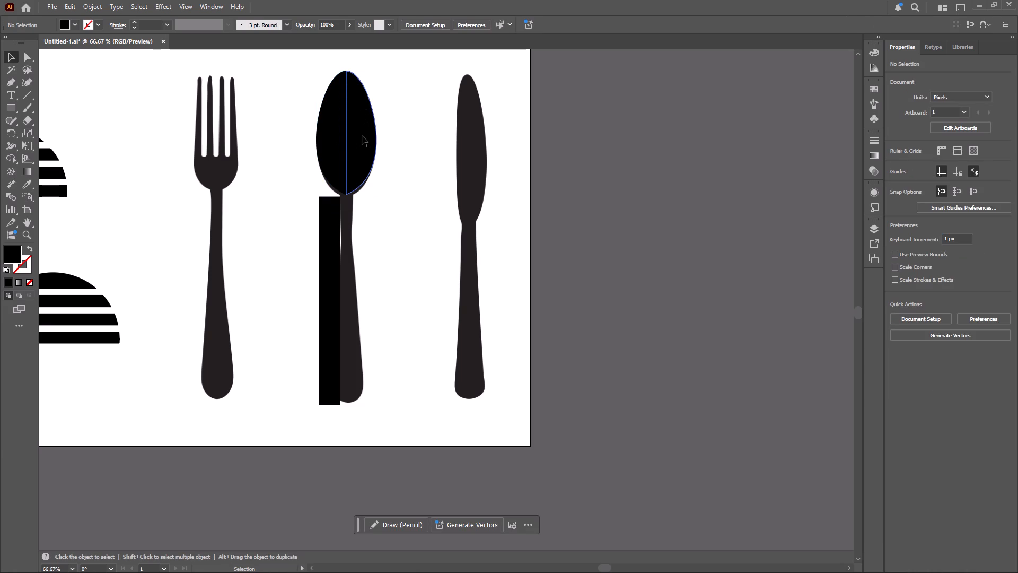
# Move the grouped spoon bowl onto the top of the black handle rectangle, centred on it and slightly overlapping.
pyautogui.hotkey('ctrl', 'g')
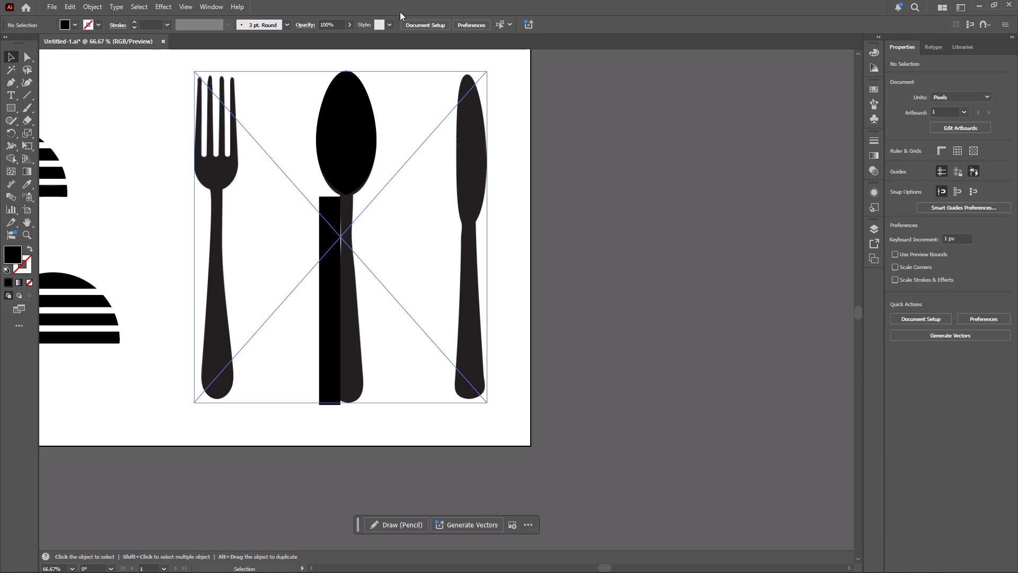
pyautogui.click(352, 125)
pyautogui.moveTo(357, 132); pyautogui.dragTo(318, 143)
pyautogui.moveTo(317, 143); pyautogui.dragTo(341, 142)
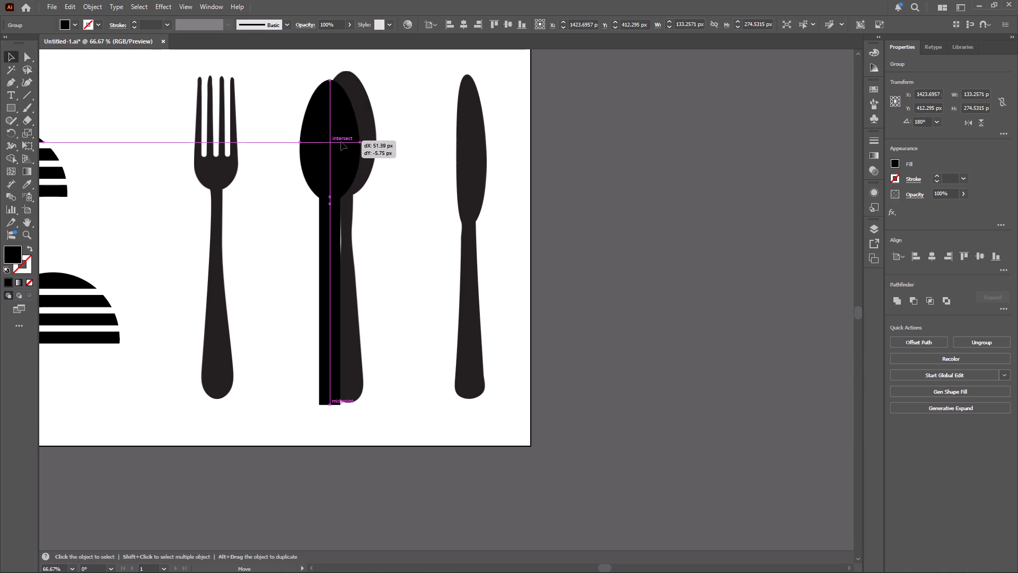
pyautogui.moveTo(341, 142); pyautogui.dragTo(341, 143)
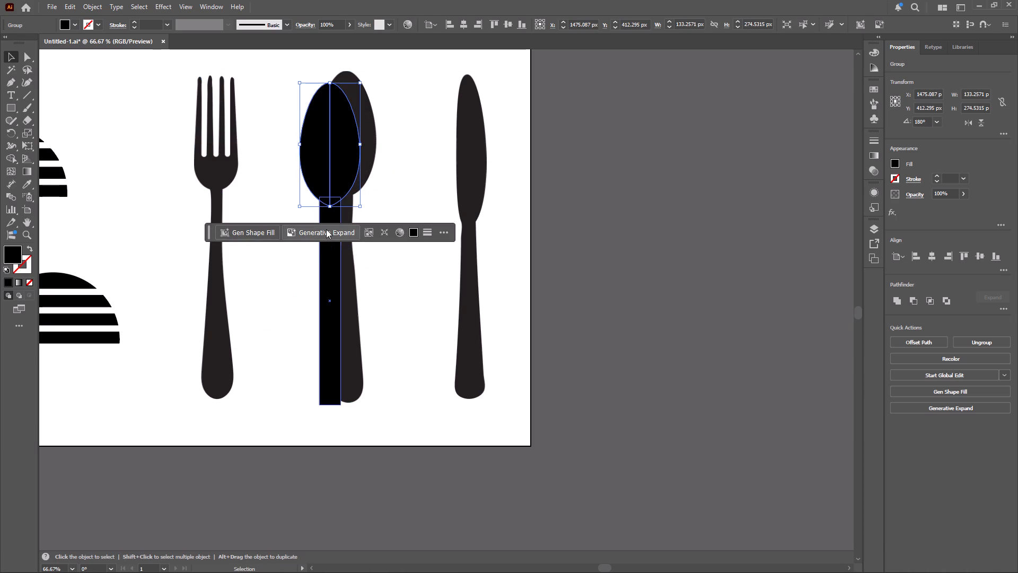
# Align the bowl group and the handle rectangle on their horizontal centres.
pyautogui.keyDown('shift'); pyautogui.click(330, 256); pyautogui.keyUp('shift')
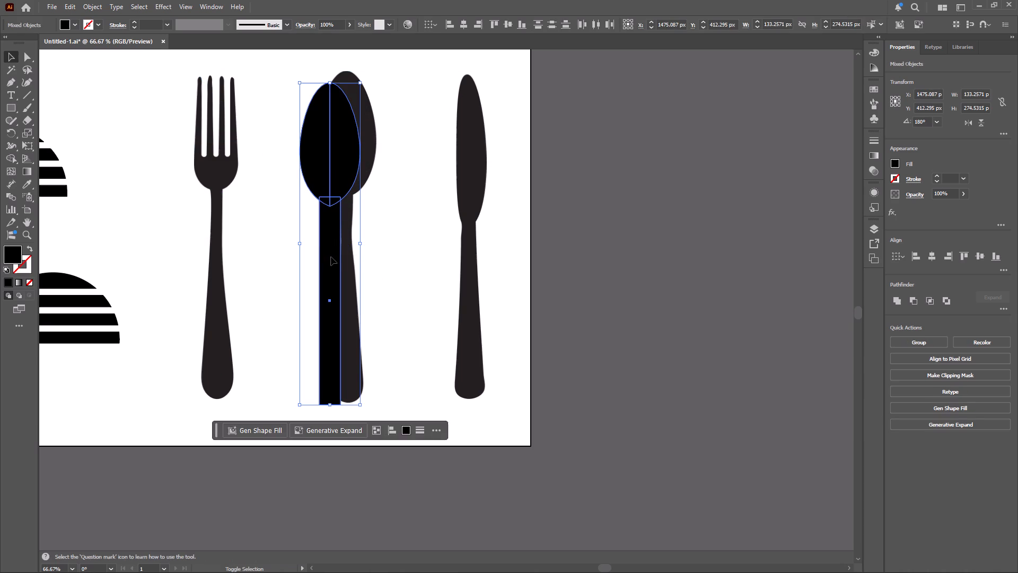
pyautogui.click(464, 23)
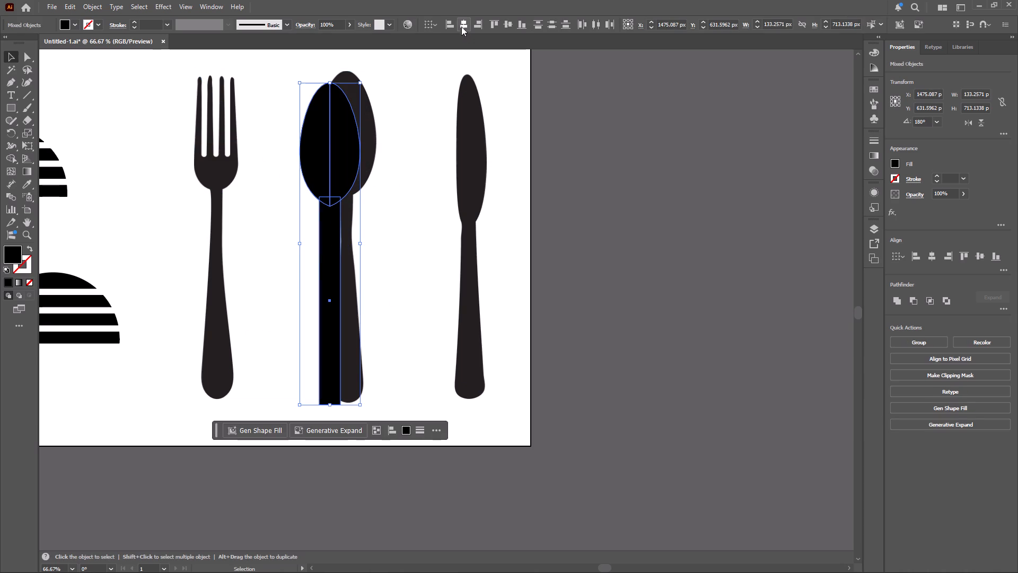
pyautogui.click(464, 25)
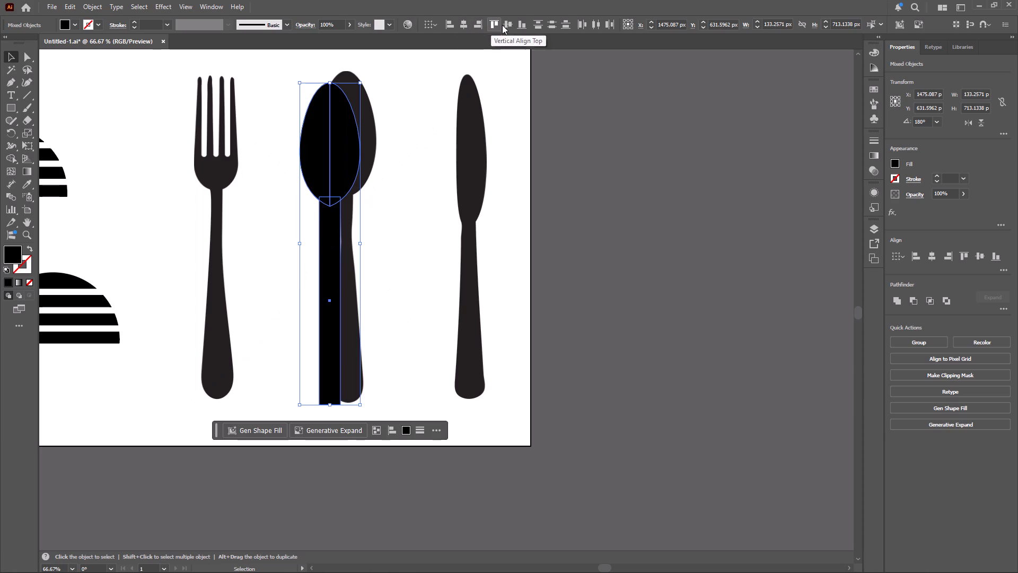
pyautogui.click(568, 229)
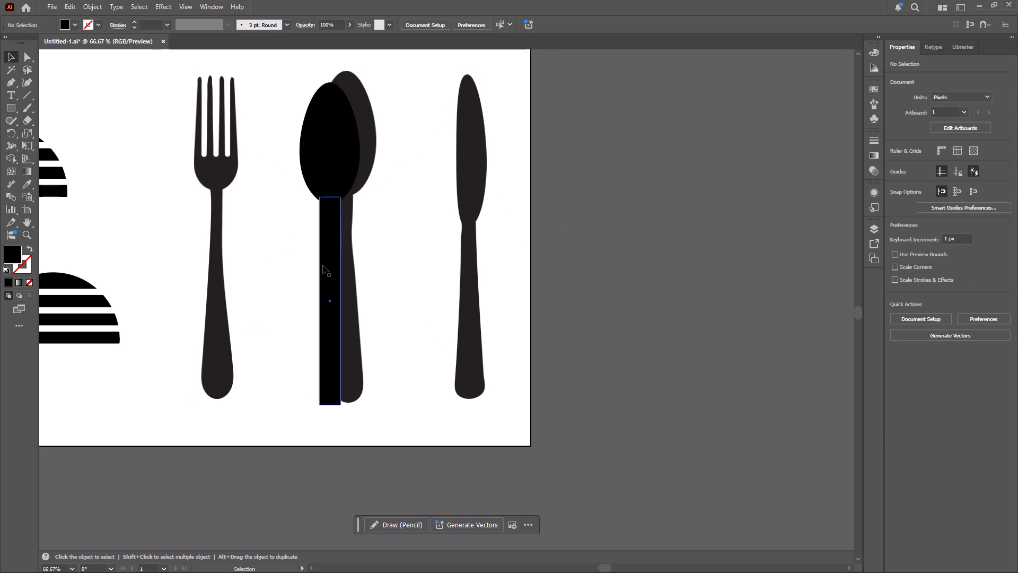
# Narrow the handle rectangle to about 37 px wide by moving its left edge inward.
pyautogui.click(331, 306)
pyautogui.keyDown('alt'); pyautogui.scroll(1, 329, 304); pyautogui.keyUp('alt')
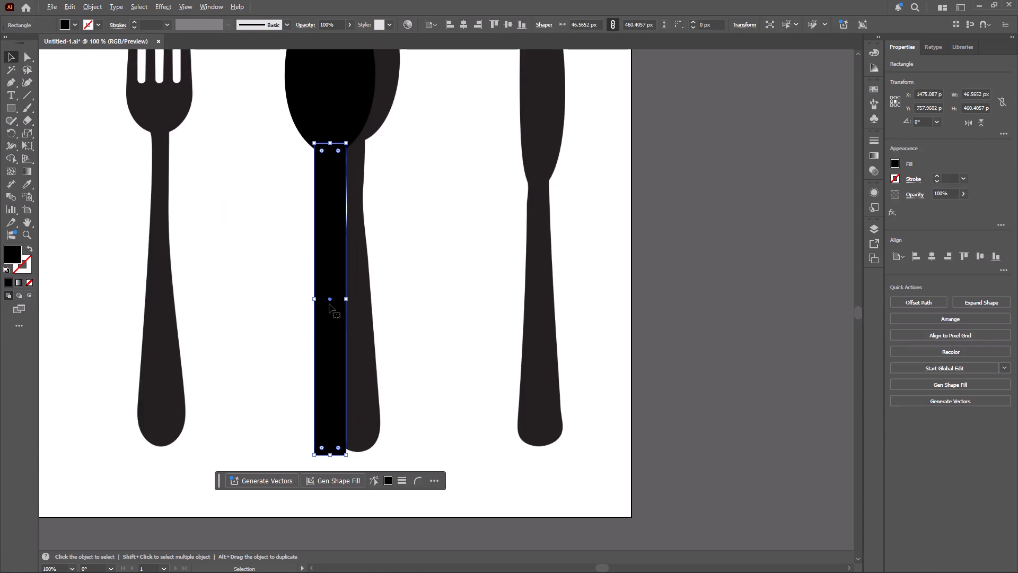
pyautogui.keyDown('alt'); pyautogui.scroll(1, 329, 304); pyautogui.keyUp('alt')
pyautogui.moveTo(306, 296); pyautogui.dragTo(316, 296)
pyautogui.scroll(5, 329, 257)
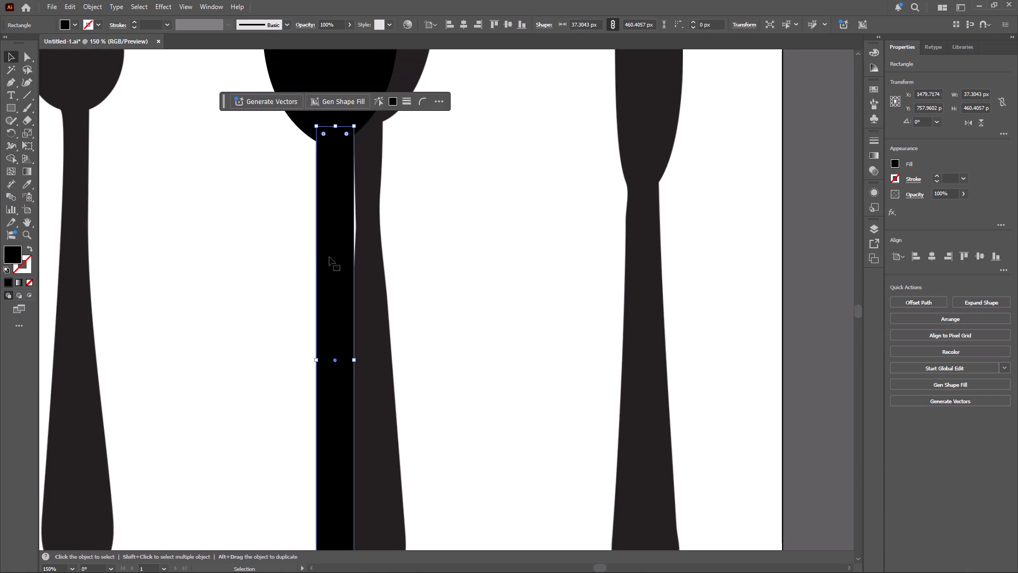
# Move the narrowed handle rectangle back under the bowl's centre line, about 5 px lower, with its top tucked into the bowl.
pyautogui.moveTo(335, 210); pyautogui.dragTo(331, 223)
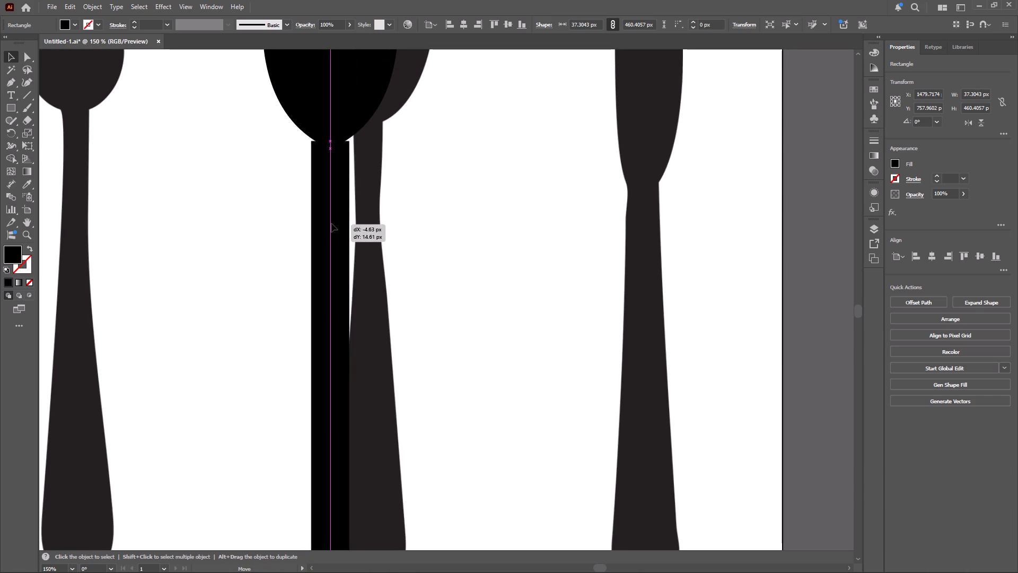
pyautogui.moveTo(331, 223); pyautogui.dragTo(333, 215)
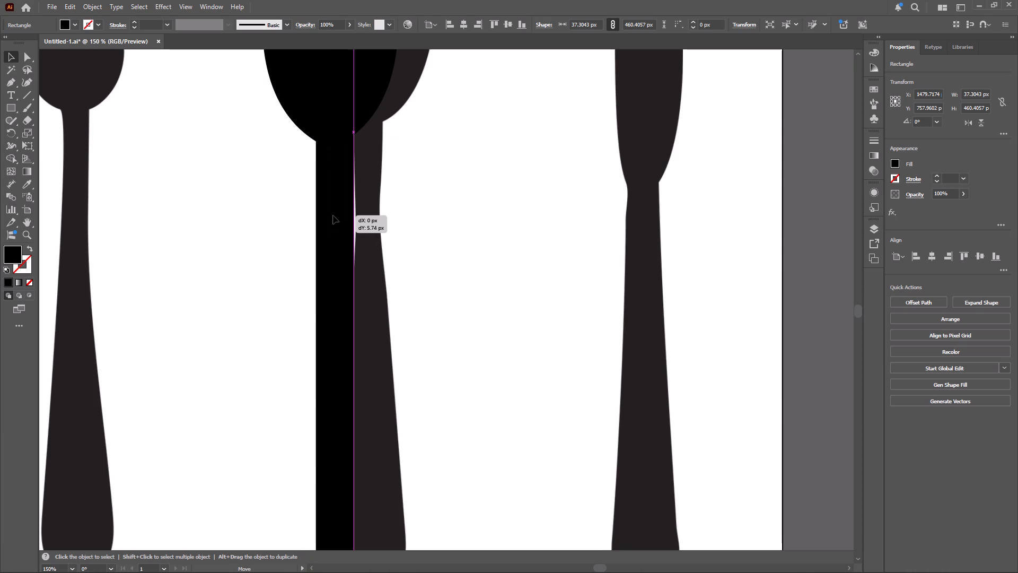
pyautogui.moveTo(333, 215); pyautogui.dragTo(331, 214)
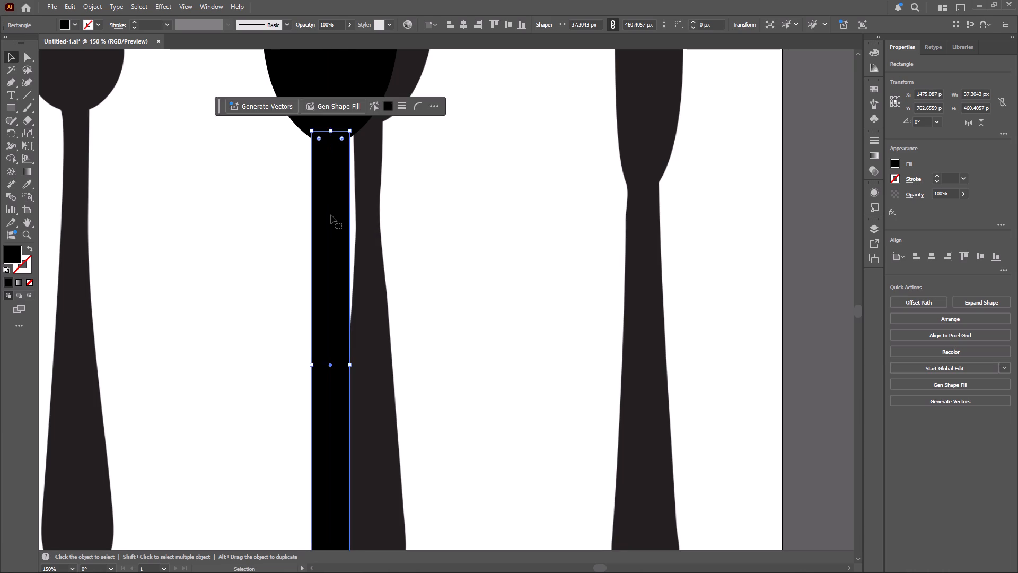
# Align the bowl group and the narrowed handle rectangle on their horizontal centres.
pyautogui.scroll(16, 330, 215)
pyautogui.click(218, 148)
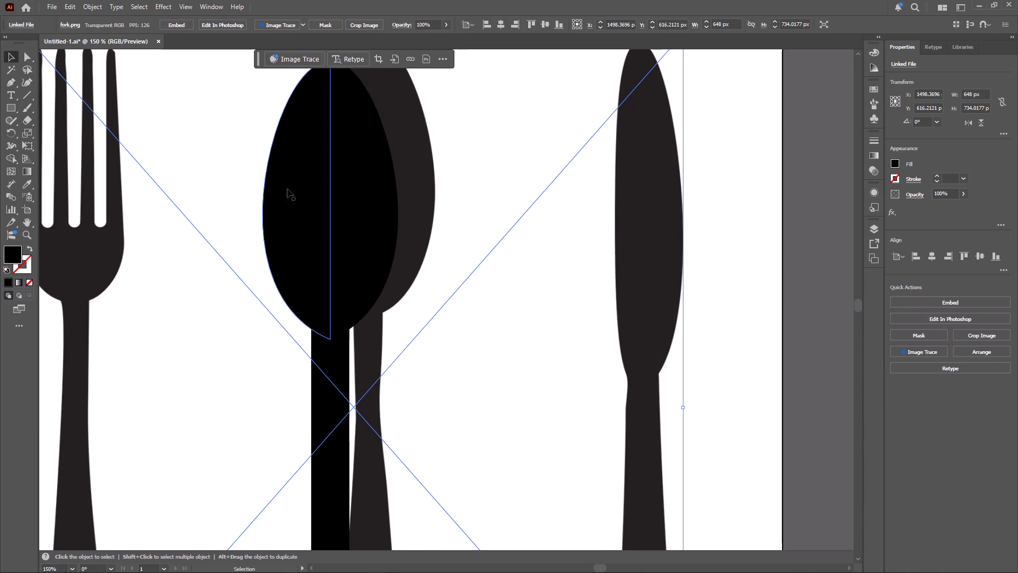
pyautogui.click(749, 196)
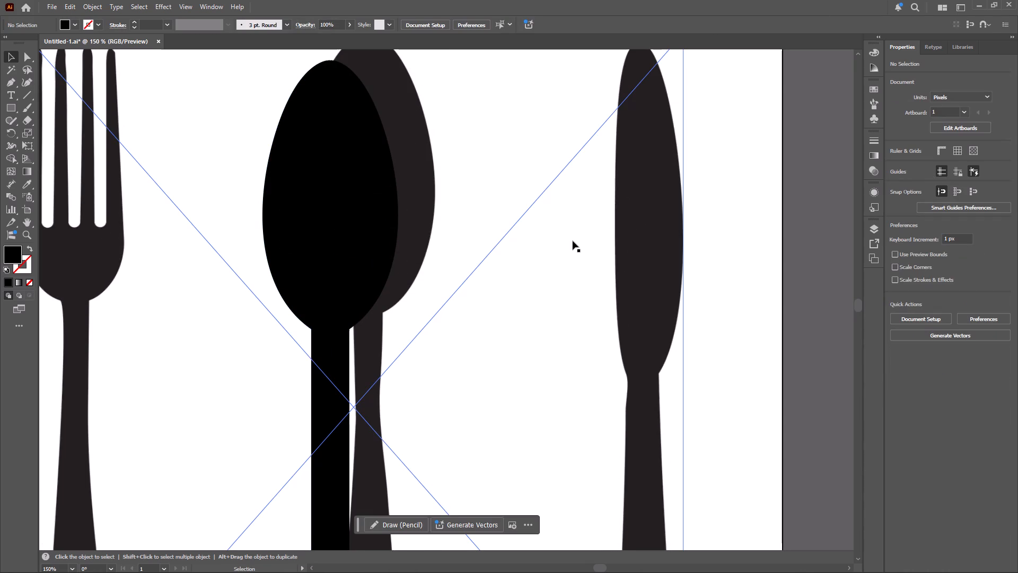
pyautogui.keyDown('shift'); pyautogui.click(347, 205); pyautogui.keyUp('shift')
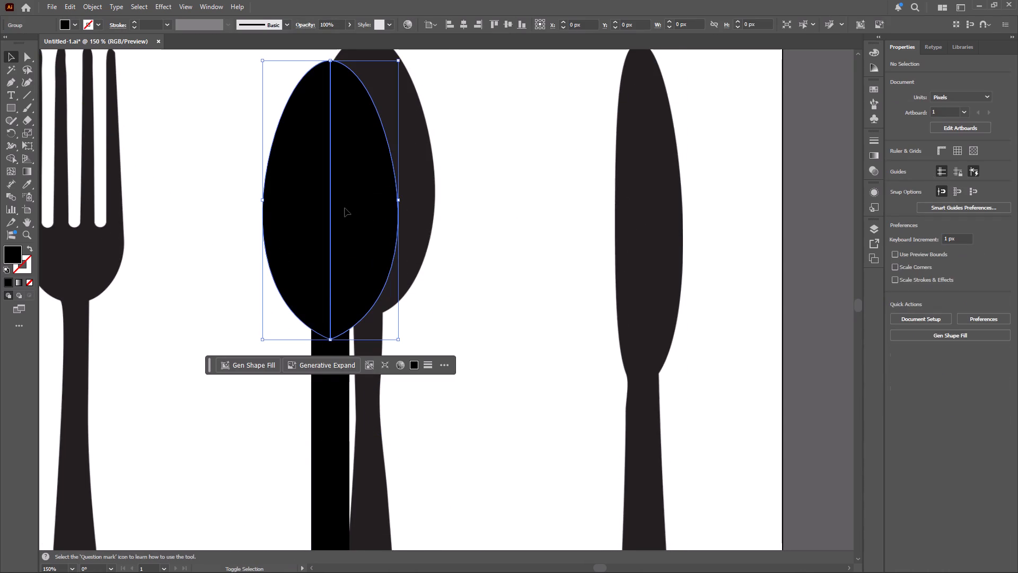
pyautogui.keyDown('shift'); pyautogui.click(327, 413); pyautogui.keyUp('shift')
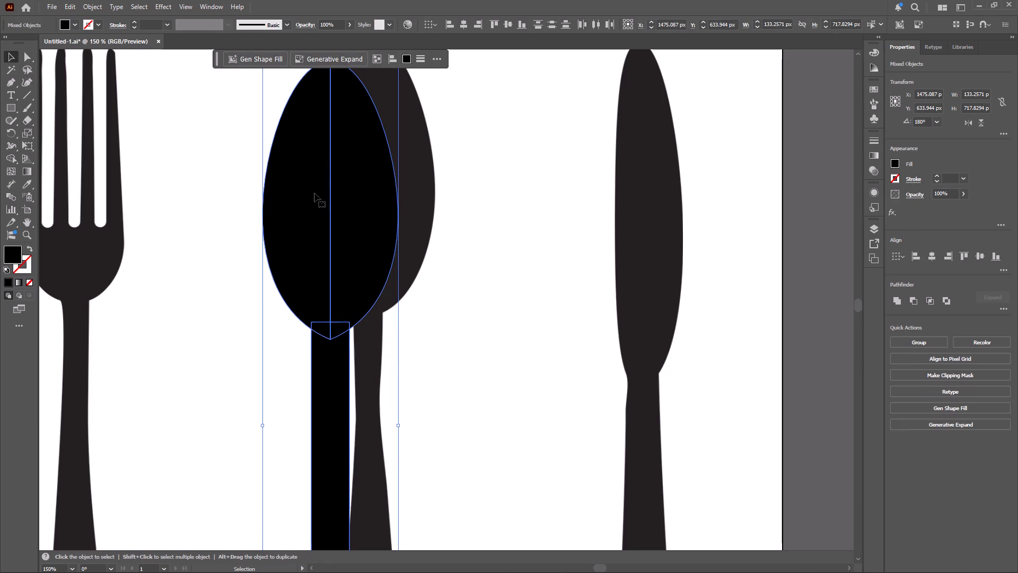
pyautogui.click(460, 23)
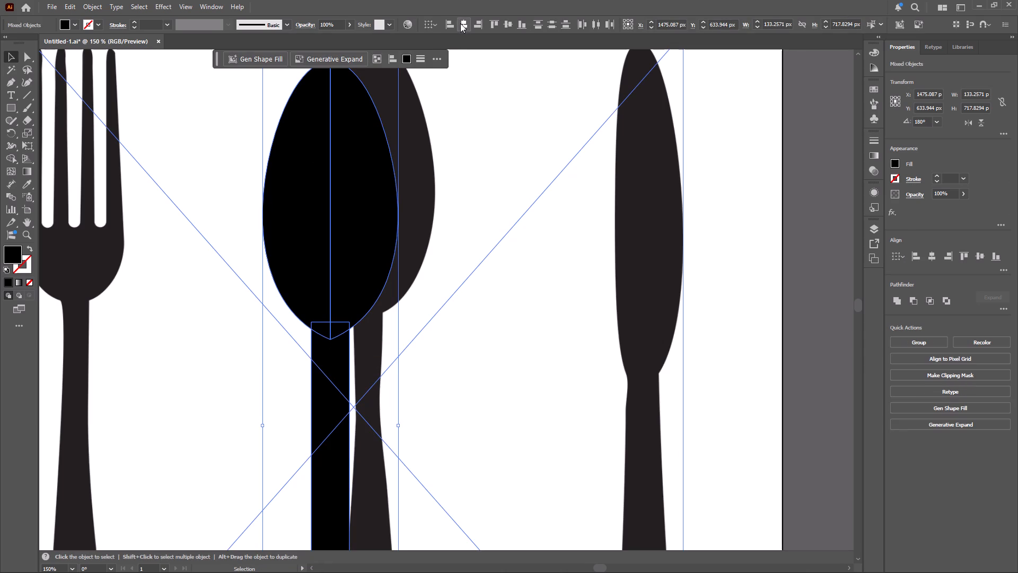
# Draw a black circle about 40 px in diameter beside the lower left corner of the handle rectangle.
pyautogui.scroll(-6, 493, 91)
pyautogui.scroll(-20, 493, 142)
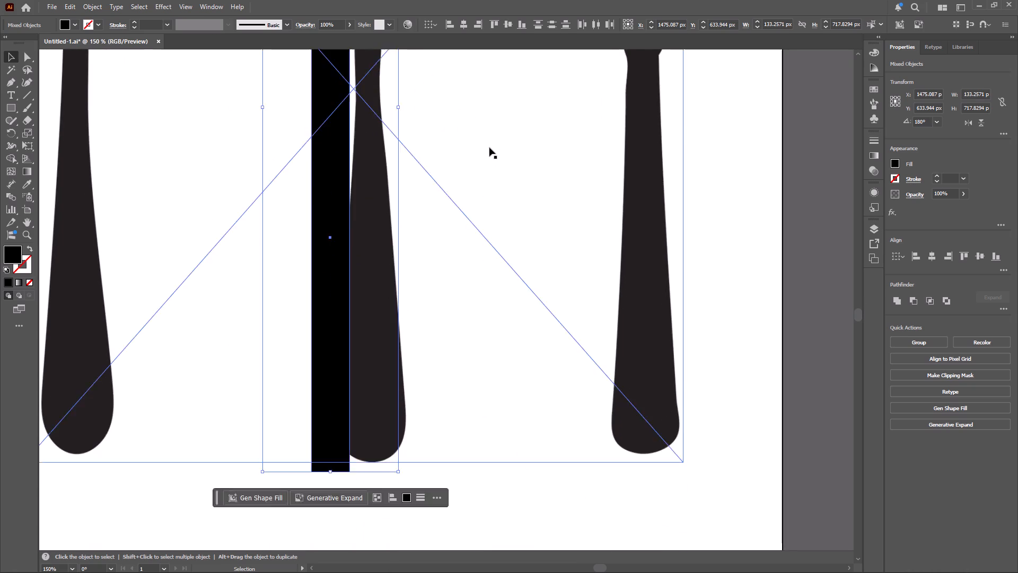
pyautogui.scroll(-11, 489, 147)
pyautogui.click(164, 341)
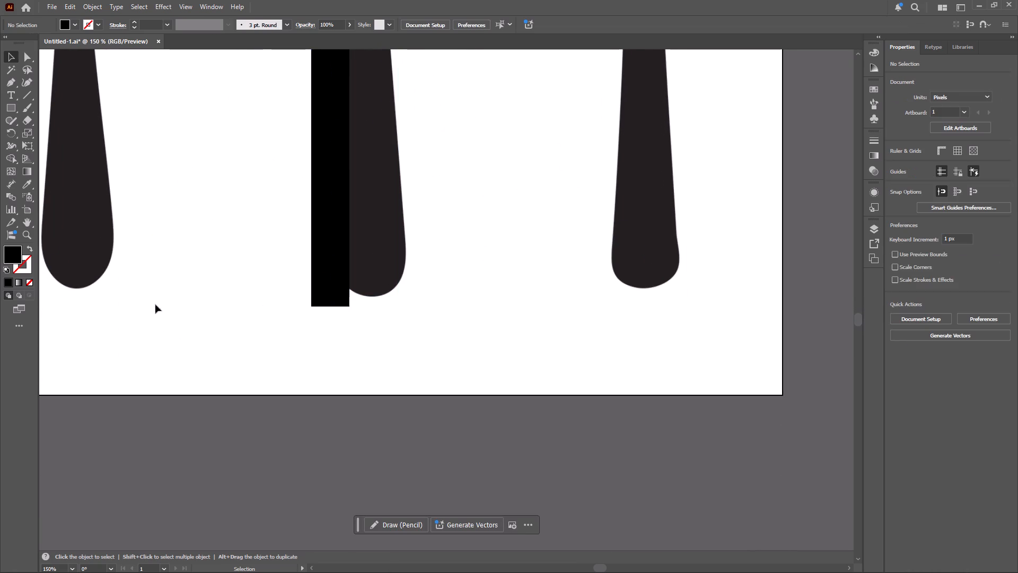
pyautogui.click(11, 108)
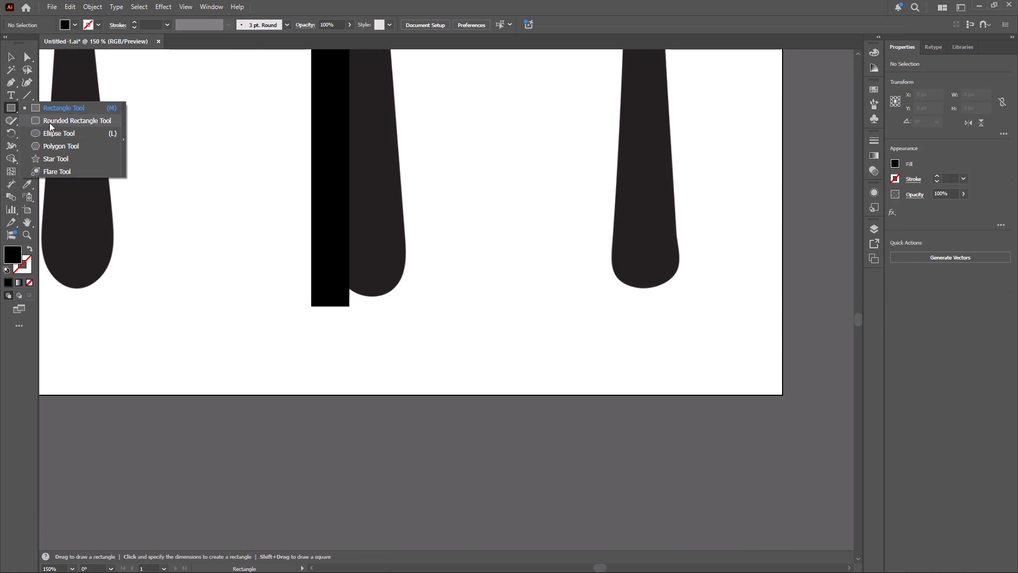
pyautogui.click(46, 134)
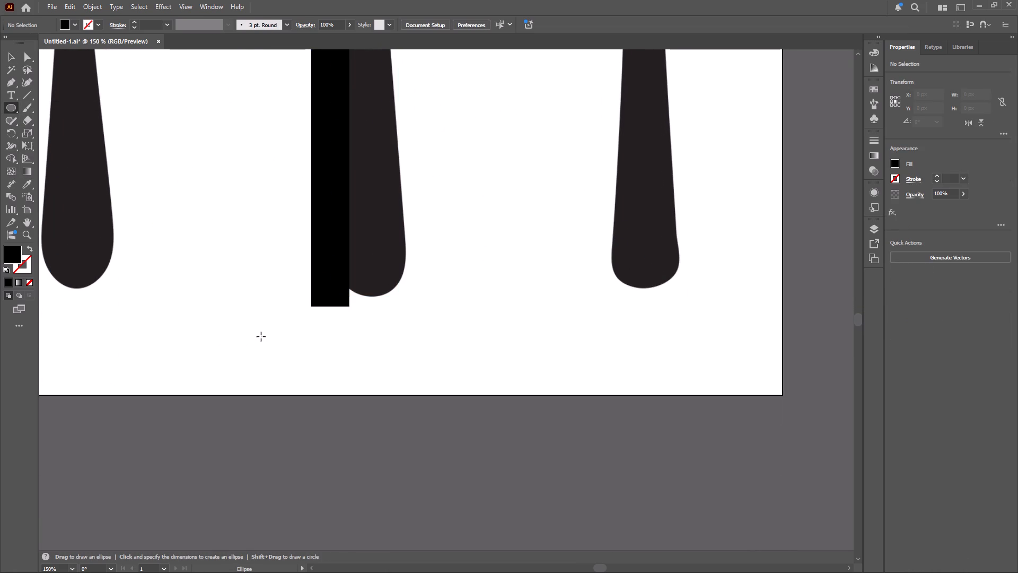
pyautogui.keyDown('shift'); pyautogui.moveTo(278, 337); pyautogui.dragTo(282, 267); pyautogui.keyUp('shift')
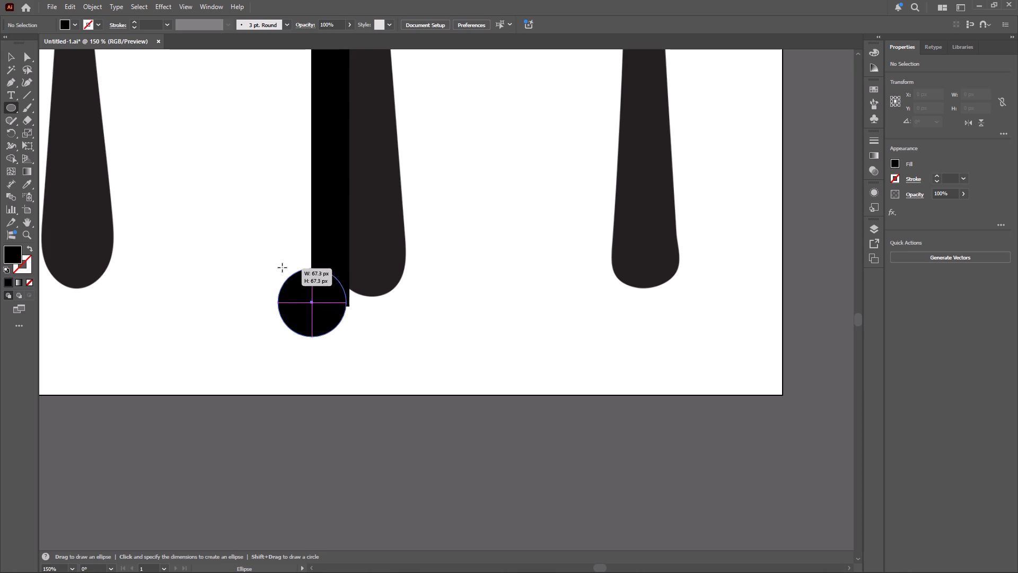
pyautogui.keyDown('shift'); pyautogui.moveTo(282, 267); pyautogui.dragTo(292, 290); pyautogui.keyUp('shift')
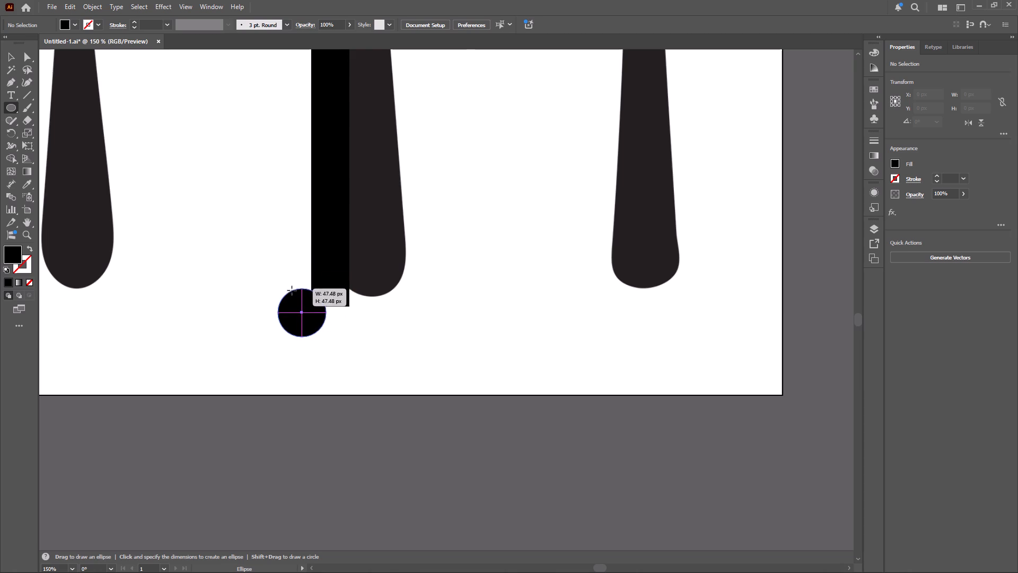
pyautogui.keyDown('shift'); pyautogui.moveTo(292, 290); pyautogui.dragTo(292, 297); pyautogui.keyUp('shift')
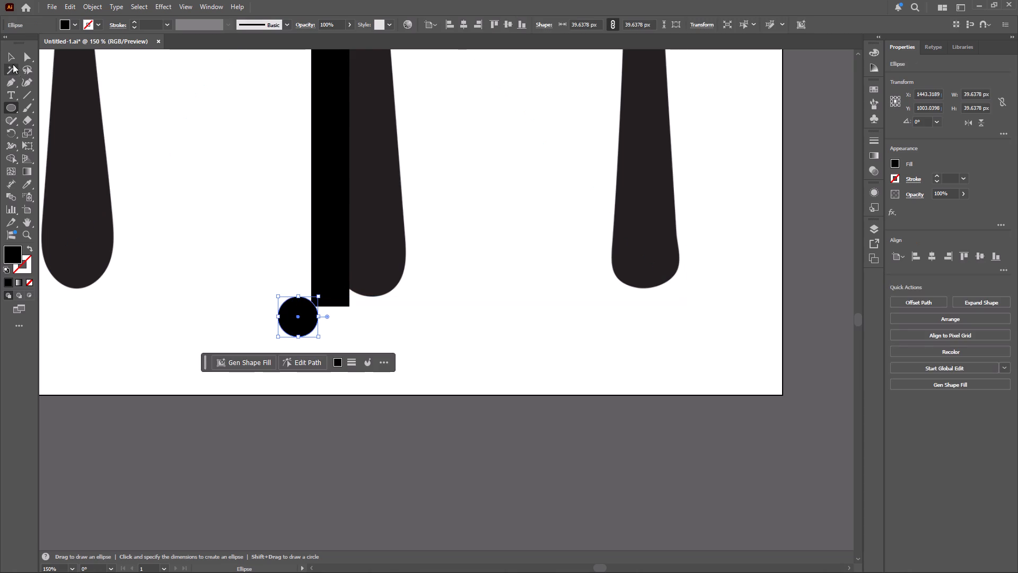
pyautogui.click(10, 57)
# Move the circle onto the bottom end of the handle rectangle, centred horizontally on it.
pyautogui.keyDown('alt'); pyautogui.scroll(2, 233, 212); pyautogui.keyUp('alt')
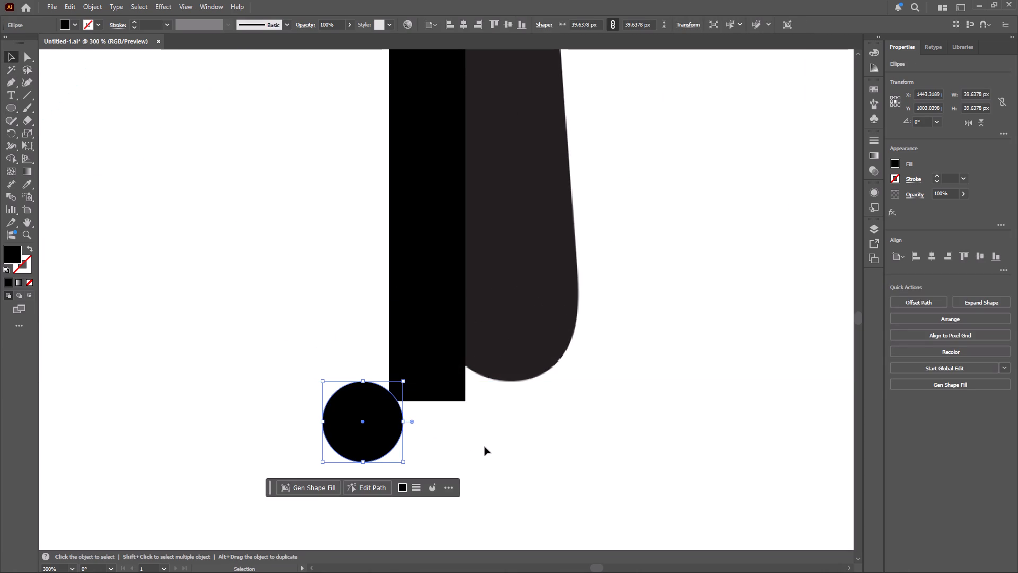
pyautogui.click(485, 447)
pyautogui.moveTo(341, 425); pyautogui.dragTo(406, 404)
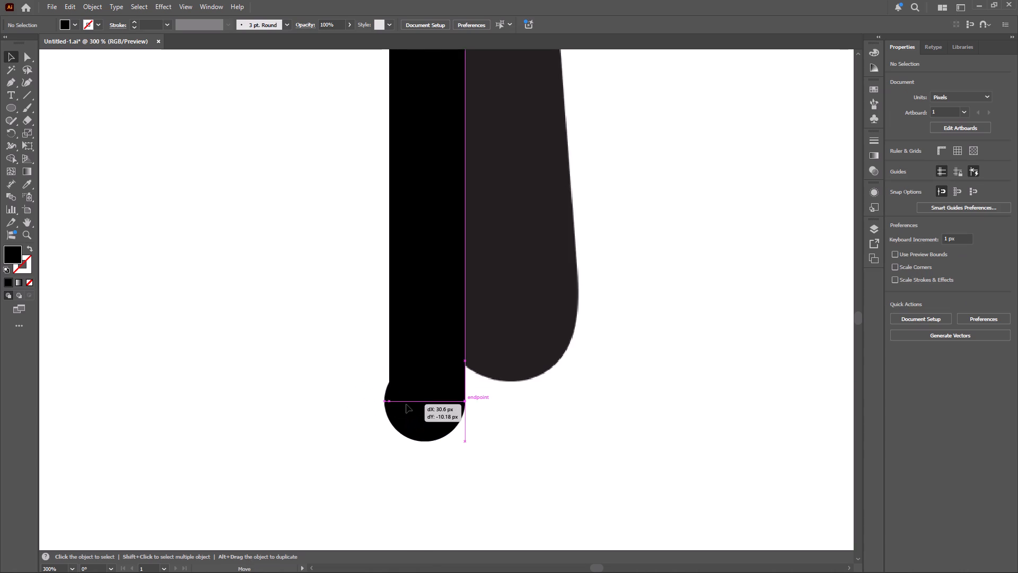
pyautogui.moveTo(406, 404); pyautogui.dragTo(405, 393)
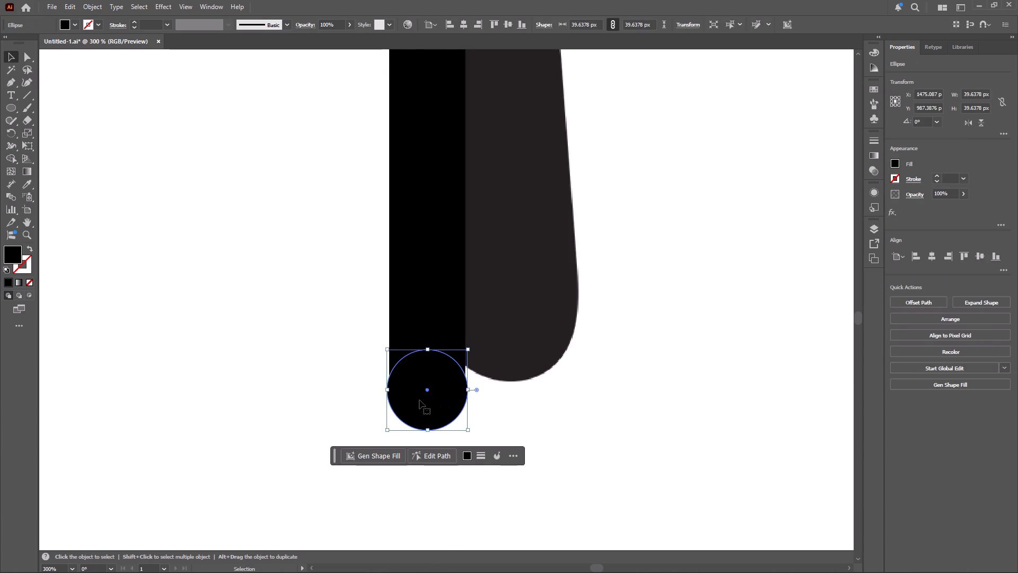
# Narrow the circle from both sides to the handle's width, about 37 px, keeping its height.
pyautogui.keyDown('alt'); pyautogui.scroll(2, 419, 400); pyautogui.keyUp('alt')
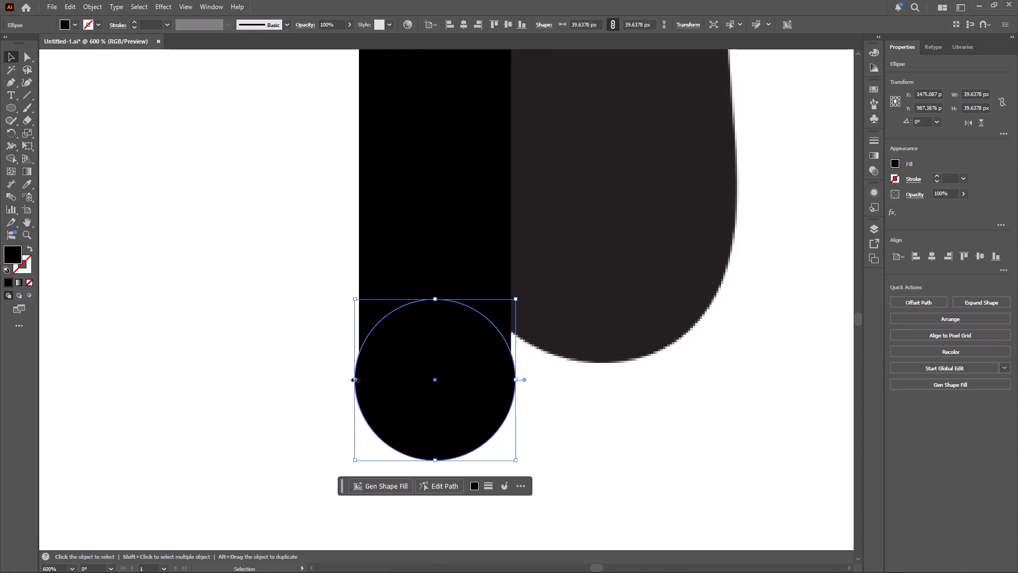
pyautogui.moveTo(354, 379); pyautogui.dragTo(359, 378)
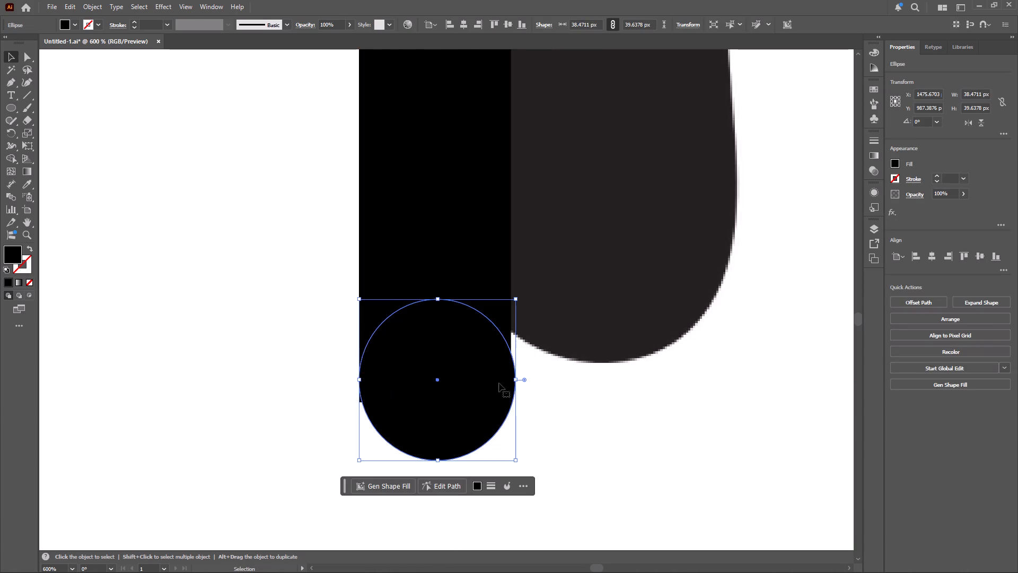
pyautogui.click(516, 378)
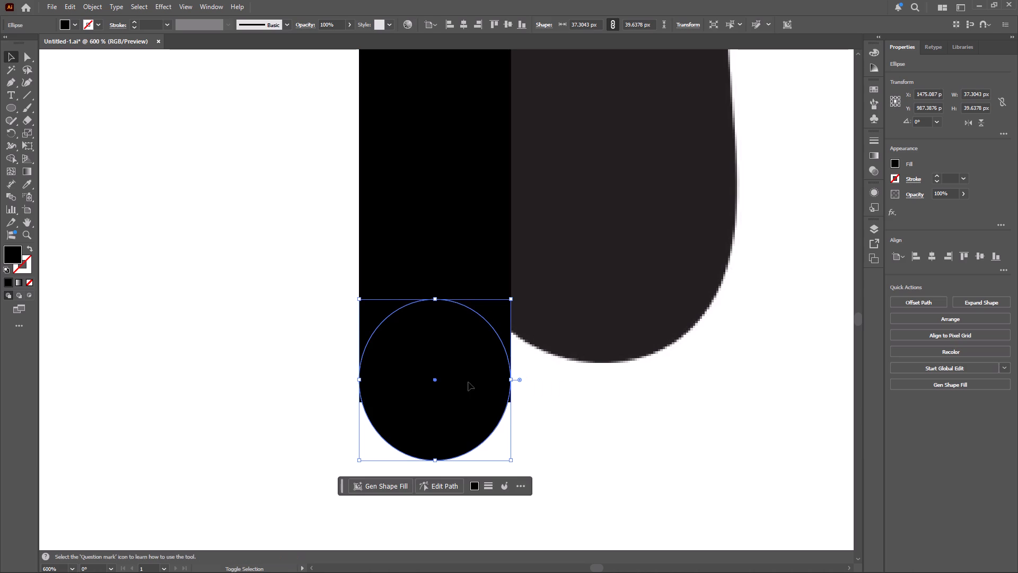
# Nudge the ellipse up about 5 px within the bottom end of the handle rectangle.
pyautogui.hotkey('shift', 'Up')
pyautogui.press('Down')
pyautogui.press('Down')
pyautogui.press('Down')
pyautogui.press('Down')
pyautogui.press('Down')
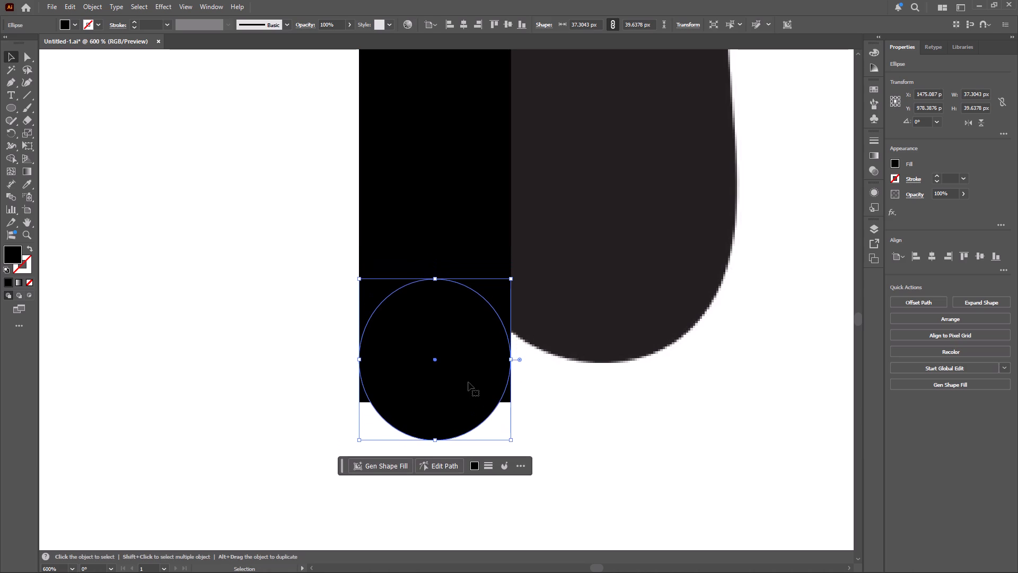
pyautogui.press('Down')
pyautogui.press('Up')
pyautogui.press('Down')
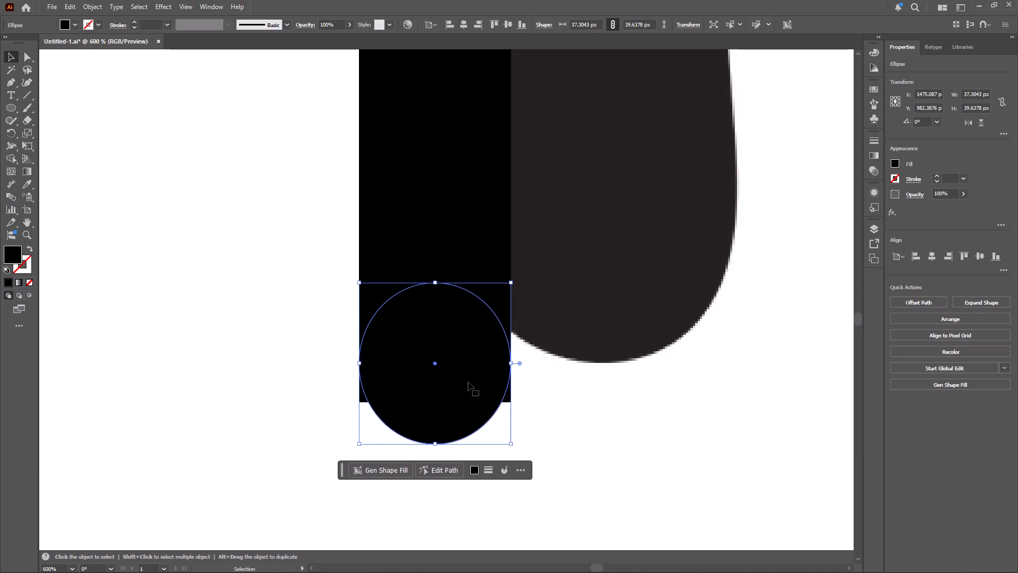
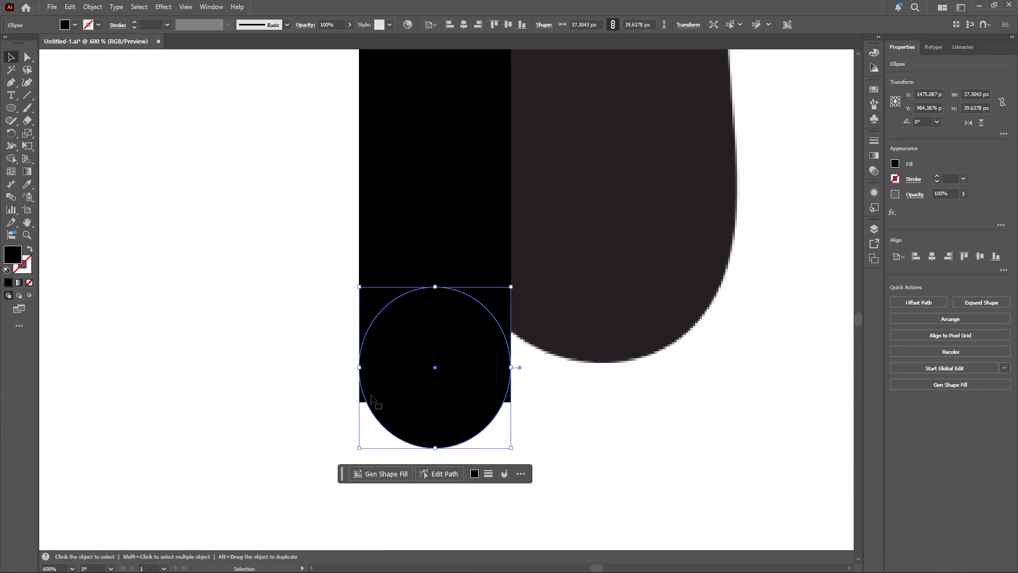
# Merge the ellipse at the handle's bottom end with the handle rectangle using Shape Builder, with the bowl included in the selection.
pyautogui.click(287, 440)
pyautogui.keyDown('alt'); pyautogui.scroll(2, 317, 427); pyautogui.keyUp('alt')
pyautogui.keyDown('alt'); pyautogui.scroll(-2, 317, 427); pyautogui.keyUp('alt')
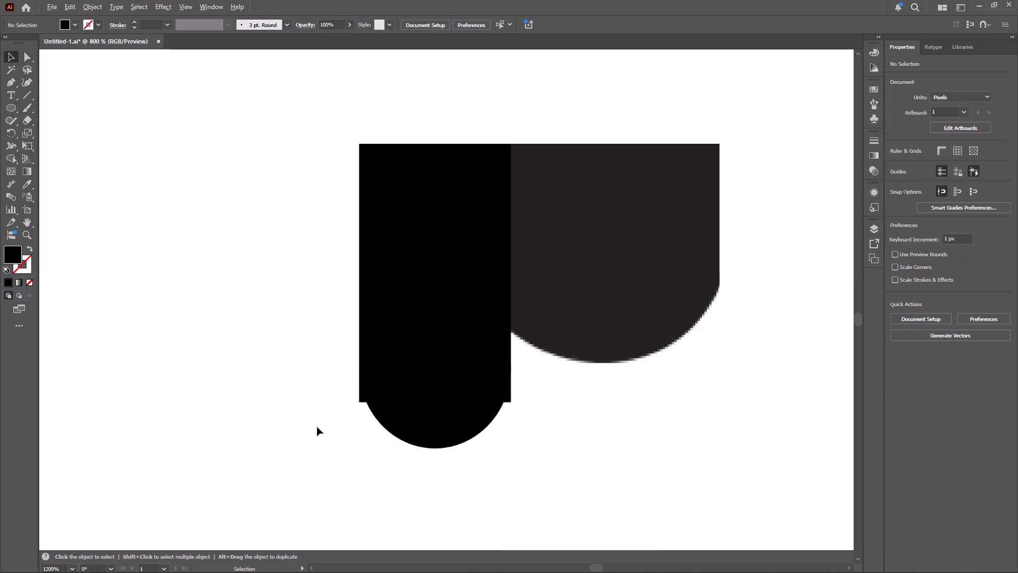
pyautogui.keyDown('alt'); pyautogui.scroll(-5, 317, 427); pyautogui.keyUp('alt')
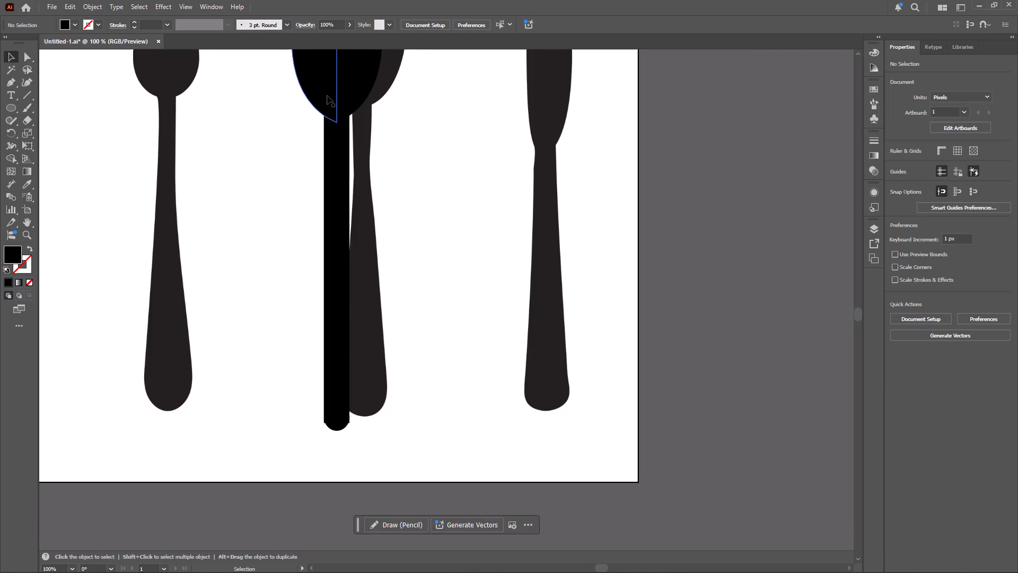
pyautogui.click(327, 95)
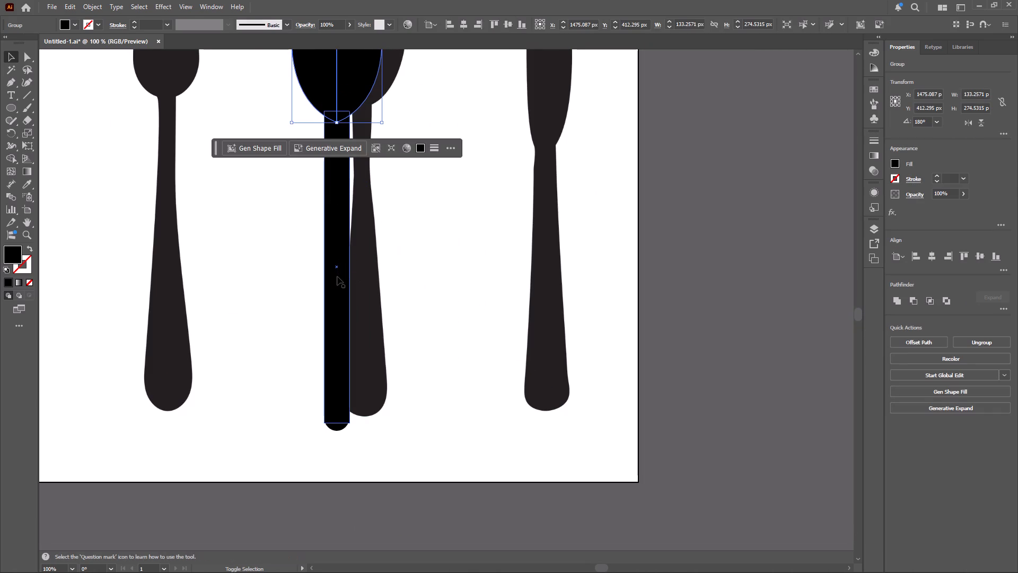
pyautogui.keyDown('shift'); pyautogui.click(337, 276); pyautogui.keyUp('shift')
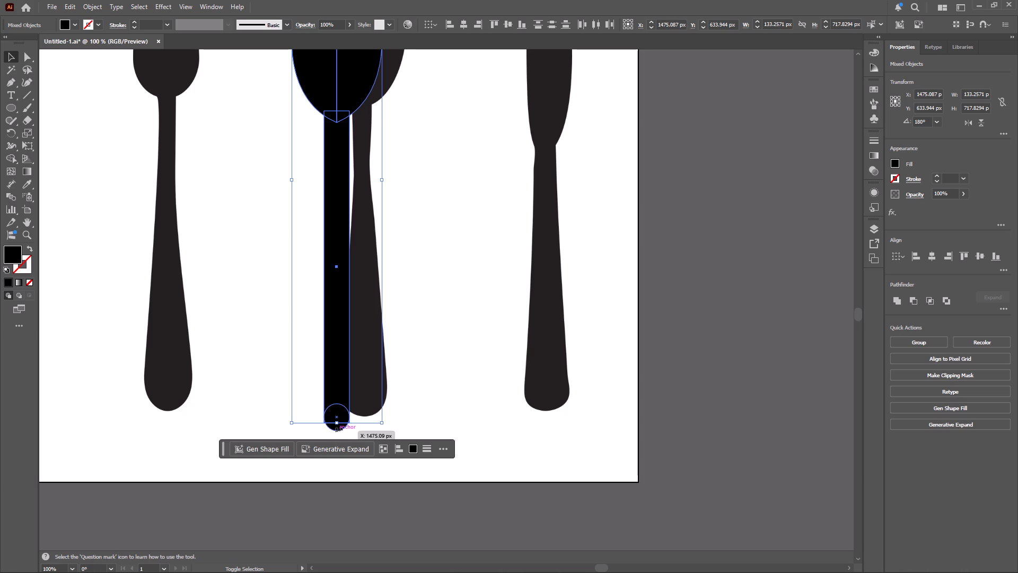
pyautogui.keyDown('shift'); pyautogui.click(339, 429); pyautogui.keyUp('shift')
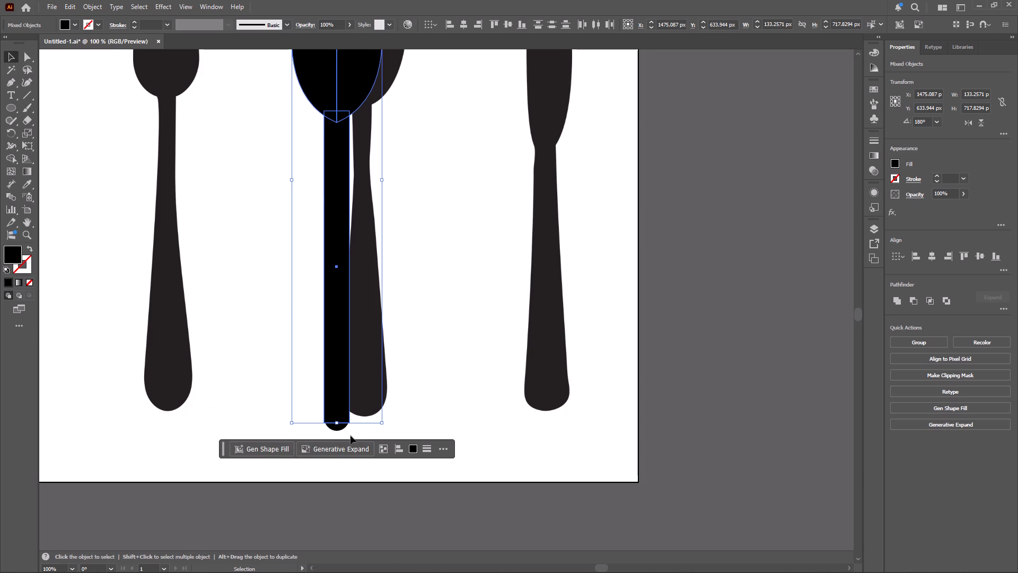
pyautogui.keyDown('alt'); pyautogui.scroll(1, 341, 431); pyautogui.keyUp('alt')
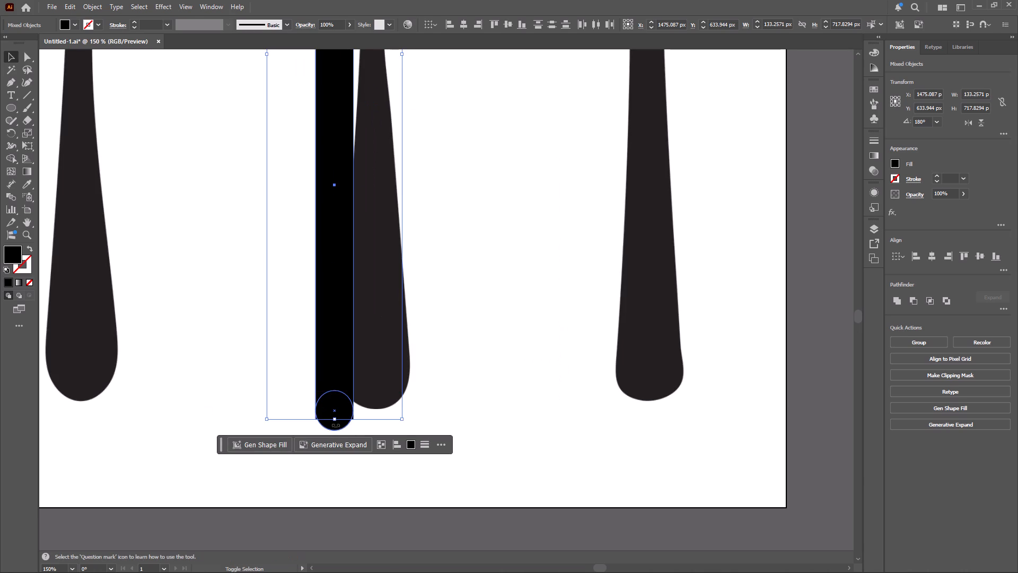
pyautogui.keyDown('shift'); pyautogui.click(335, 429); pyautogui.keyUp('shift')
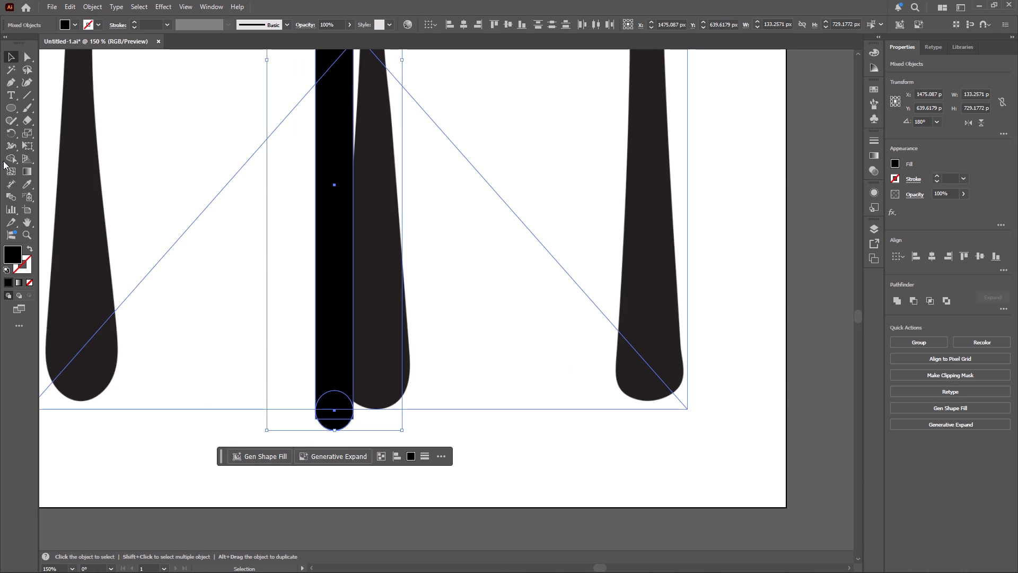
pyautogui.click(7, 158)
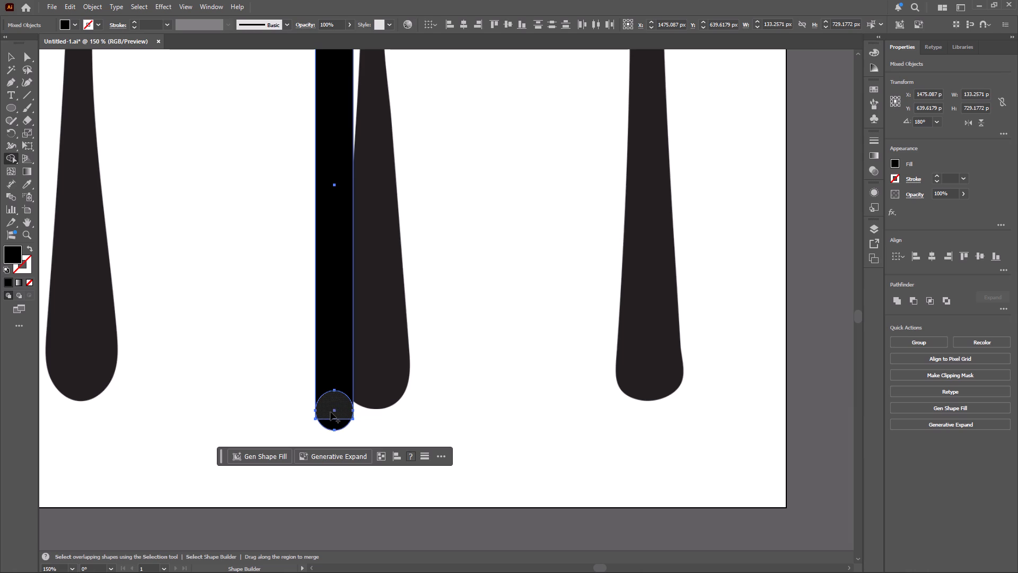
pyautogui.moveTo(329, 423); pyautogui.dragTo(331, 383)
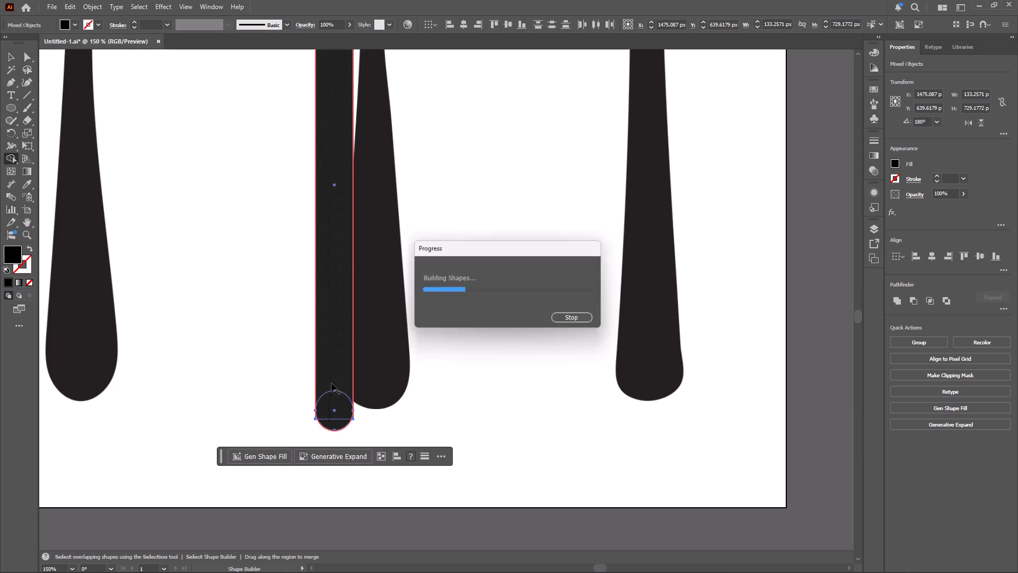
# Merge the handle with both halves of the bowl into a single spoon shape using Shape Builder.
pyautogui.scroll(20, 329, 370)
pyautogui.scroll(3, 329, 370)
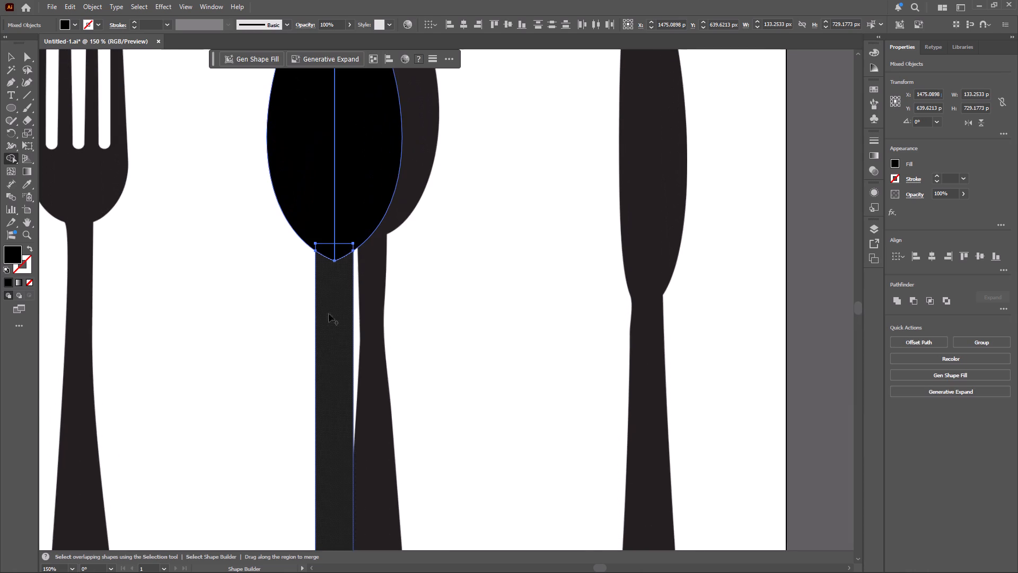
pyautogui.moveTo(330, 281); pyautogui.dragTo(328, 236)
pyautogui.click(8, 55)
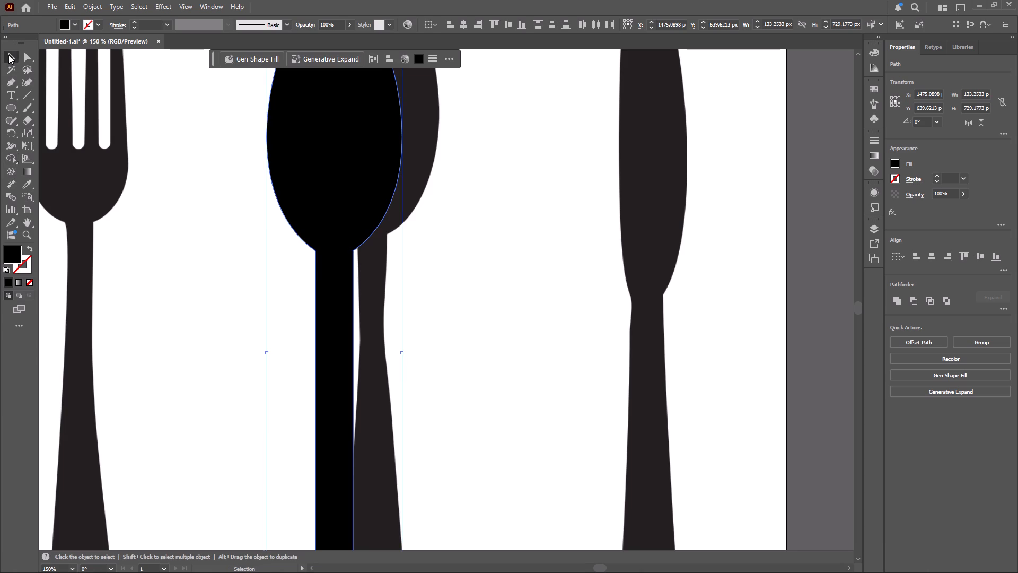
# Move the merged spoon clear of the leftover corner slivers beside the handle's round end, and delete those slivers.
pyautogui.moveTo(327, 273); pyautogui.dragTo(240, 269)
pyautogui.scroll(-4, 264, 301)
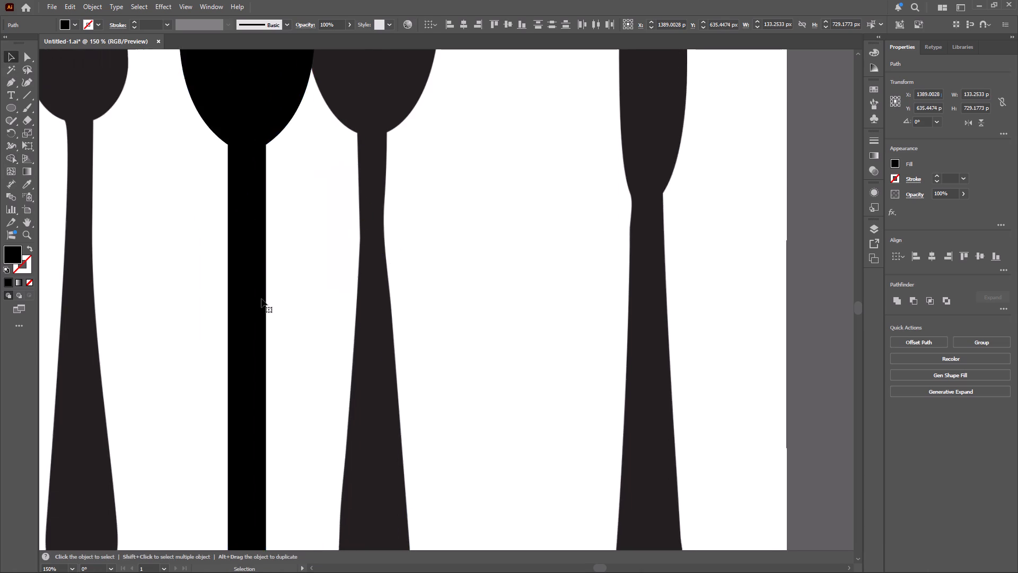
pyautogui.scroll(-20, 261, 299)
pyautogui.scroll(-6, 261, 299)
pyautogui.click(388, 375)
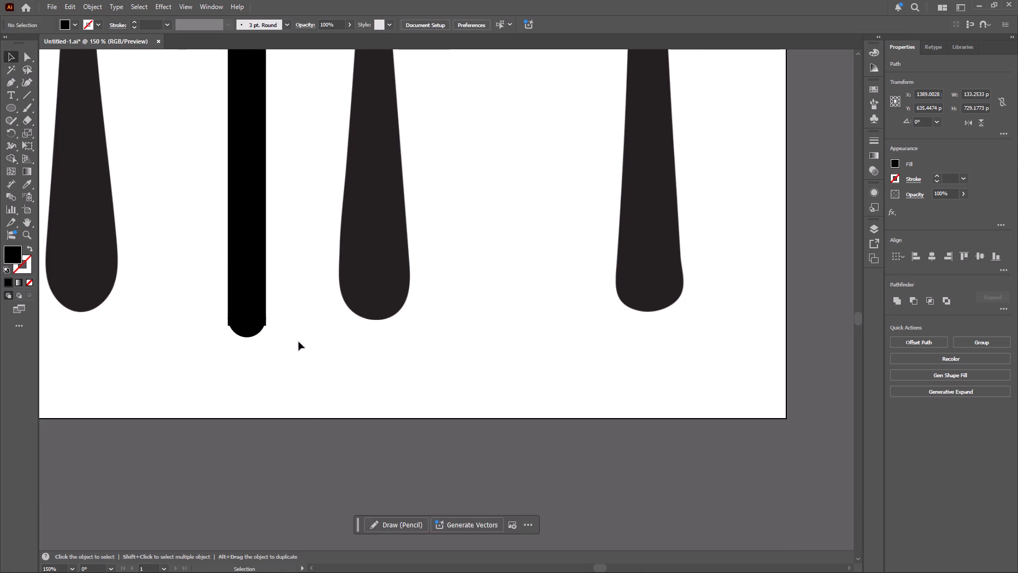
pyautogui.moveTo(236, 248); pyautogui.dragTo(302, 259)
pyautogui.click(218, 338)
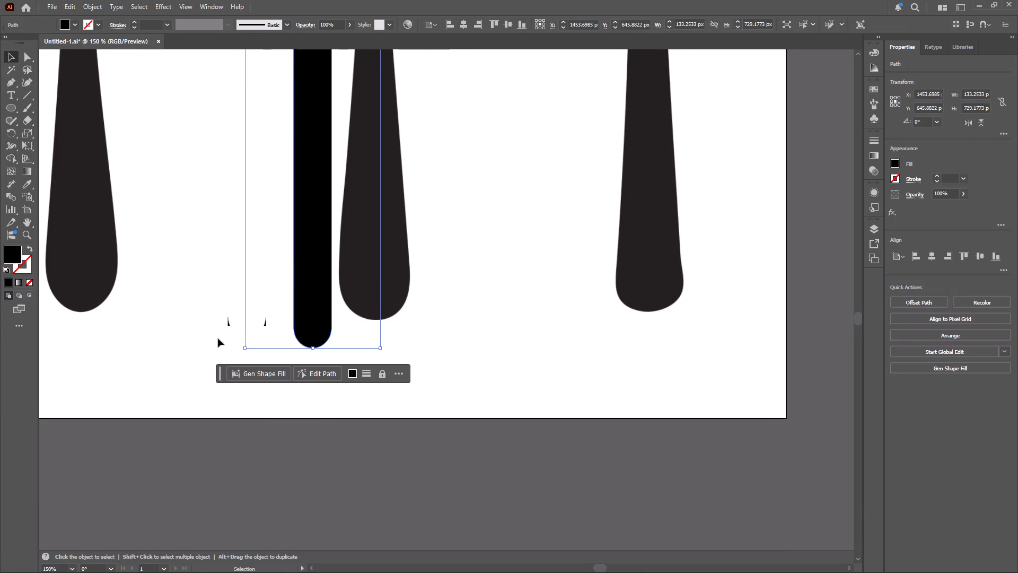
pyautogui.moveTo(222, 340); pyautogui.dragTo(269, 326)
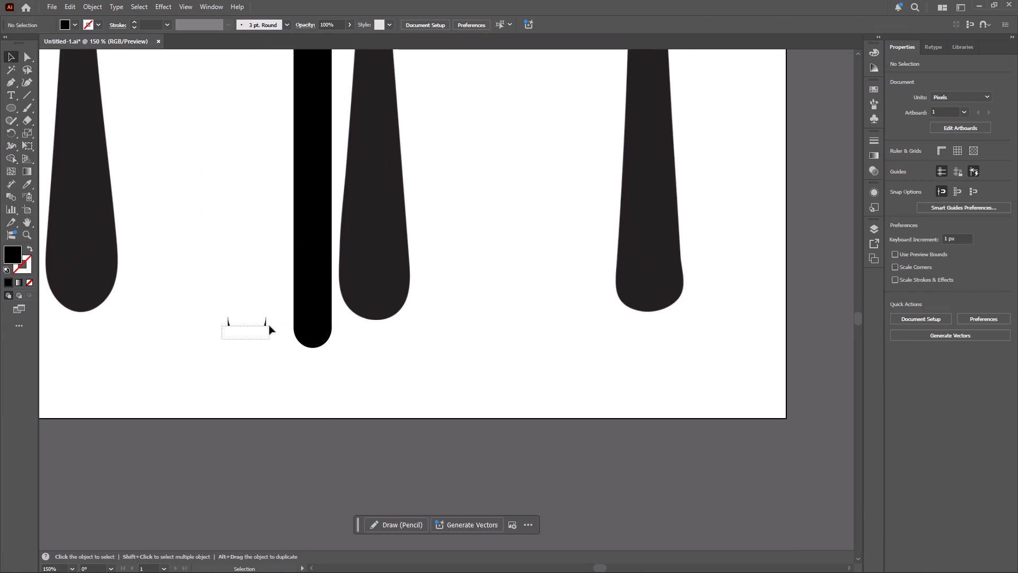
pyautogui.moveTo(269, 326); pyautogui.dragTo(271, 324)
pyautogui.press('Delete')
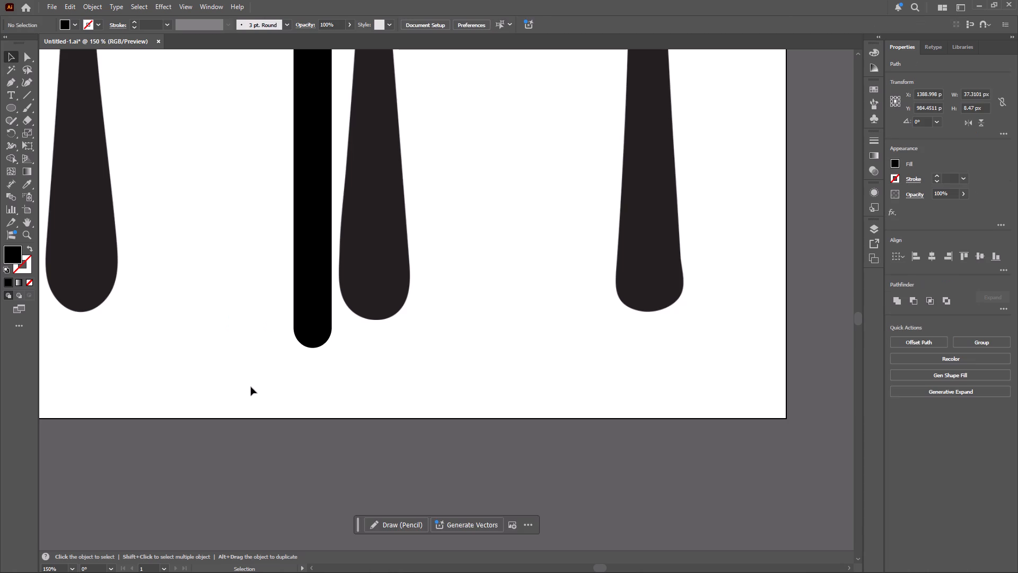
# Move the black spoon over the reference spoon between the fork and knife, with its centre at about X 1498, Y 616 px.
pyautogui.keyDown('alt'); pyautogui.scroll(-2, 254, 383); pyautogui.keyUp('alt')
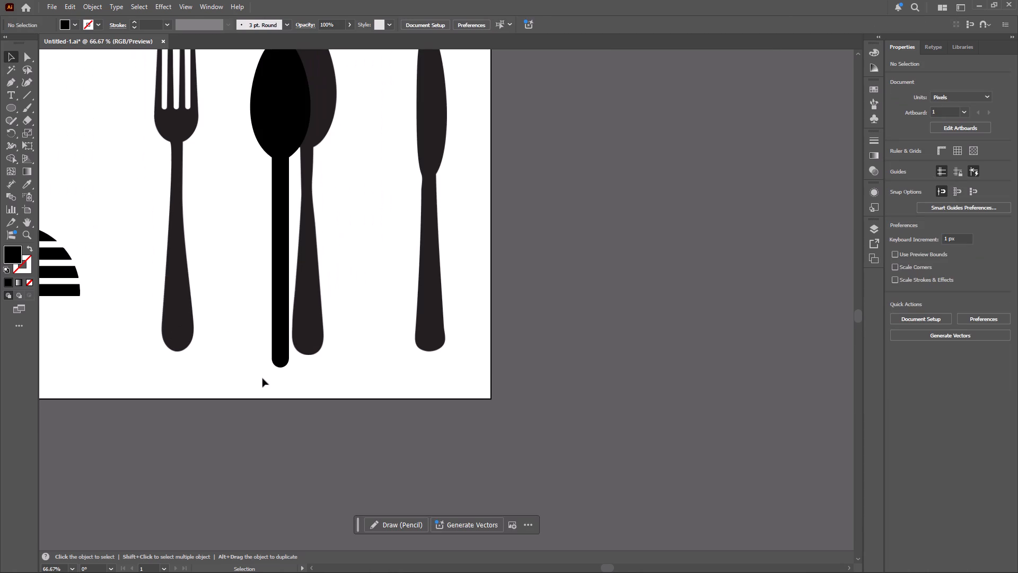
pyautogui.scroll(-1, 262, 378)
pyautogui.keyDown('alt'); pyautogui.scroll(-1, 262, 378); pyautogui.keyUp('alt')
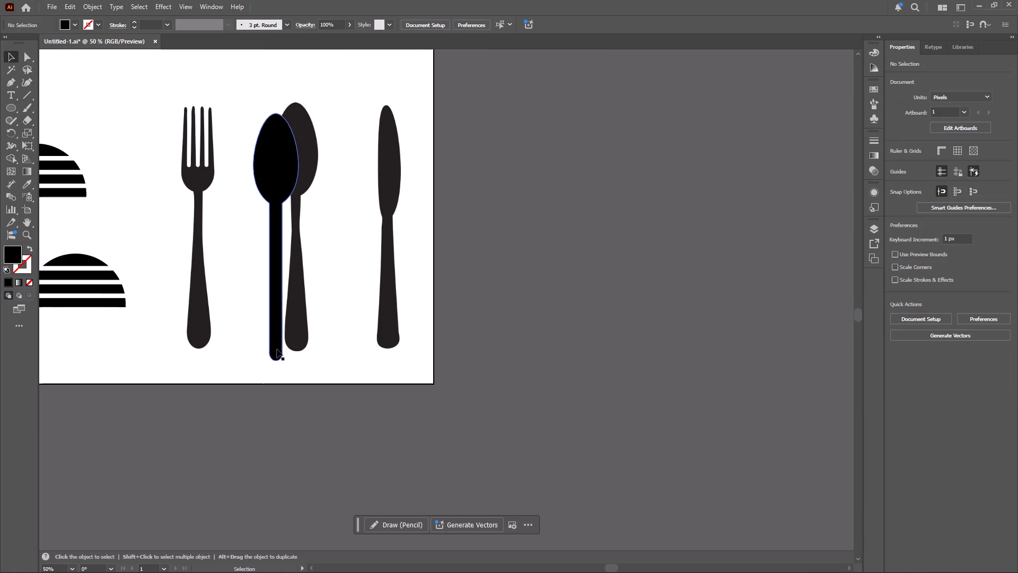
pyautogui.moveTo(278, 352); pyautogui.dragTo(242, 352)
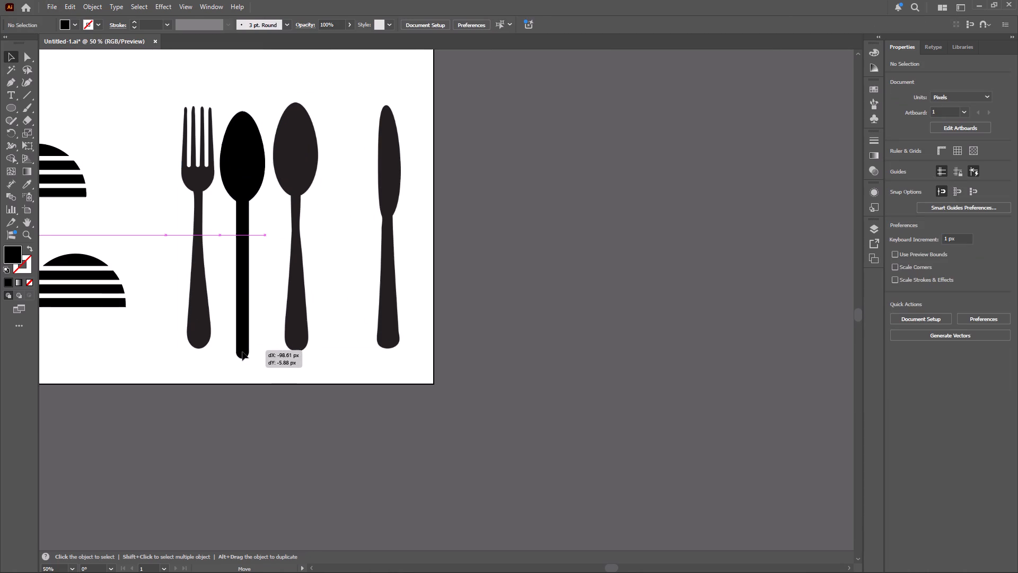
pyautogui.moveTo(242, 352); pyautogui.dragTo(289, 343)
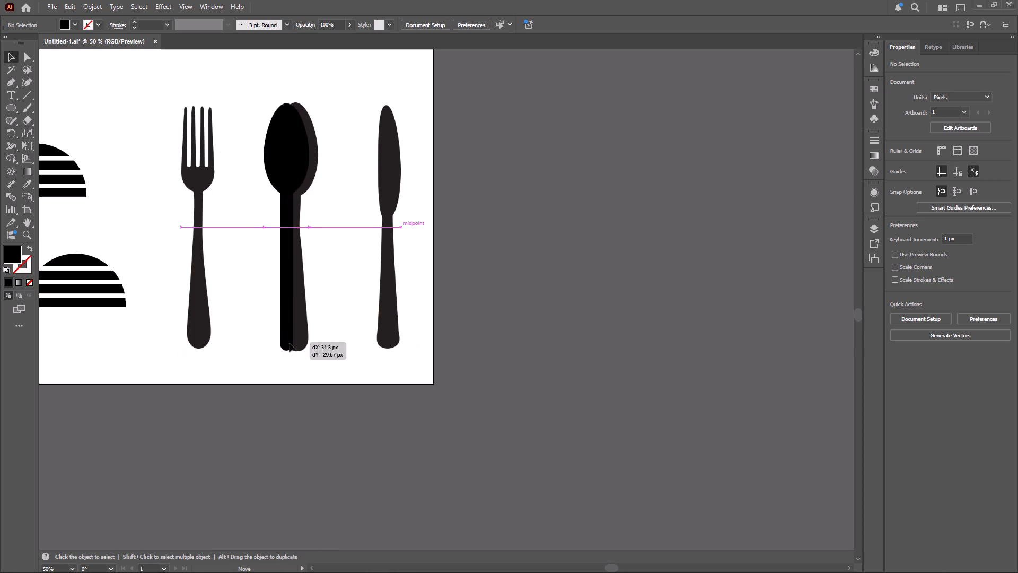
pyautogui.moveTo(289, 343); pyautogui.dragTo(294, 342)
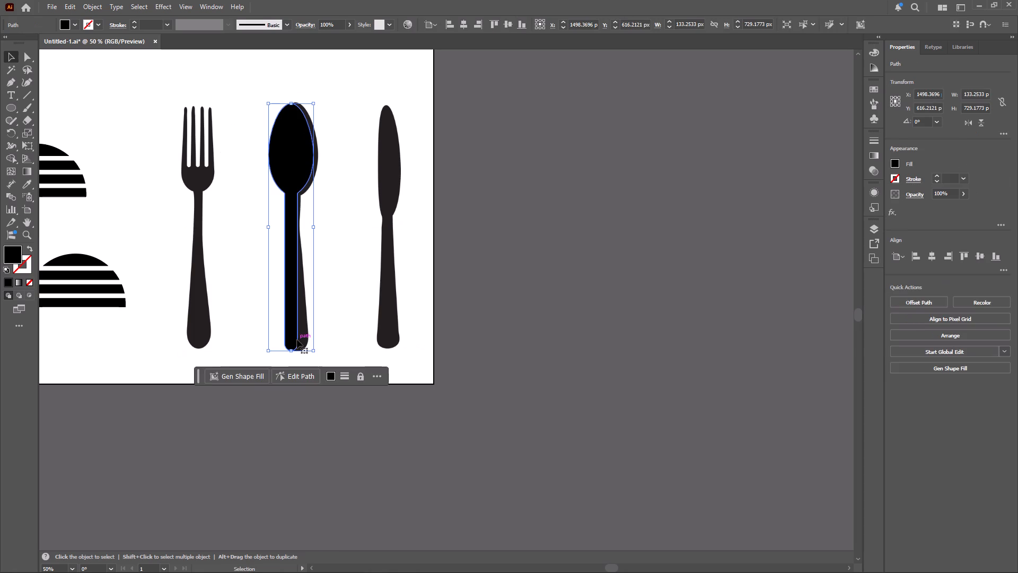
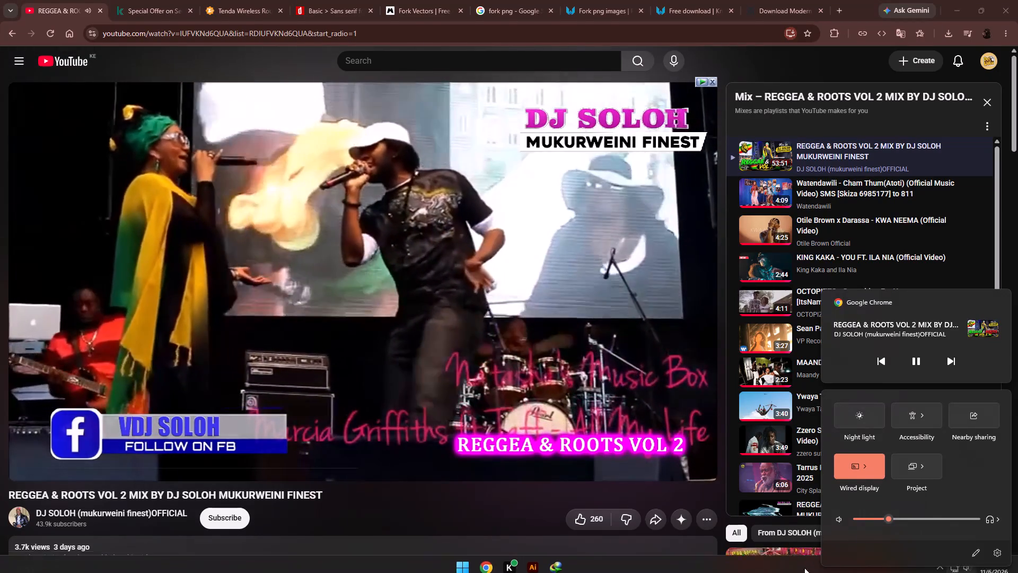
# Switch back to Illustrator and examine the black spoon's fit against the reference spoon between the fork and knife.
pyautogui.click(531, 561)
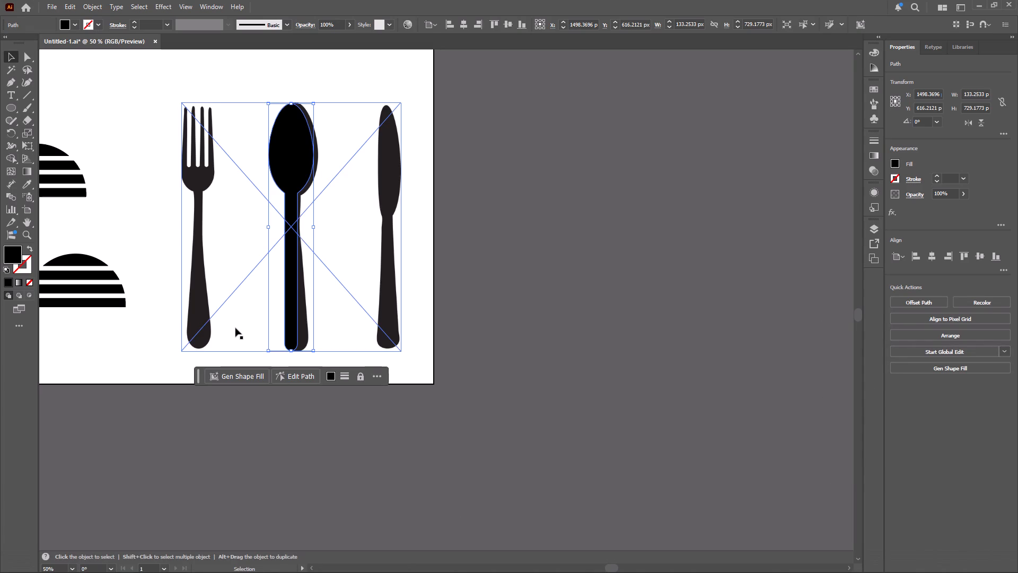
pyautogui.keyDown('alt'); pyautogui.scroll(1, 235, 328); pyautogui.keyUp('alt')
pyautogui.press('space')
pyautogui.press('space')
pyautogui.press('space')
pyautogui.press('space')
pyautogui.press('space')
pyautogui.press('space')
pyautogui.press('space')
pyautogui.moveTo(110, 205); pyautogui.dragTo(113, 210)
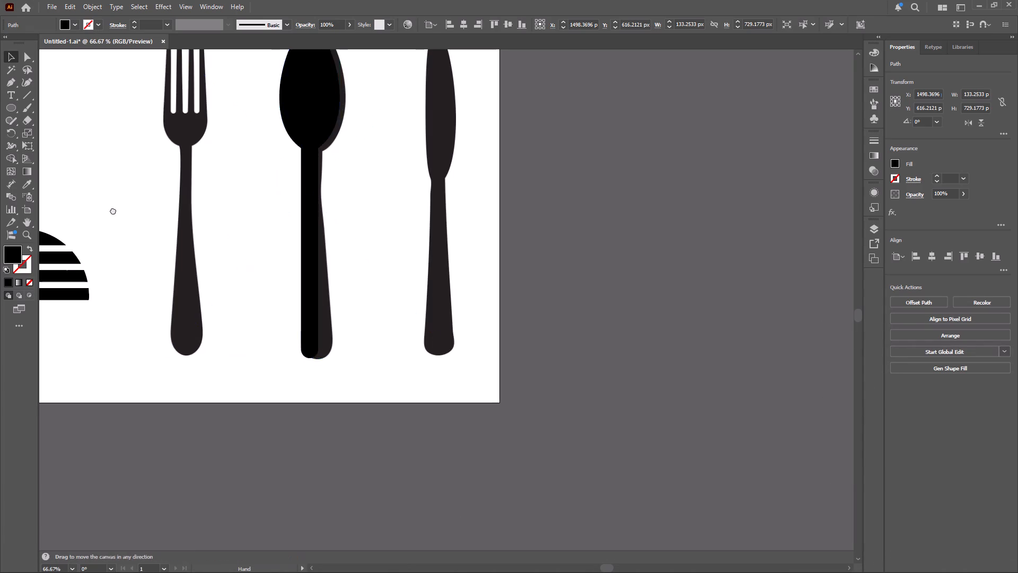
pyautogui.moveTo(113, 210); pyautogui.dragTo(161, 306)
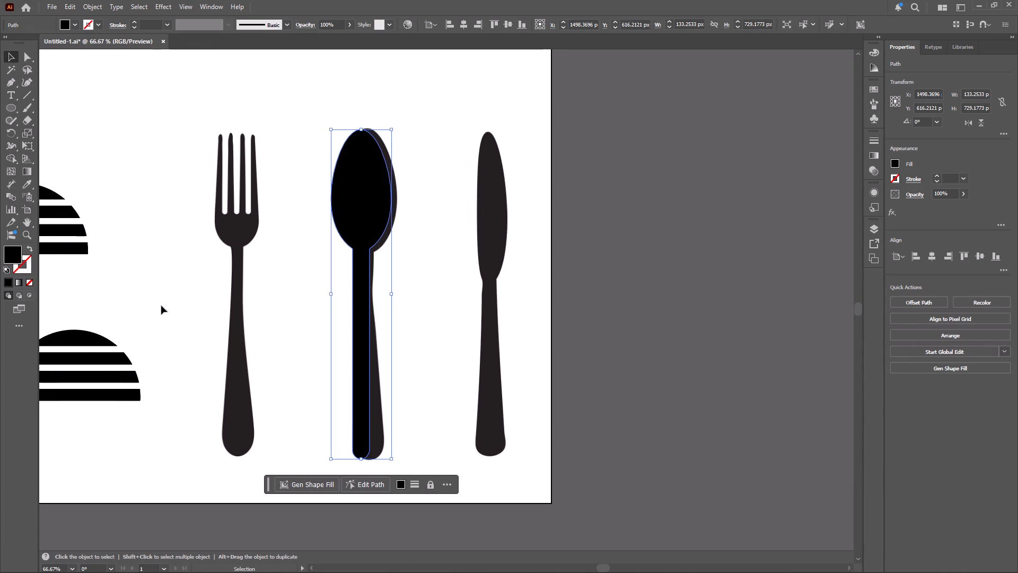
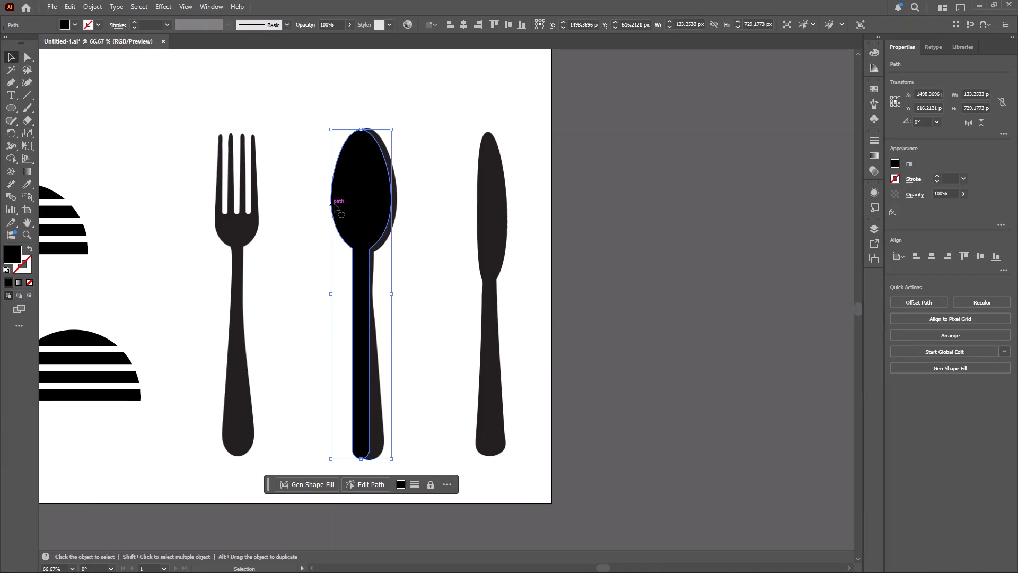
# Move the black spoon horizontally about 104 px toward the fork, partly clear of the reference spoon, and deselect it.
pyautogui.moveTo(353, 200); pyautogui.dragTo(294, 194)
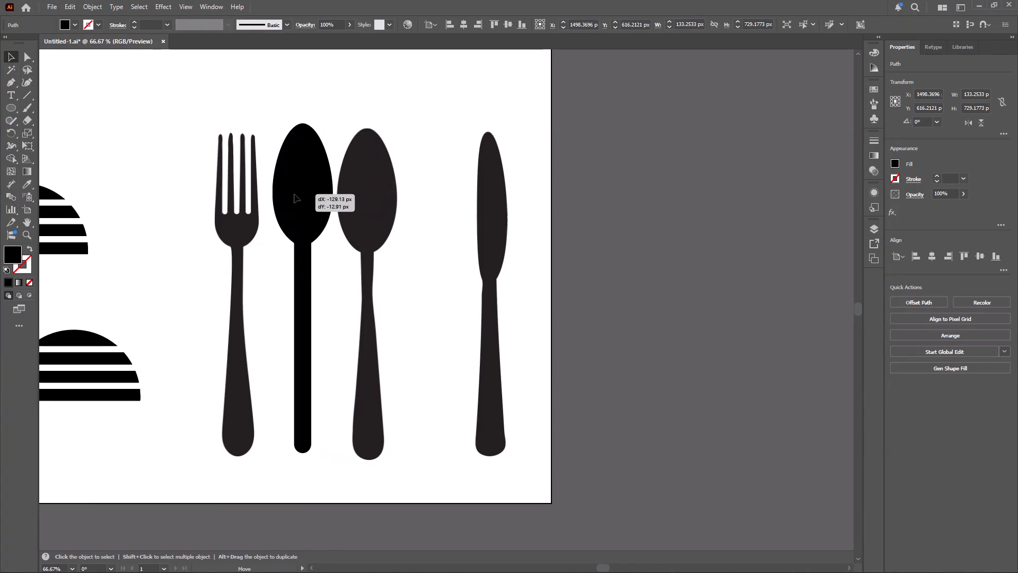
pyautogui.moveTo(294, 194); pyautogui.dragTo(299, 195)
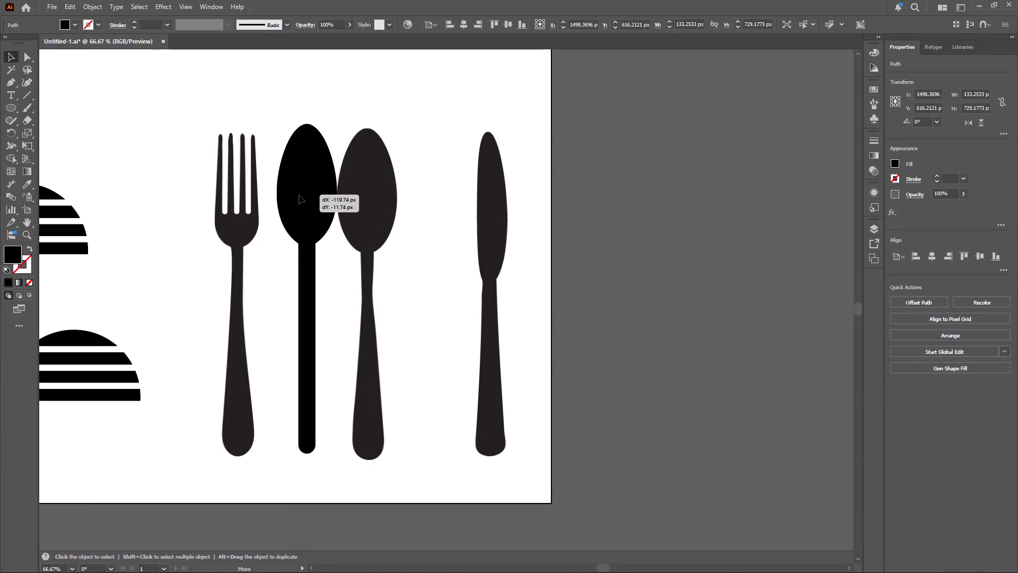
pyautogui.moveTo(299, 195); pyautogui.dragTo(305, 199)
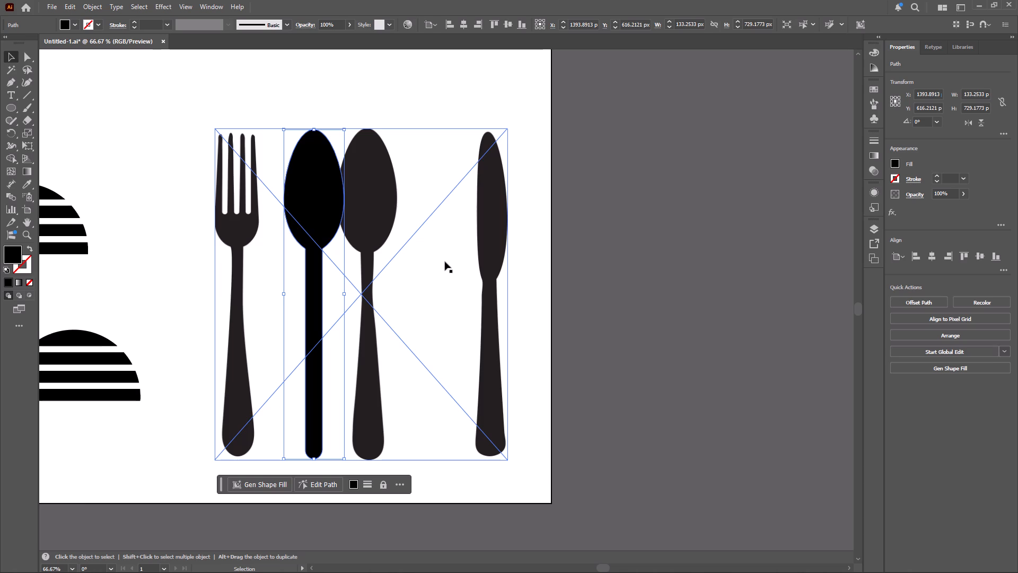
pyautogui.click(433, 105)
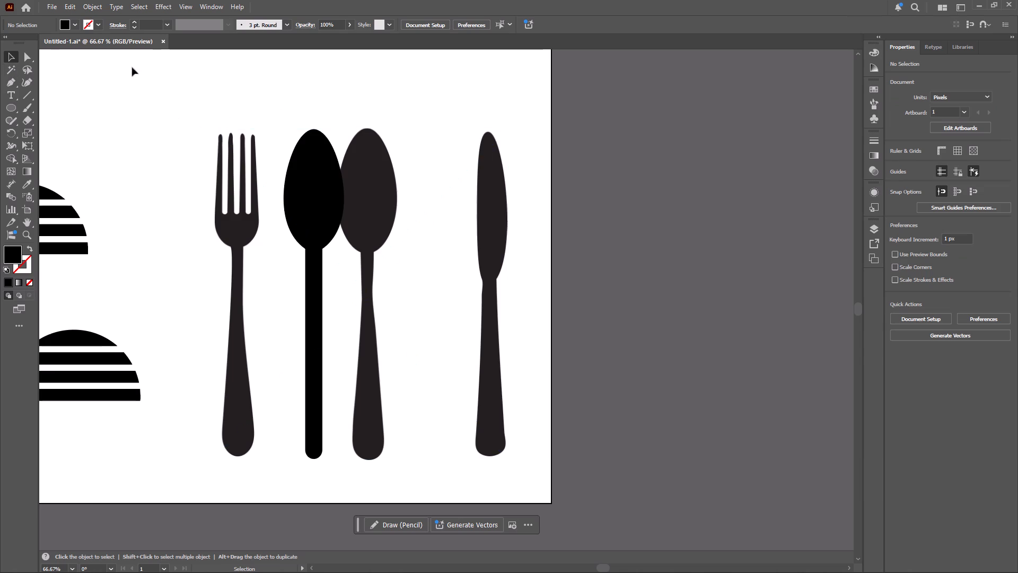
# With the Pen tool, draw a bowed cutting edge from the reference knife's tip to the blade's base, ending in a corner point.
pyautogui.click(11, 79)
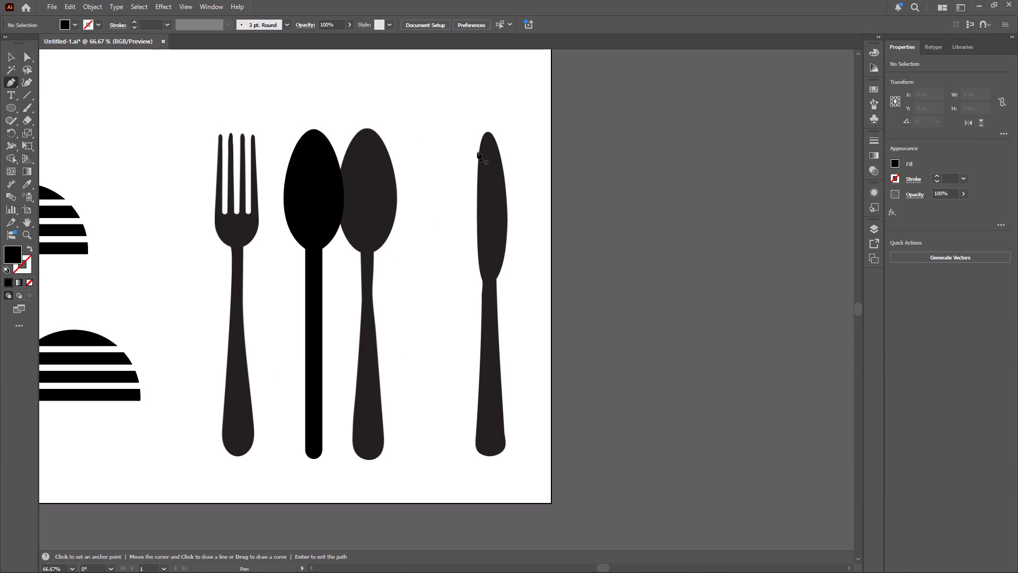
pyautogui.keyDown('alt'); pyautogui.scroll(1, 446, 115); pyautogui.keyUp('alt')
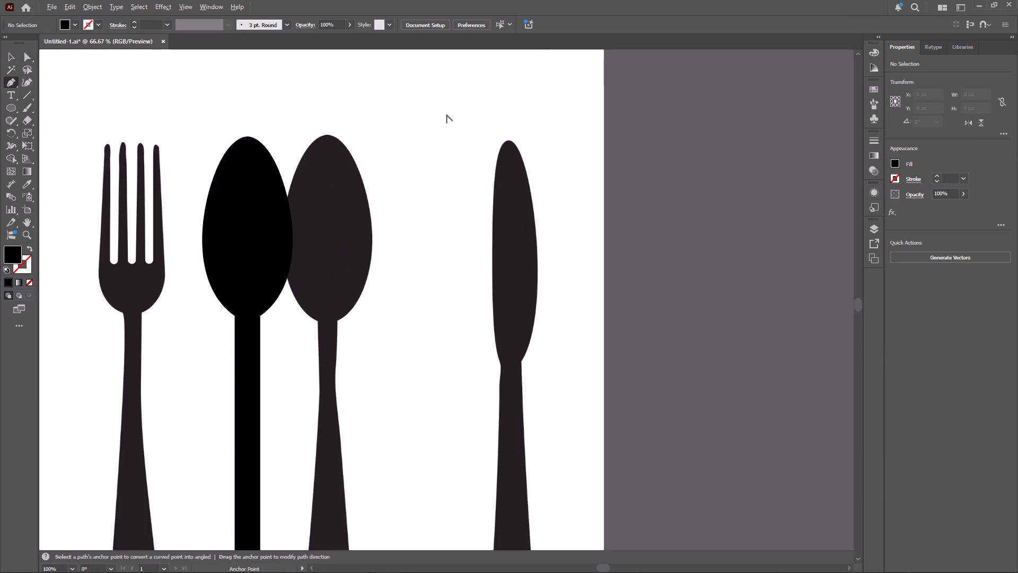
pyautogui.press('space')
pyautogui.press('space')
pyautogui.press('space')
pyautogui.press('space')
pyautogui.press('space')
pyautogui.press('space')
pyautogui.press('space')
pyautogui.press('space')
pyautogui.press('space')
pyautogui.moveTo(442, 119); pyautogui.dragTo(384, 173)
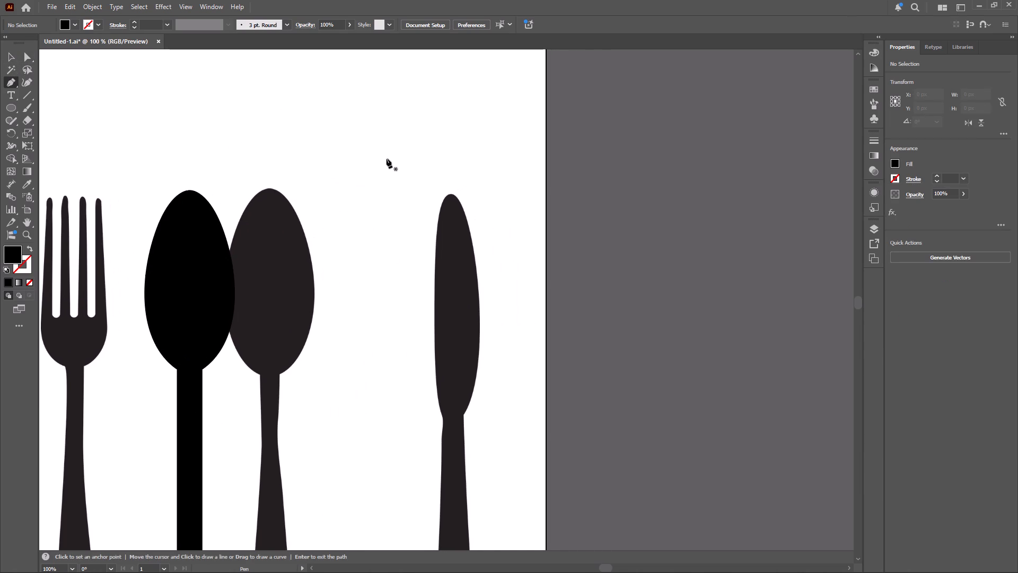
pyautogui.click(397, 110)
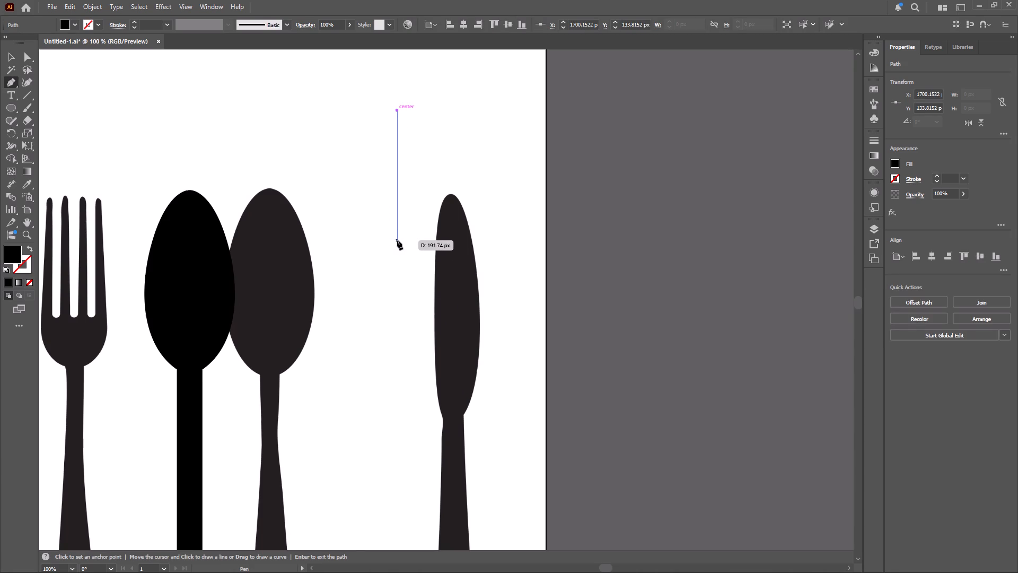
pyautogui.hotkey('ctrl', 'z')
pyautogui.scroll(-2, 397, 240)
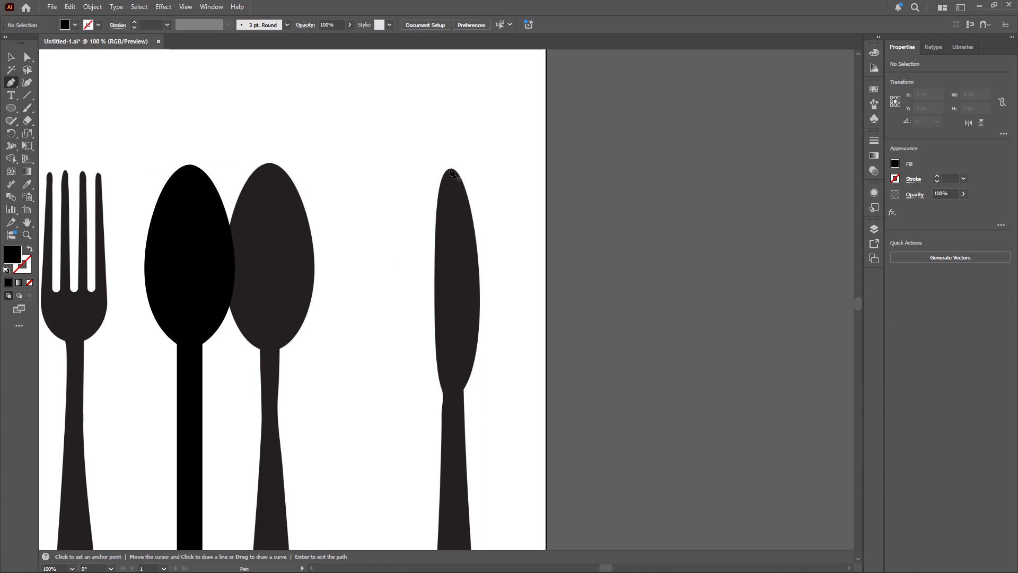
pyautogui.click(450, 169)
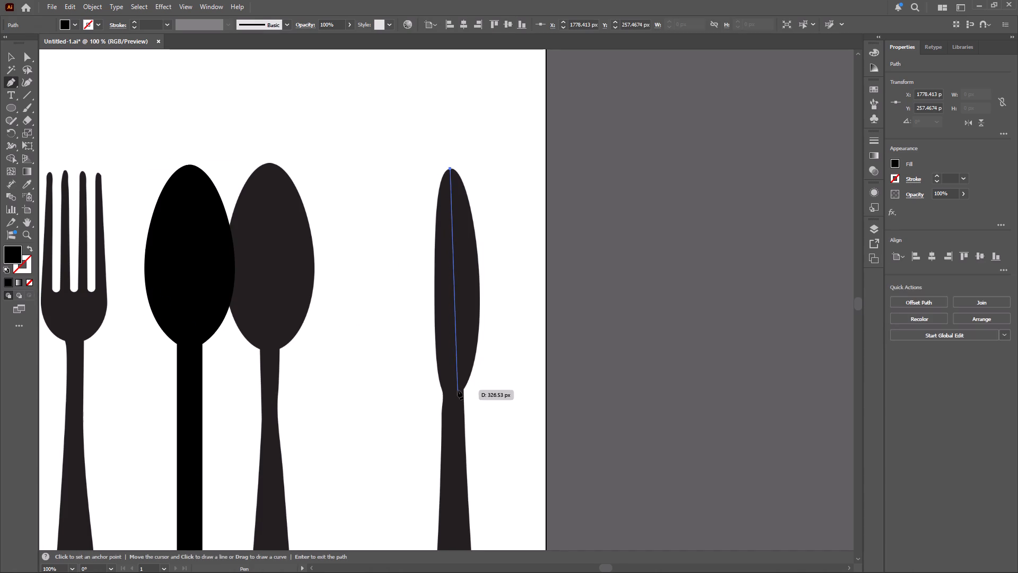
pyautogui.moveTo(452, 387); pyautogui.dragTo(481, 447)
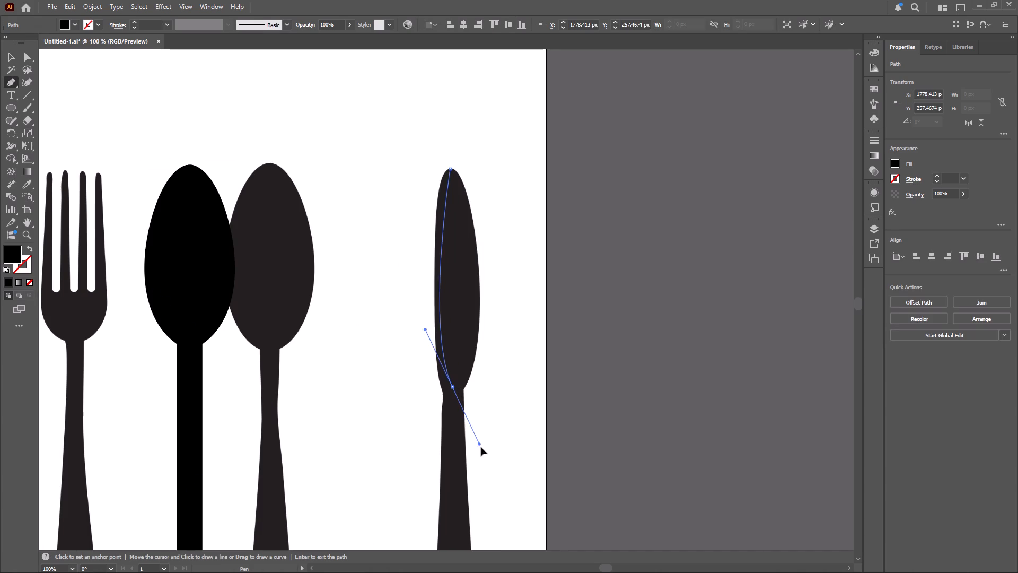
pyautogui.moveTo(481, 447); pyautogui.dragTo(508, 514)
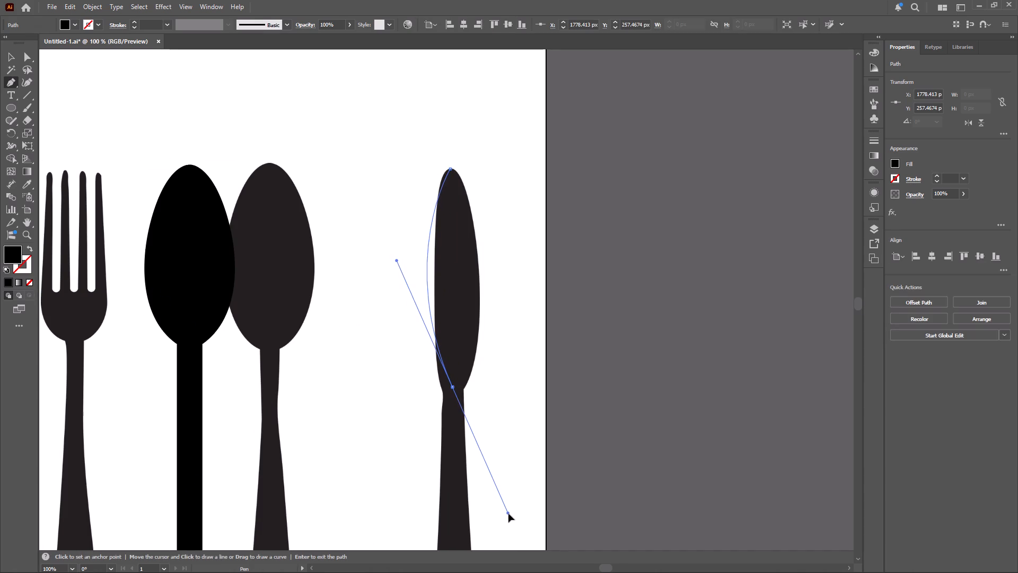
pyautogui.moveTo(508, 514); pyautogui.dragTo(520, 514)
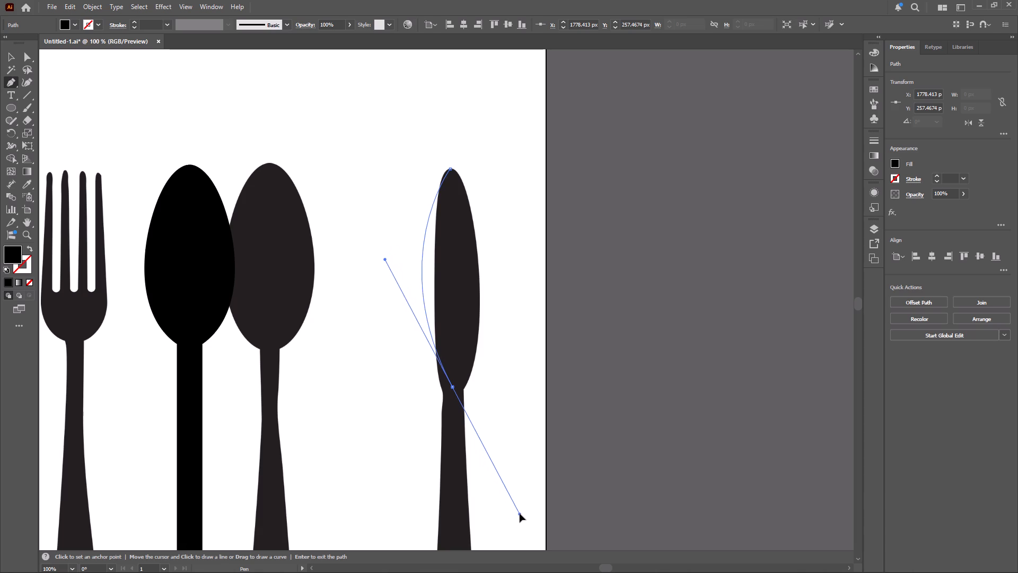
pyautogui.moveTo(520, 514); pyautogui.dragTo(520, 506)
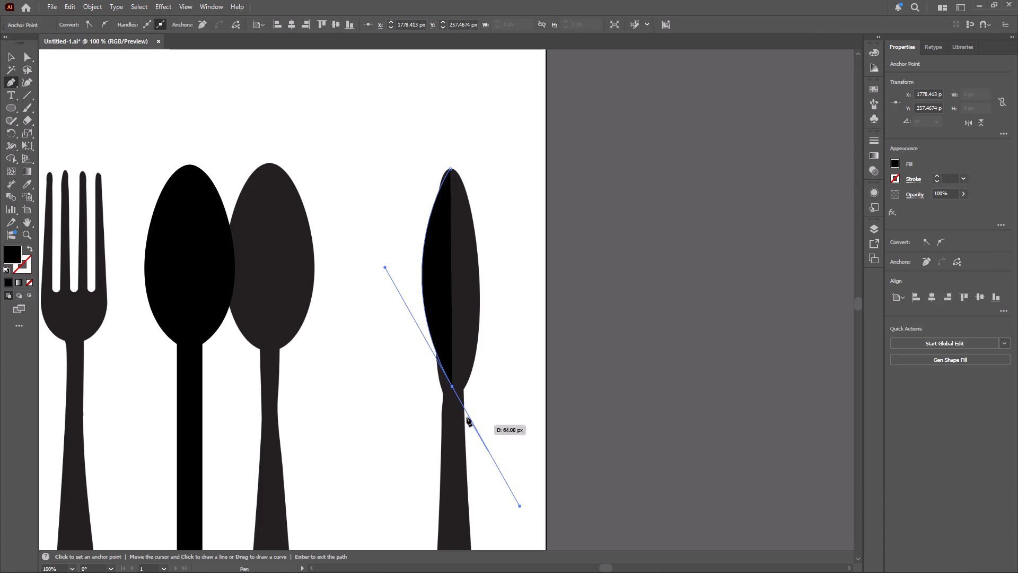
pyautogui.click(452, 388)
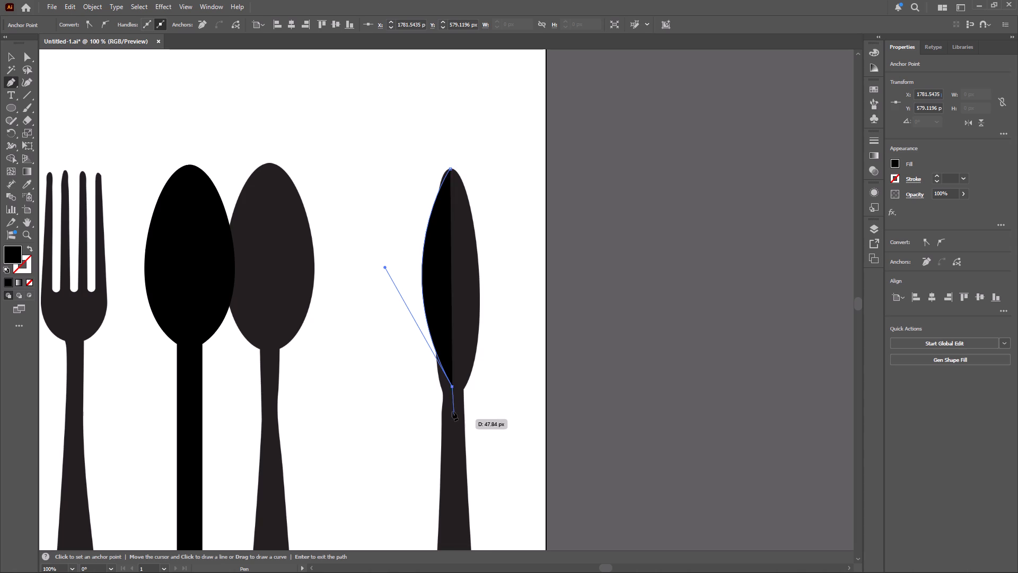
# Complete the knife path with a handle about 355 px long and 24 px wide and a straight back to tip height, then close it.
pyautogui.scroll(-10, 453, 465)
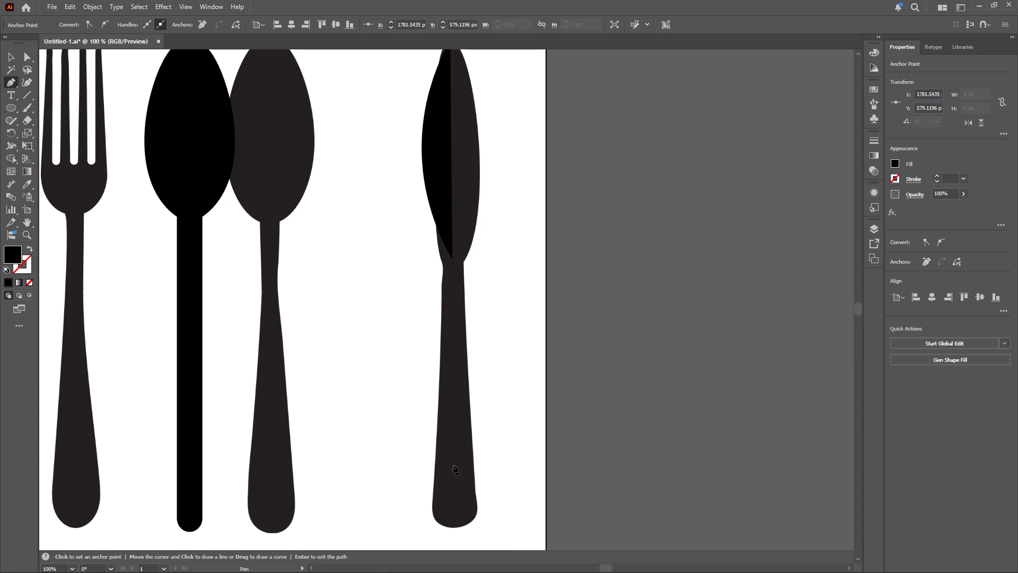
pyautogui.scroll(-2, 453, 465)
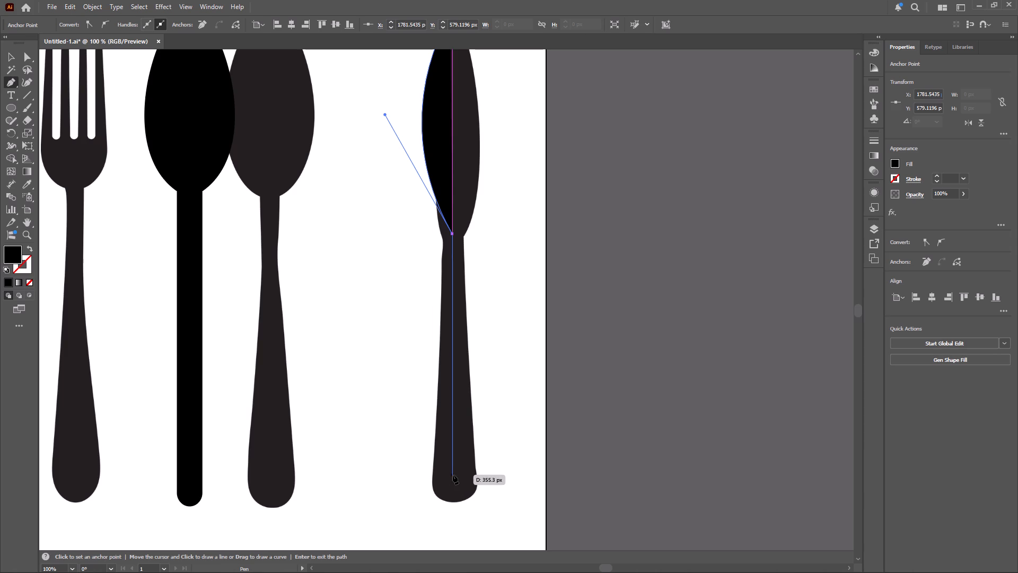
pyautogui.keyDown('shift'); pyautogui.click(453, 475); pyautogui.keyUp('shift')
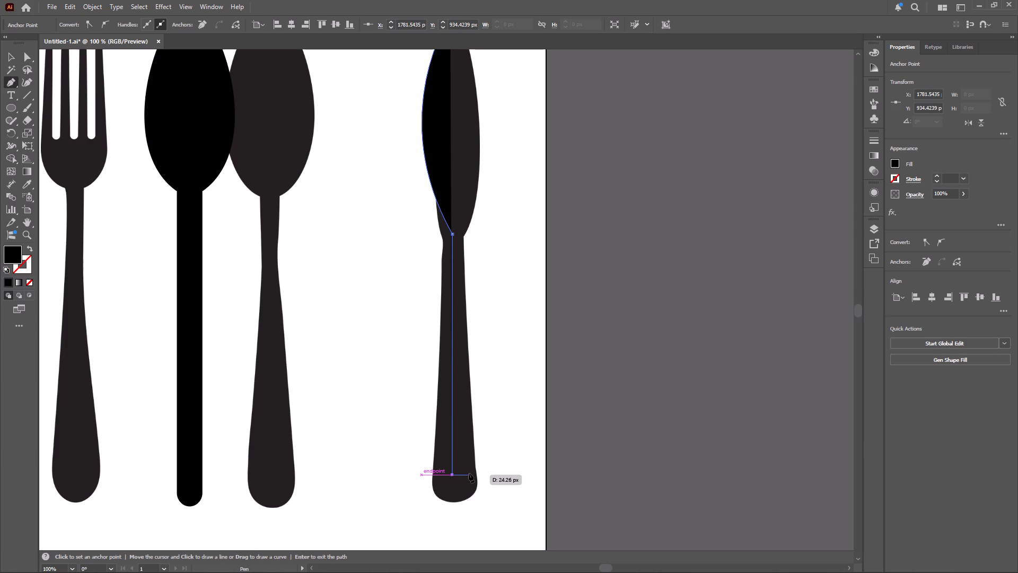
pyautogui.keyDown('shift'); pyautogui.click(469, 473); pyautogui.keyUp('shift')
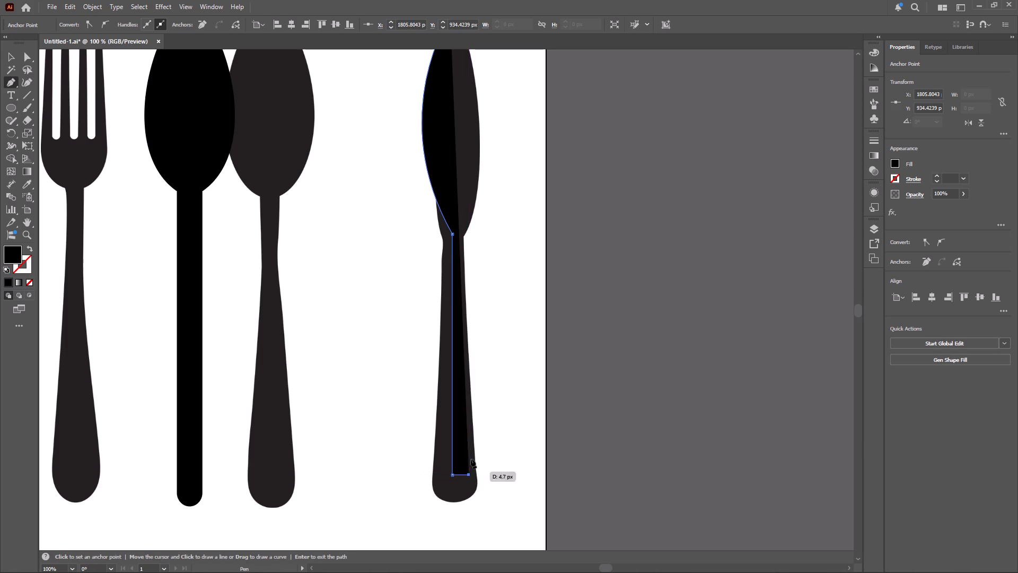
pyautogui.scroll(10, 463, 258)
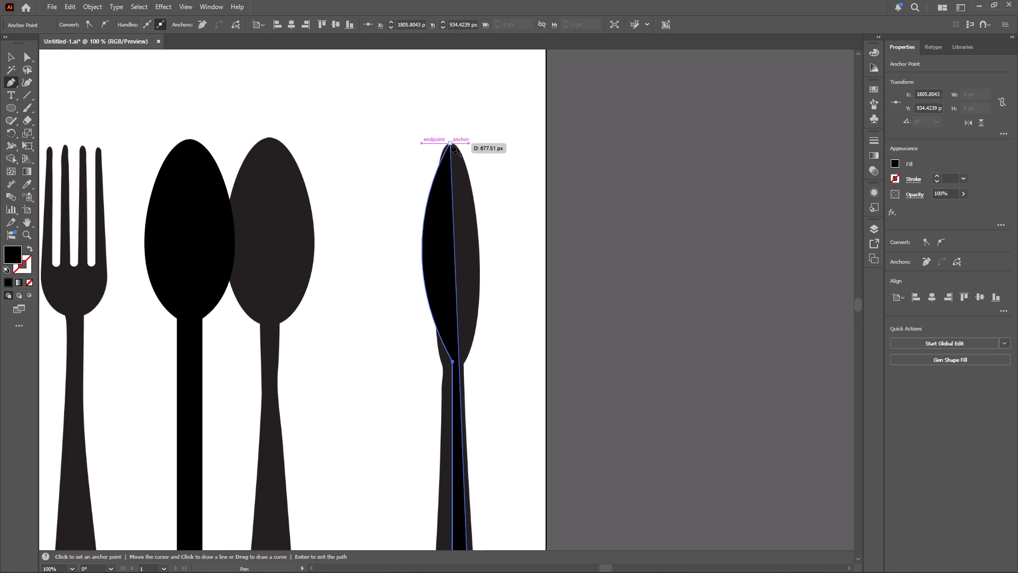
pyautogui.scroll(-7, 451, 144)
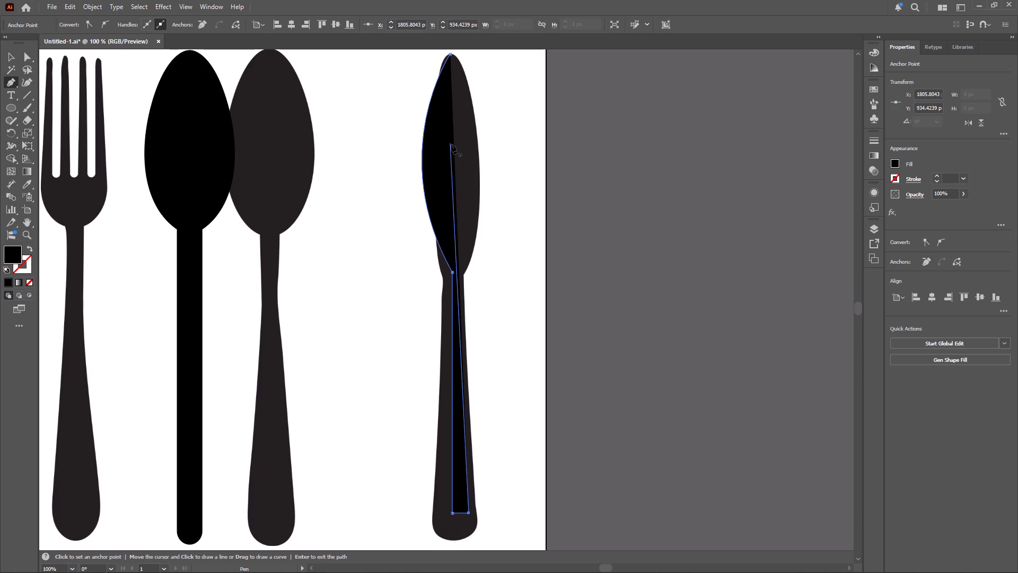
pyautogui.scroll(4, 460, 140)
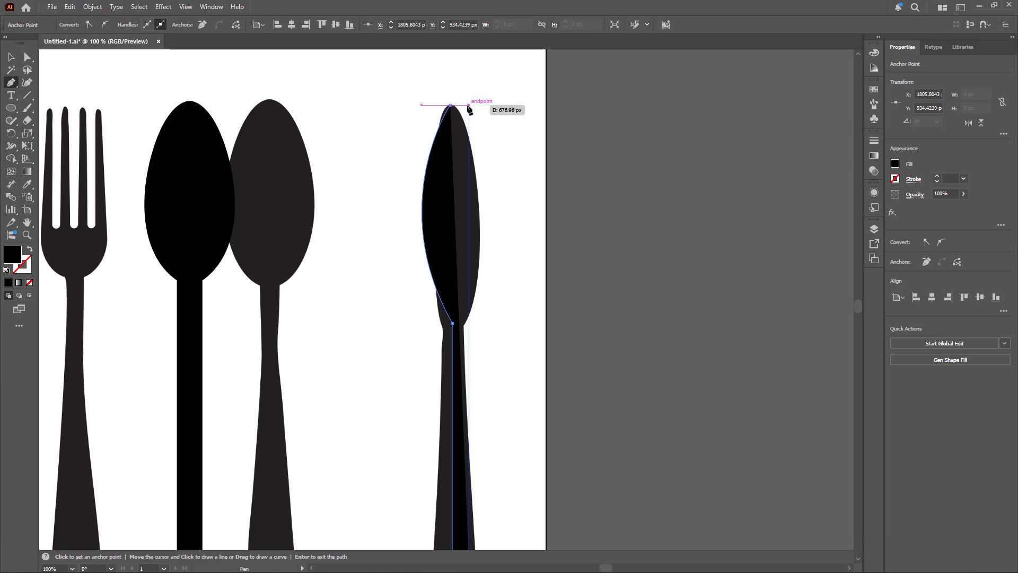
pyautogui.keyDown('shift'); pyautogui.click(467, 106); pyautogui.keyUp('shift')
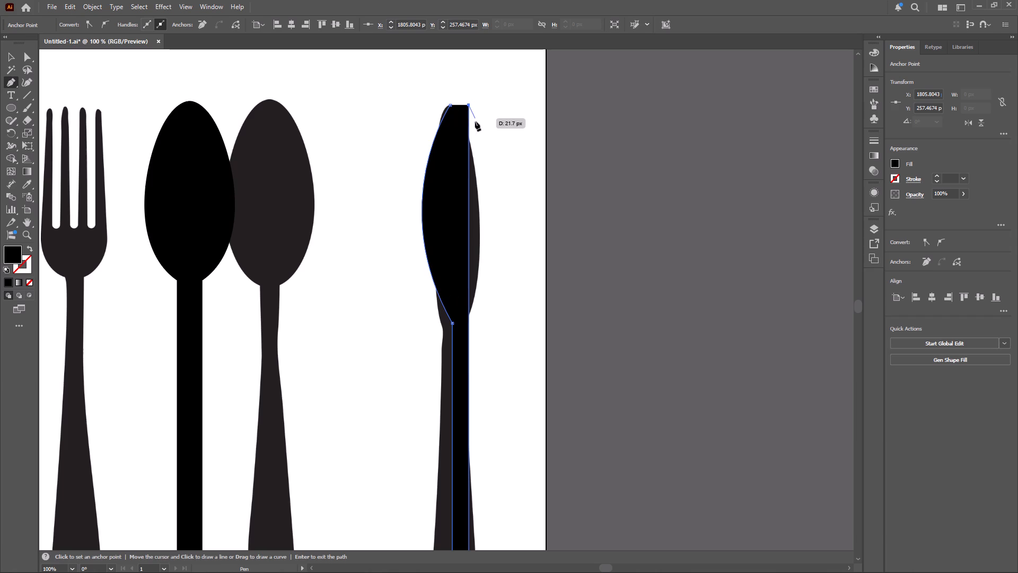
pyautogui.click(450, 105)
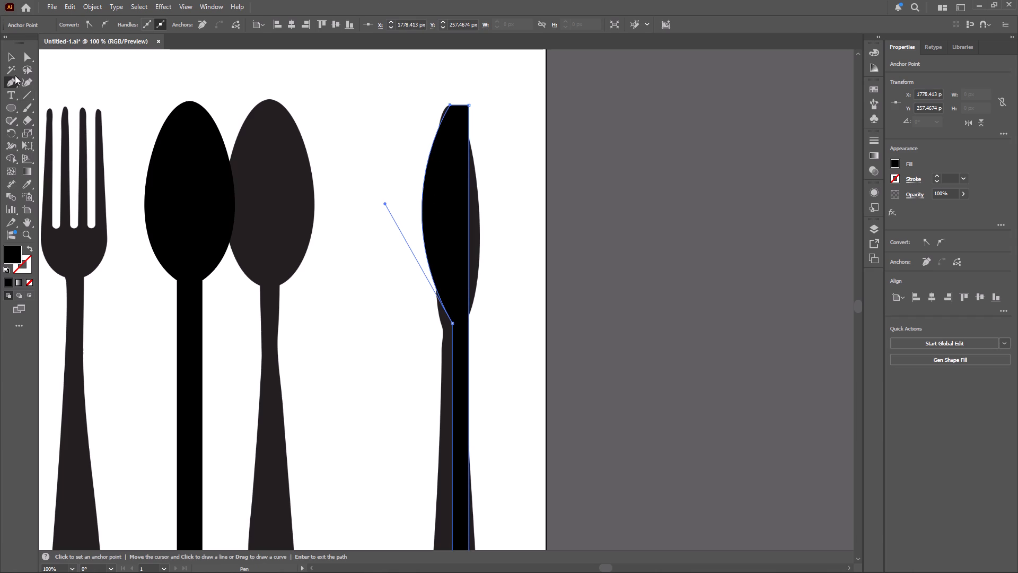
# Delete the anchor point at the knife's original tip so the curved edge runs directly to the straight back's top corner.
pyautogui.click(25, 59)
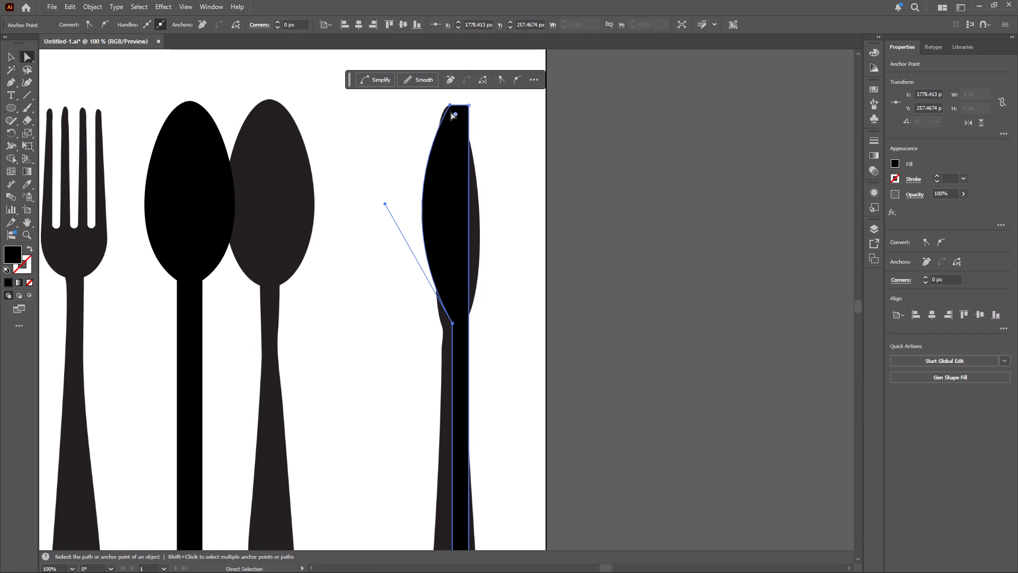
pyautogui.click(11, 83)
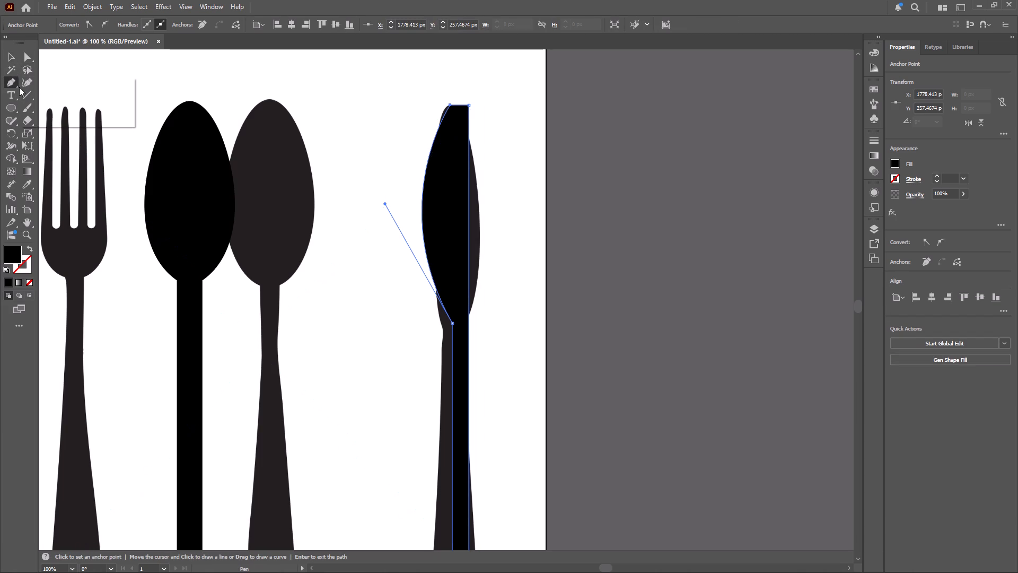
pyautogui.click(47, 106)
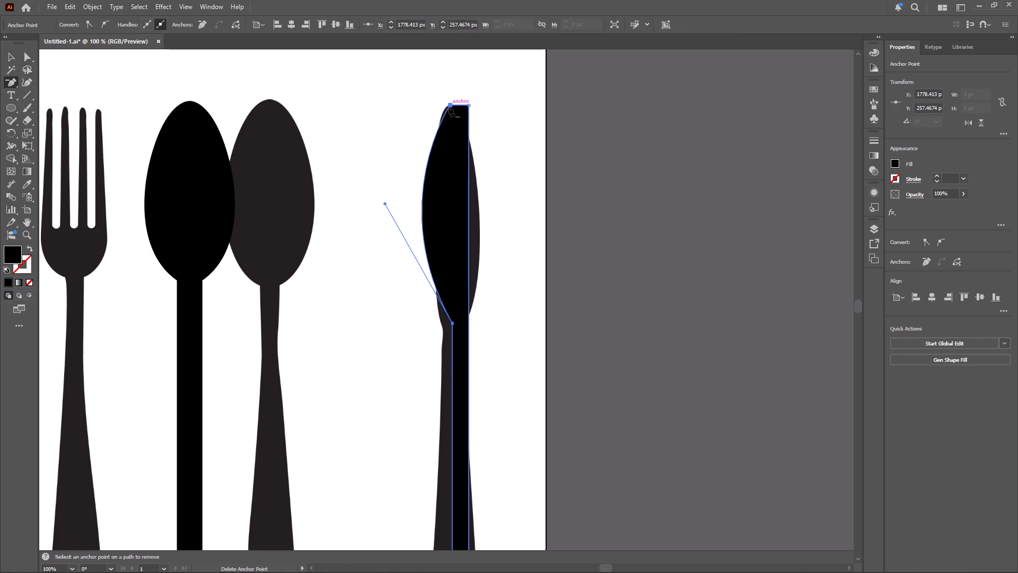
pyautogui.click(450, 105)
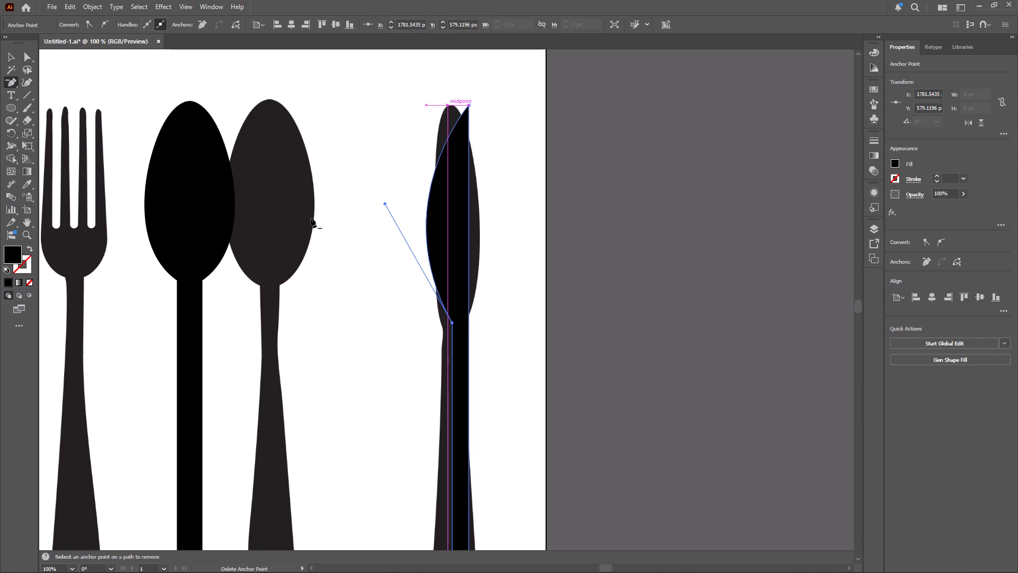
# Examine the black knife's blade outline up close against the reference knife, from the pointed tip to the handle junction.
pyautogui.click(8, 55)
pyautogui.keyDown('alt'); pyautogui.scroll(2, 354, 222); pyautogui.keyUp('alt')
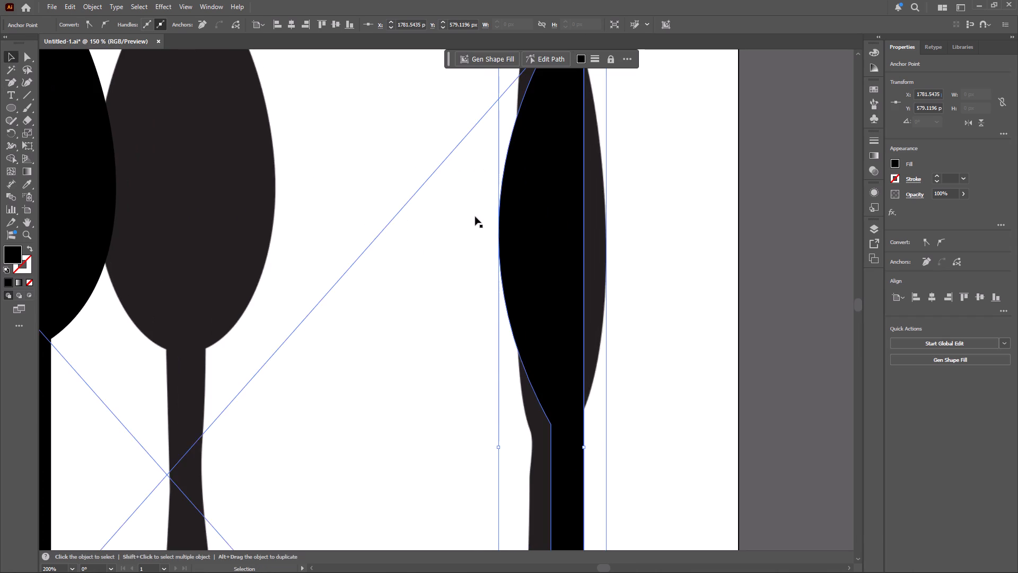
pyautogui.press('space')
pyautogui.press('space')
pyautogui.press('space')
pyautogui.press('space')
pyautogui.press('space')
pyautogui.press('space')
pyautogui.press('space')
pyautogui.press('space')
pyautogui.press('space')
pyautogui.press('space')
pyautogui.press('space')
pyautogui.press('space')
pyautogui.press('space')
pyautogui.press('space')
pyautogui.moveTo(558, 202); pyautogui.dragTo(253, 414)
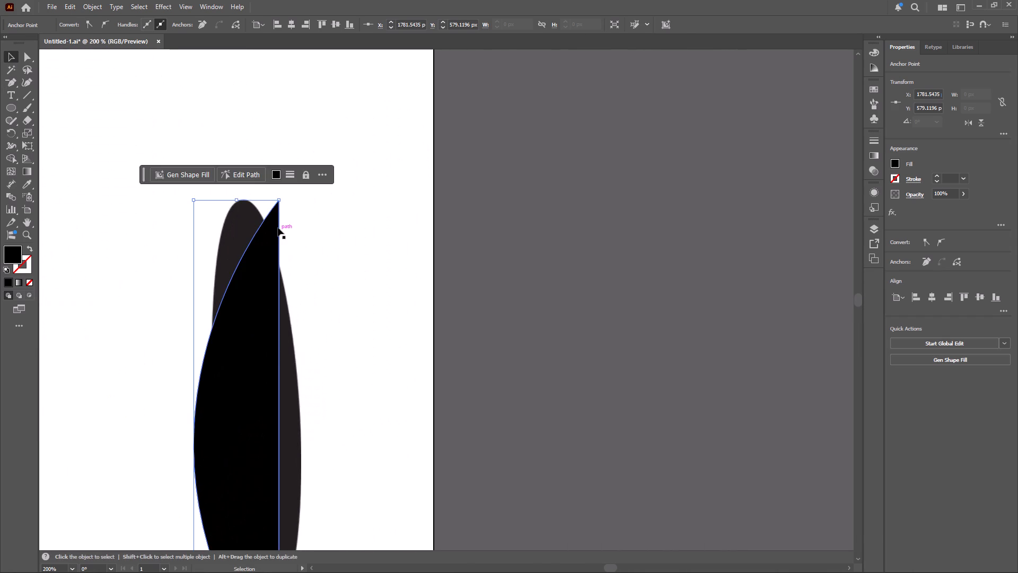
pyautogui.scroll(-4, 281, 237)
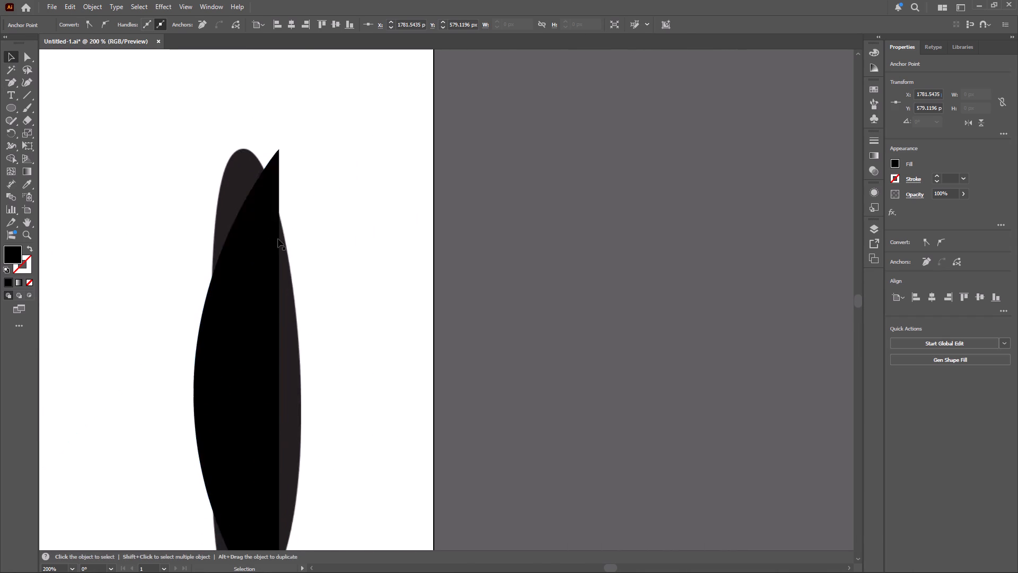
pyautogui.scroll(-5, 283, 232)
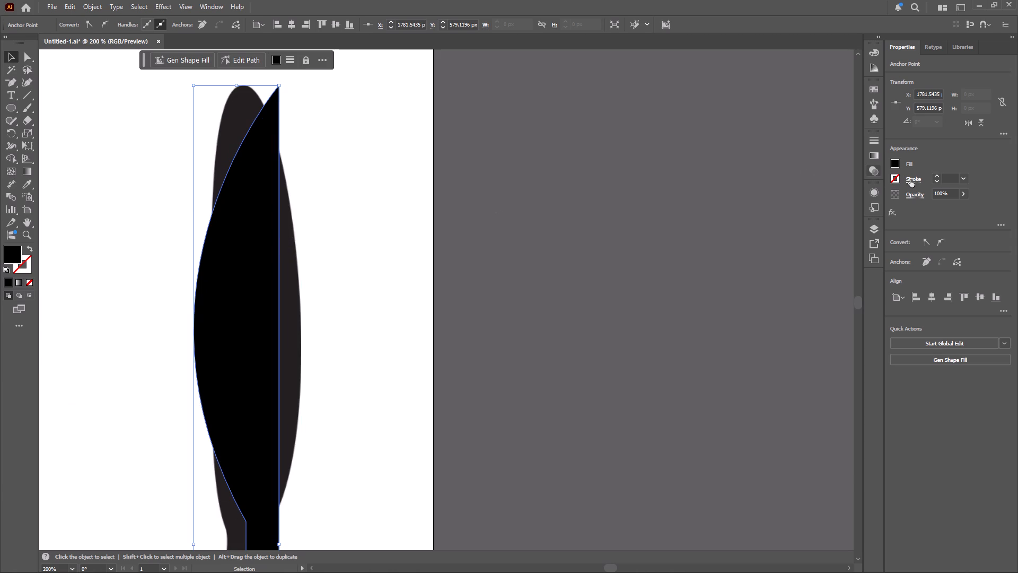
pyautogui.scroll(-3, 235, 263)
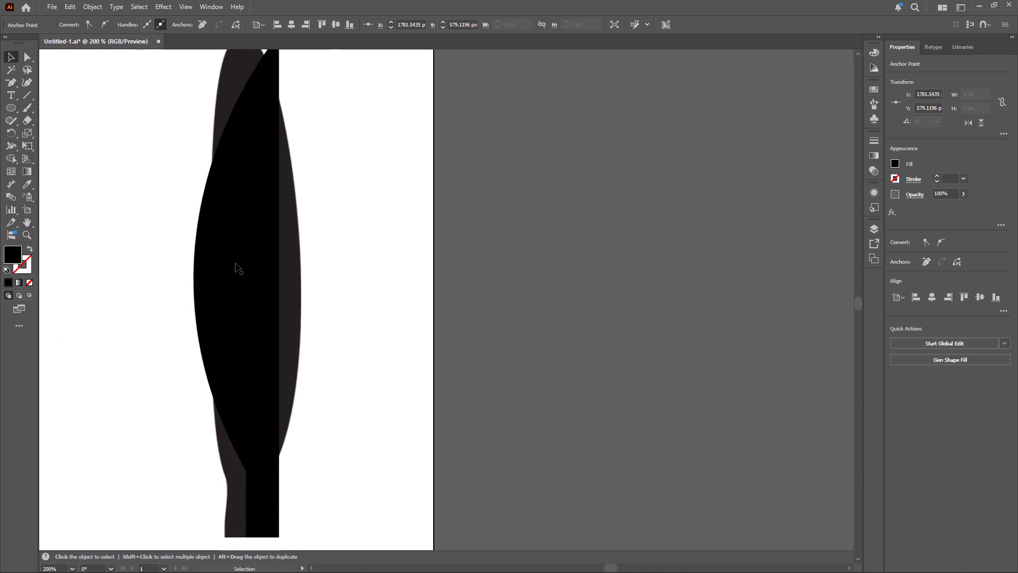
pyautogui.scroll(-9, 235, 263)
pyautogui.scroll(11, 236, 262)
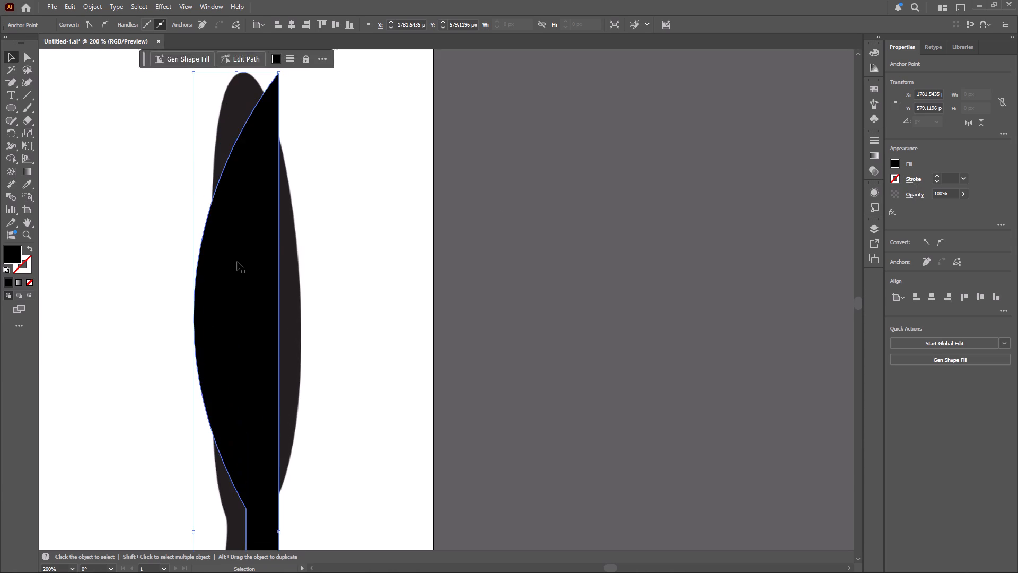
pyautogui.scroll(4, 237, 262)
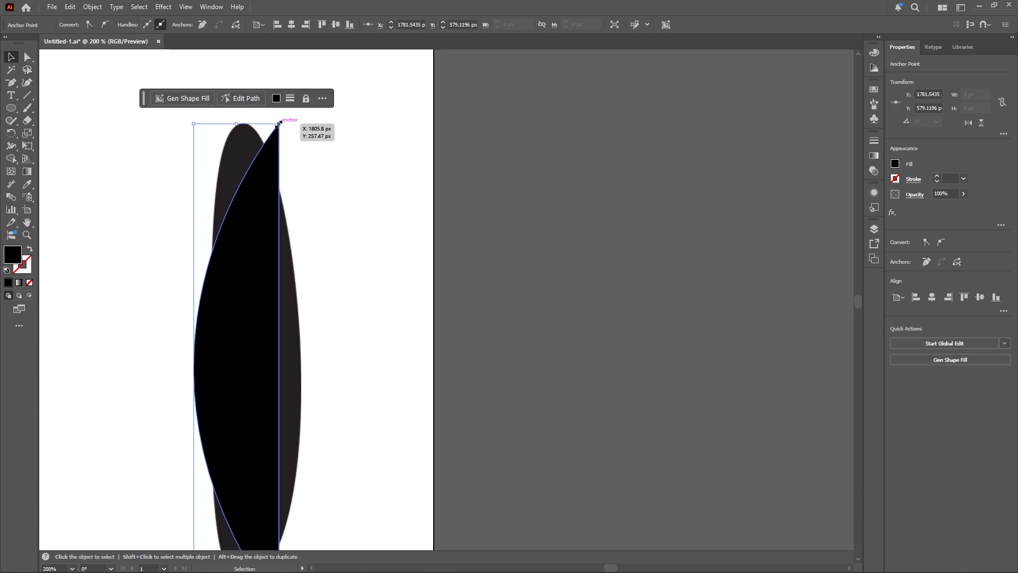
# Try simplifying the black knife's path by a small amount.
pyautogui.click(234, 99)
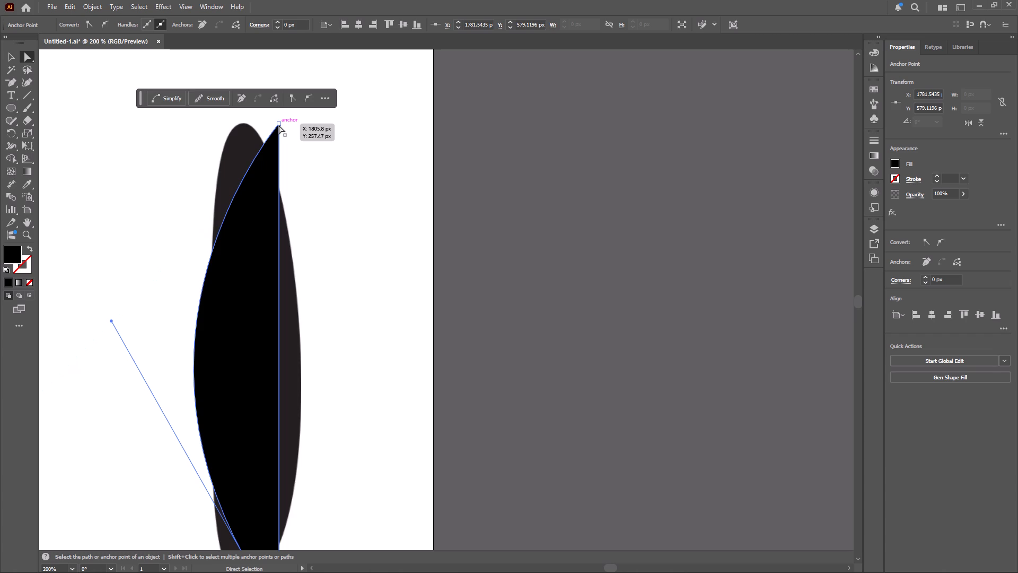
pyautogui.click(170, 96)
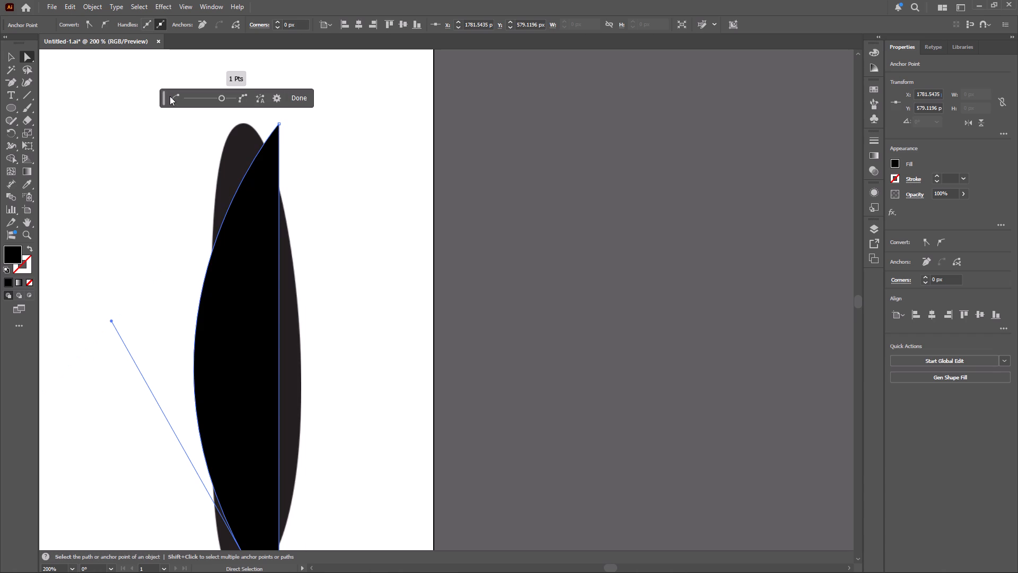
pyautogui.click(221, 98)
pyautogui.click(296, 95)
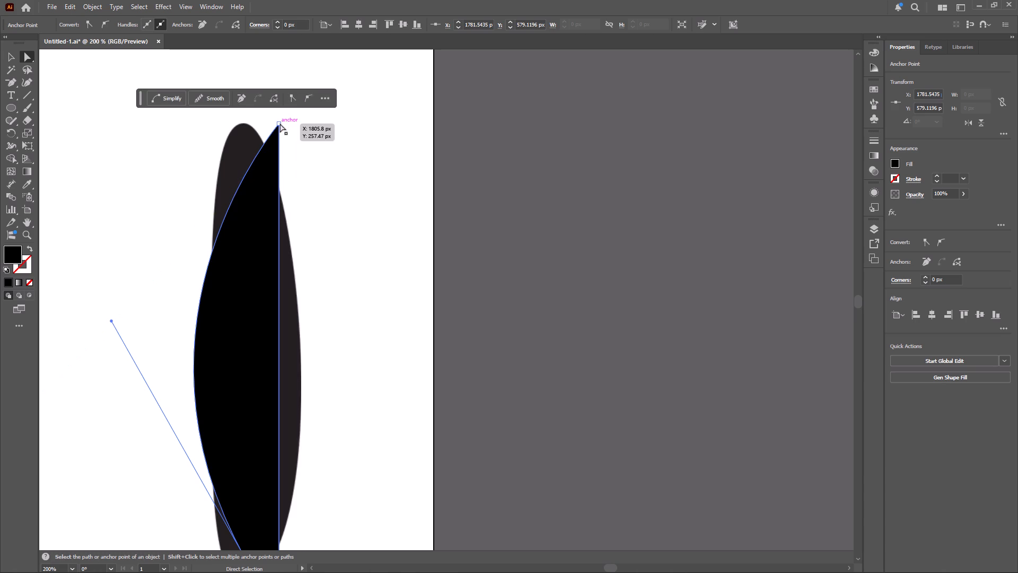
# Round the corner at the knife blade's pointed tip to a radius of about 5.9 px.
pyautogui.click(278, 122)
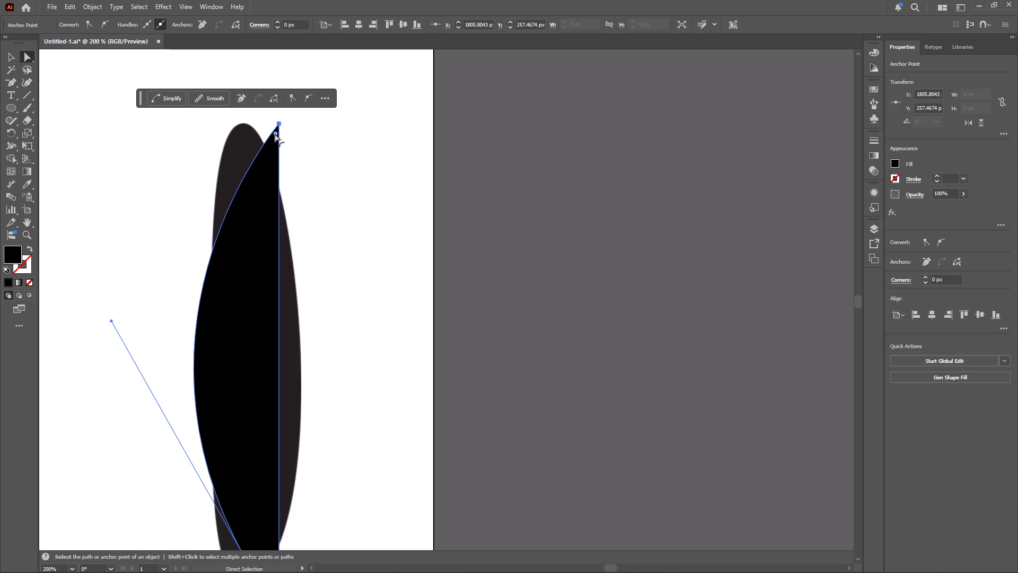
pyautogui.moveTo(275, 134); pyautogui.dragTo(274, 149)
# Round the knife handle's bottom corner on the cutting-edge side to a 10 px radius.
pyautogui.scroll(-20, 261, 192)
pyautogui.scroll(-15, 261, 192)
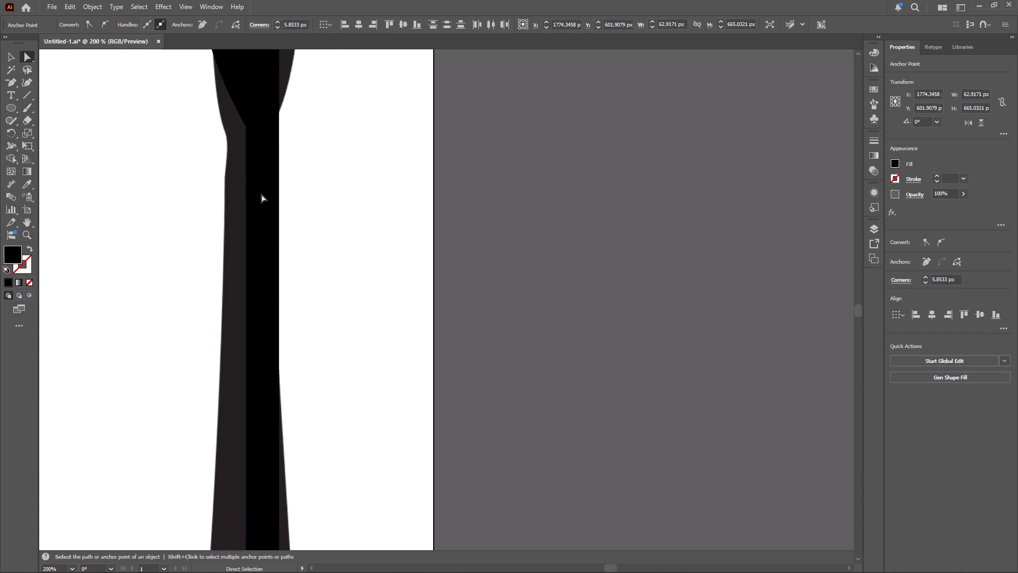
pyautogui.scroll(-18, 261, 194)
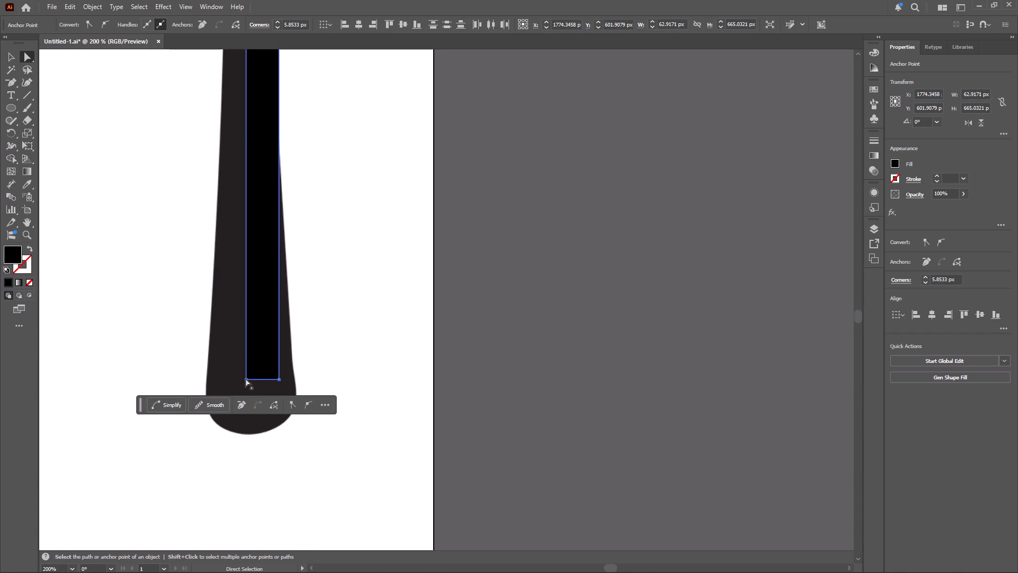
pyautogui.click(245, 379)
pyautogui.moveTo(253, 372); pyautogui.dragTo(258, 364)
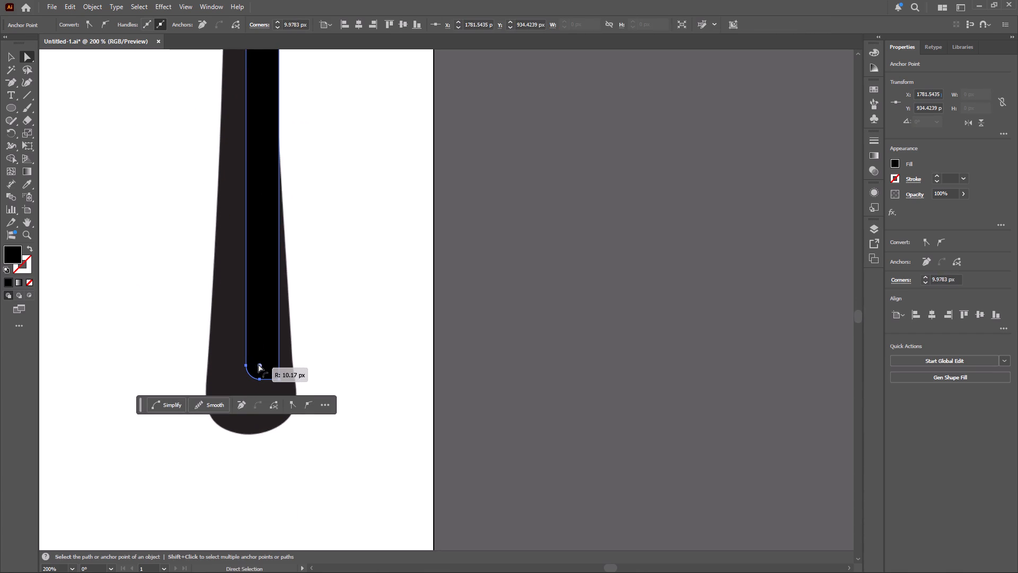
pyautogui.moveTo(258, 364); pyautogui.dragTo(257, 366)
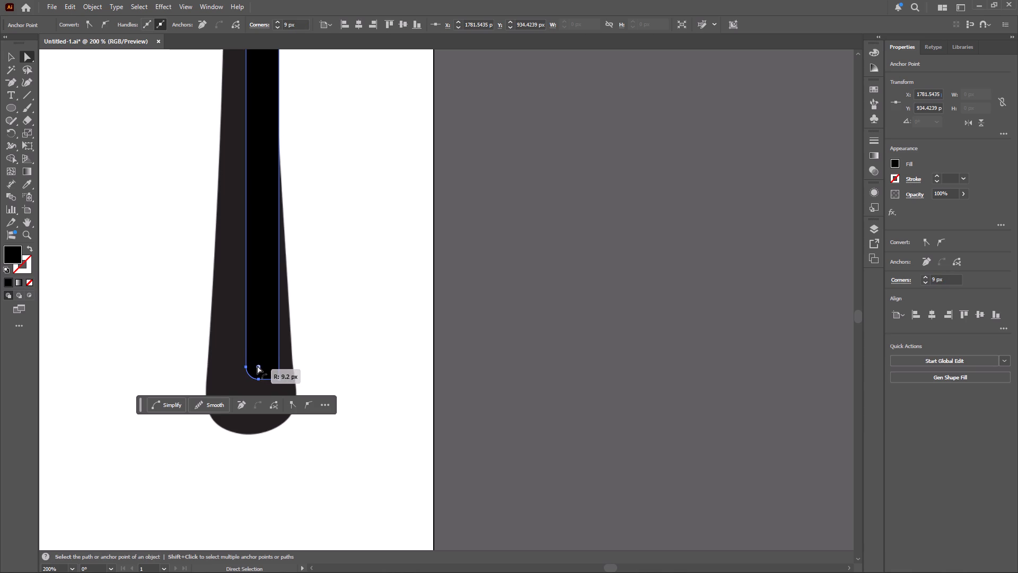
pyautogui.moveTo(257, 366); pyautogui.dragTo(257, 365)
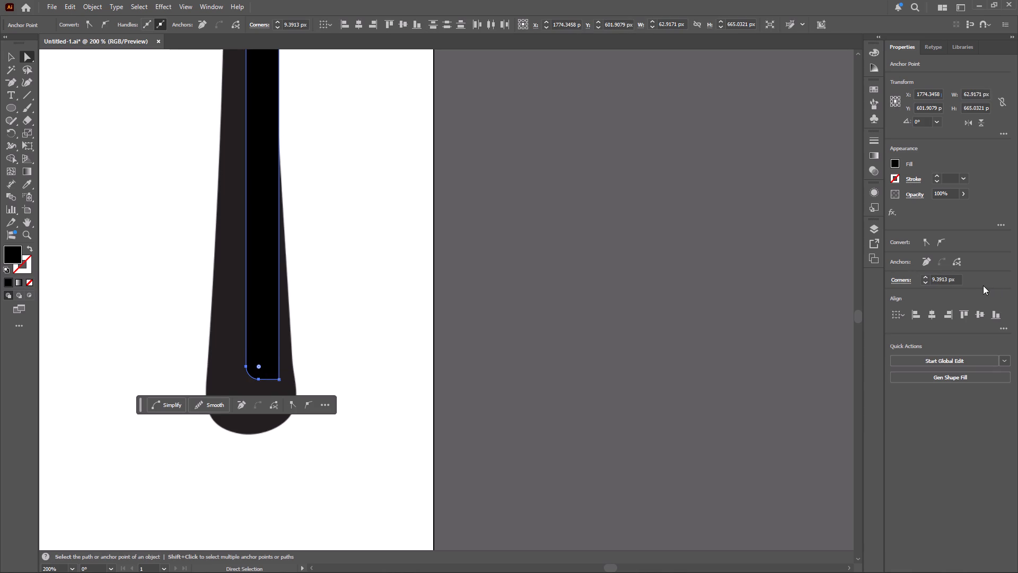
pyautogui.moveTo(956, 279); pyautogui.dragTo(914, 285)
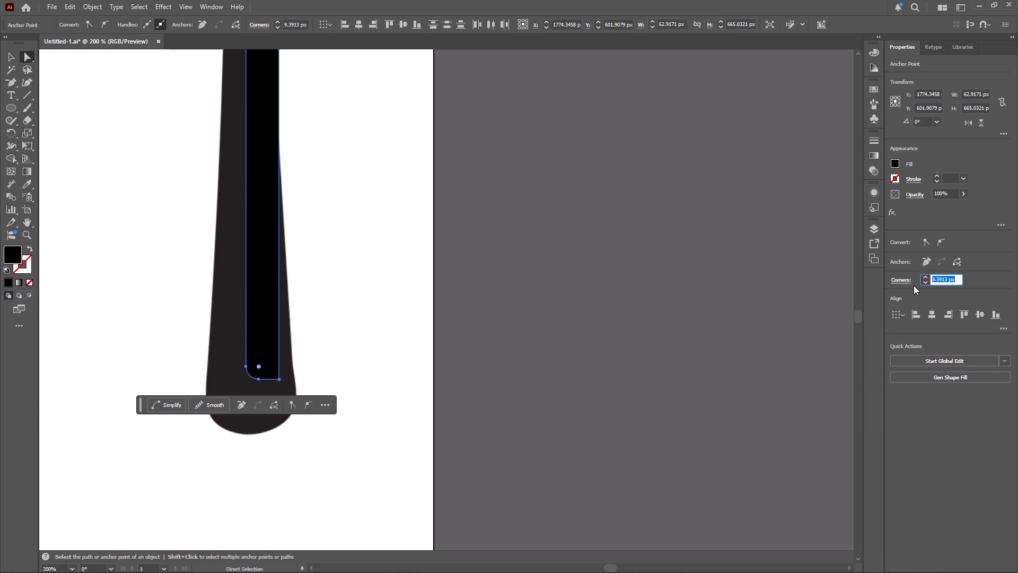
pyautogui.write('10')
pyautogui.press('Return')
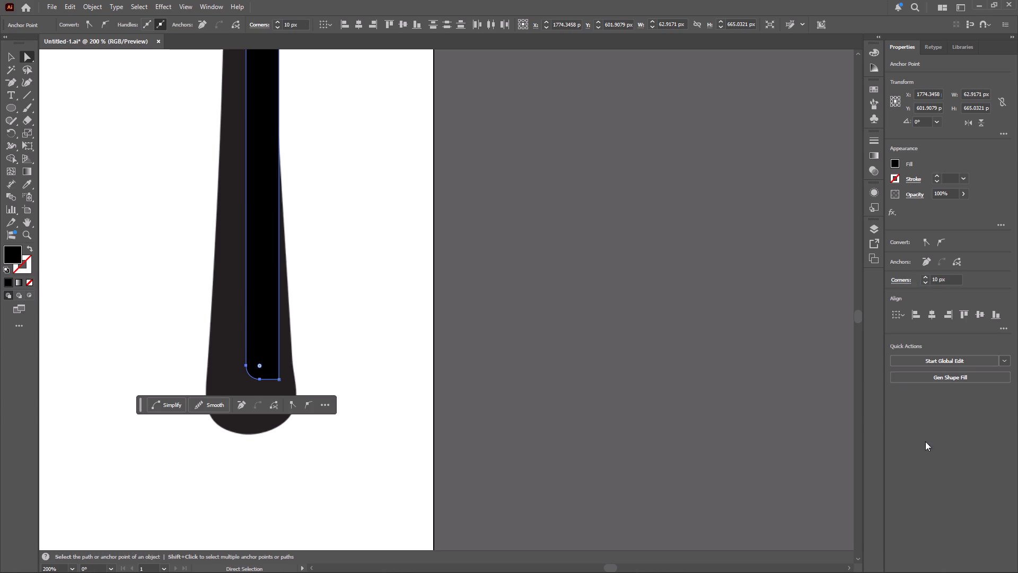
# Round the handle's other bottom corner, on the straight-back side, to 10 px and deselect the knife.
pyautogui.click(279, 378)
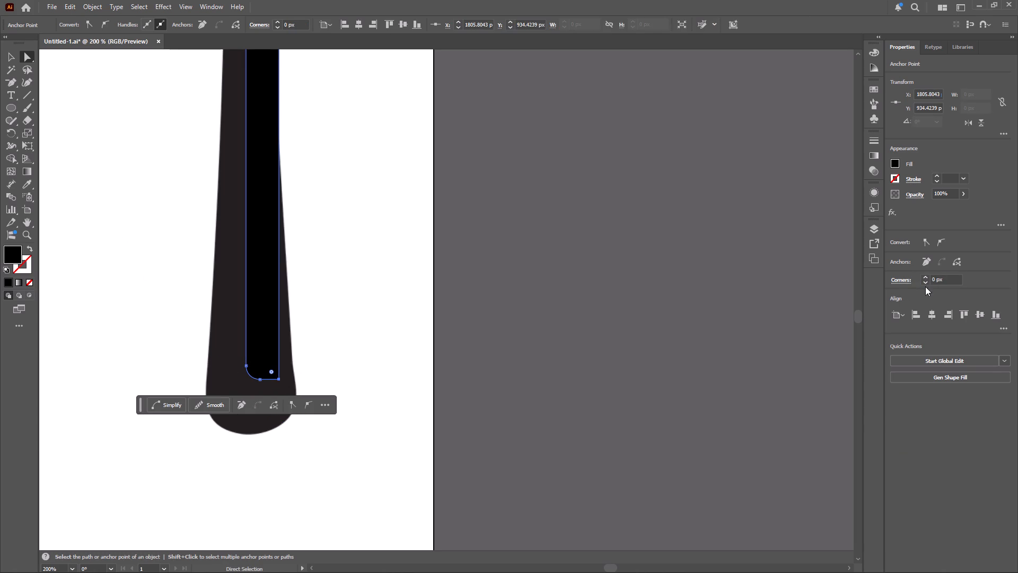
pyautogui.moveTo(953, 280); pyautogui.dragTo(901, 280)
pyautogui.write('10')
pyautogui.press('Return')
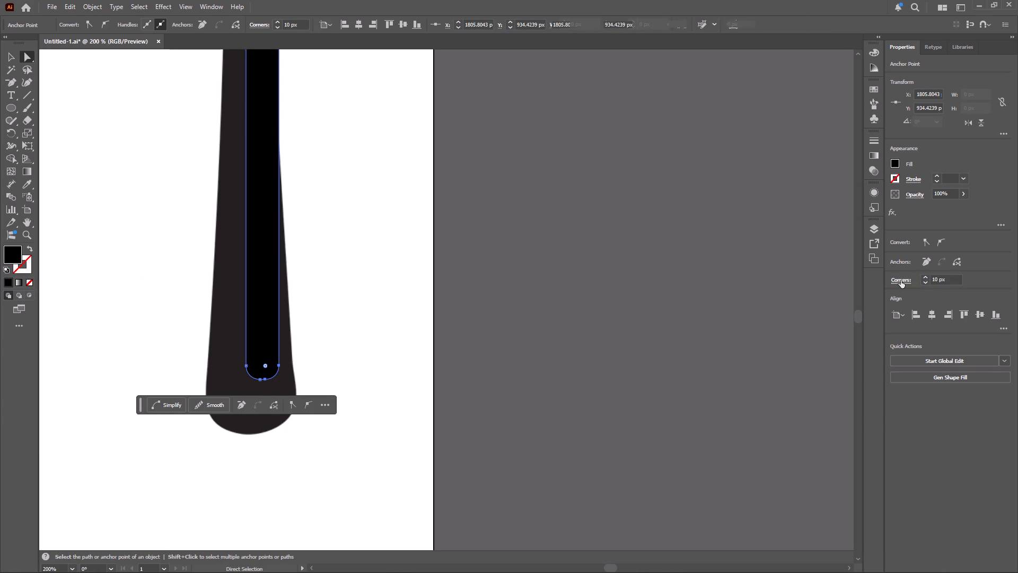
pyautogui.click(10, 57)
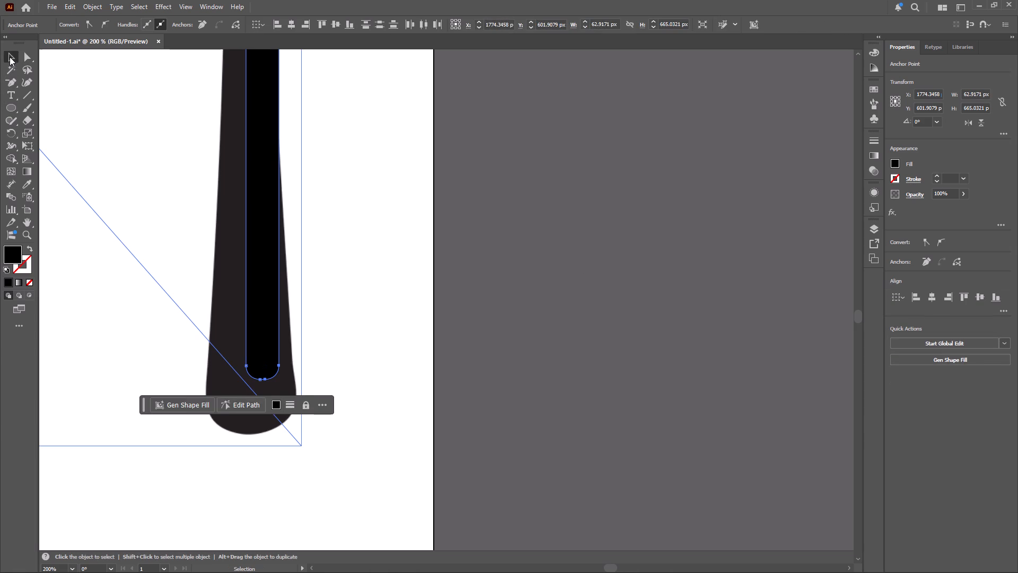
pyautogui.scroll(7, 299, 284)
pyautogui.scroll(19, 299, 282)
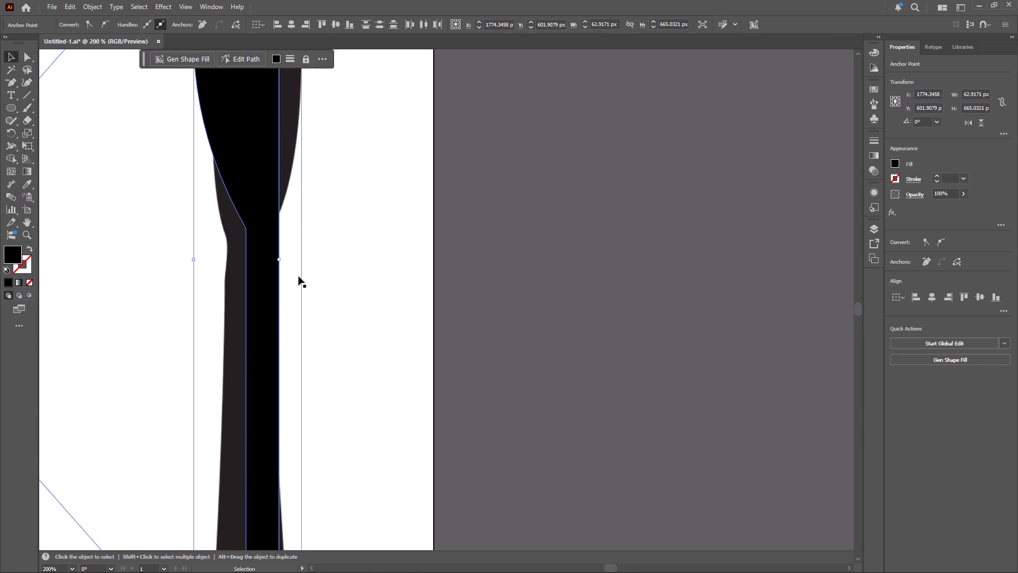
pyautogui.scroll(20, 299, 276)
pyautogui.scroll(8, 299, 276)
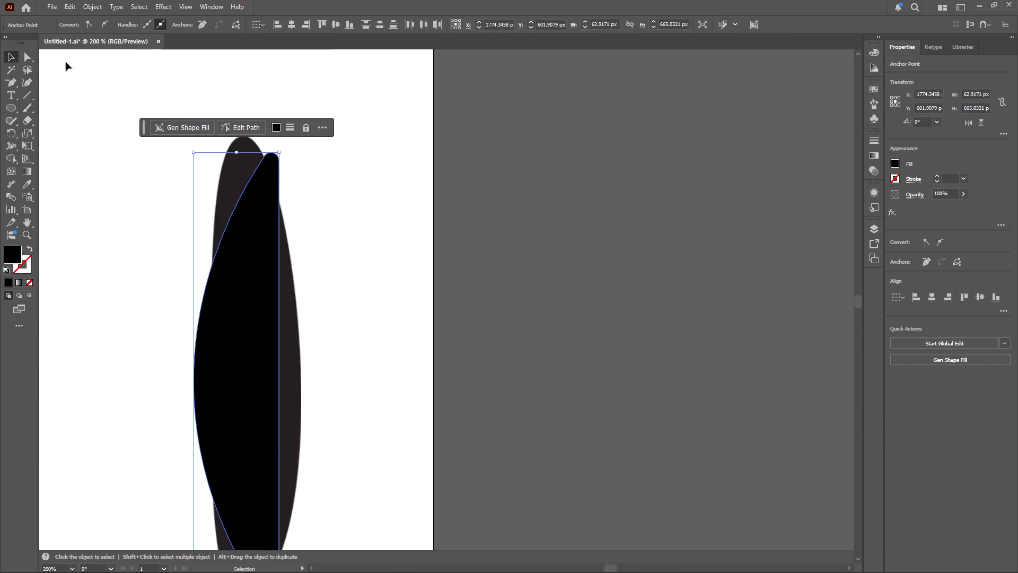
pyautogui.click(396, 181)
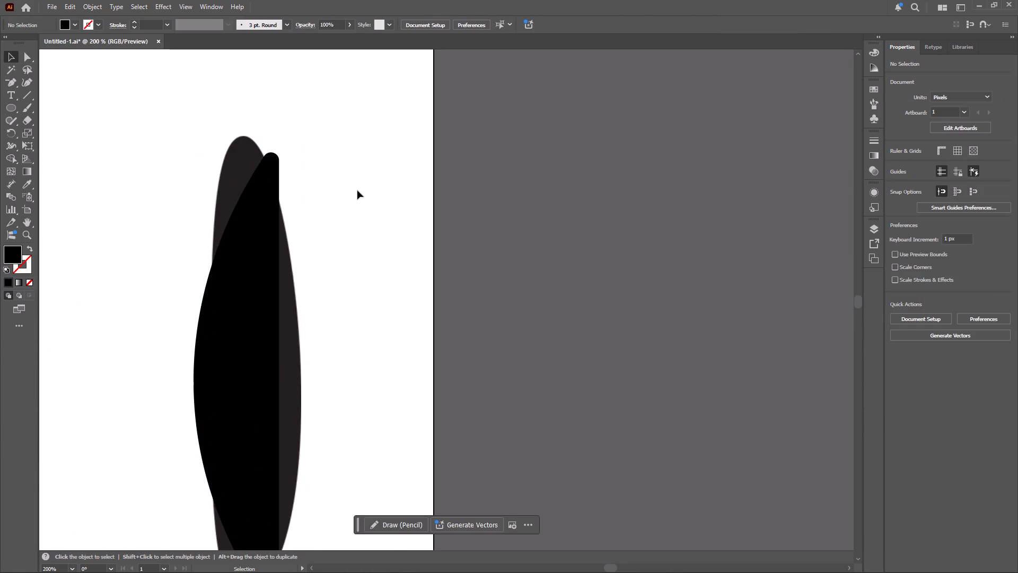
# Move the black spoon between the reference spoon and knife, and raise the black knife beside it to about the same top height.
pyautogui.keyDown('alt'); pyautogui.scroll(-2, 357, 190); pyautogui.keyUp('alt')
pyautogui.scroll(-3, 357, 192)
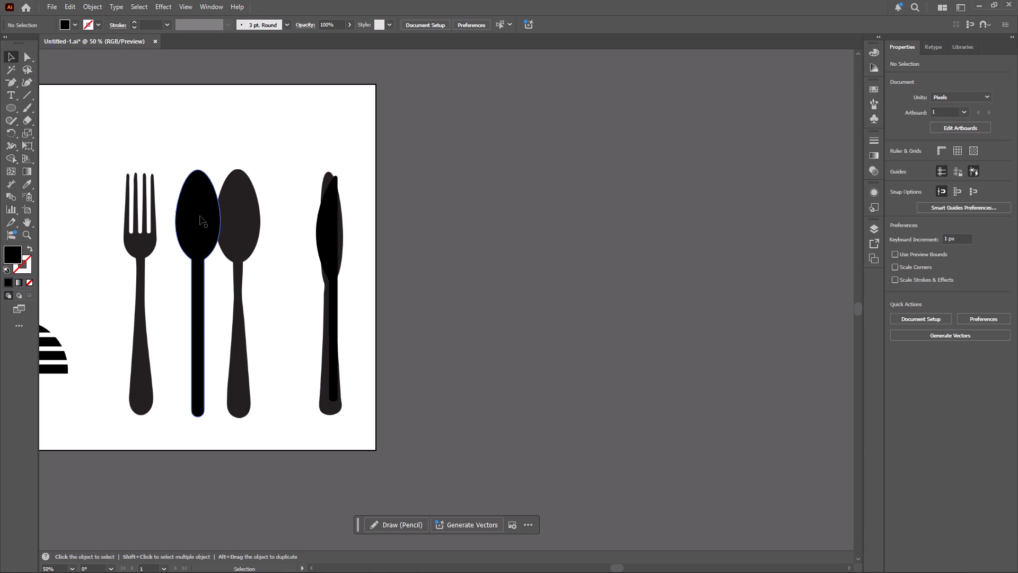
pyautogui.moveTo(200, 216); pyautogui.dragTo(282, 165)
pyautogui.moveTo(324, 223); pyautogui.dragTo(324, 210)
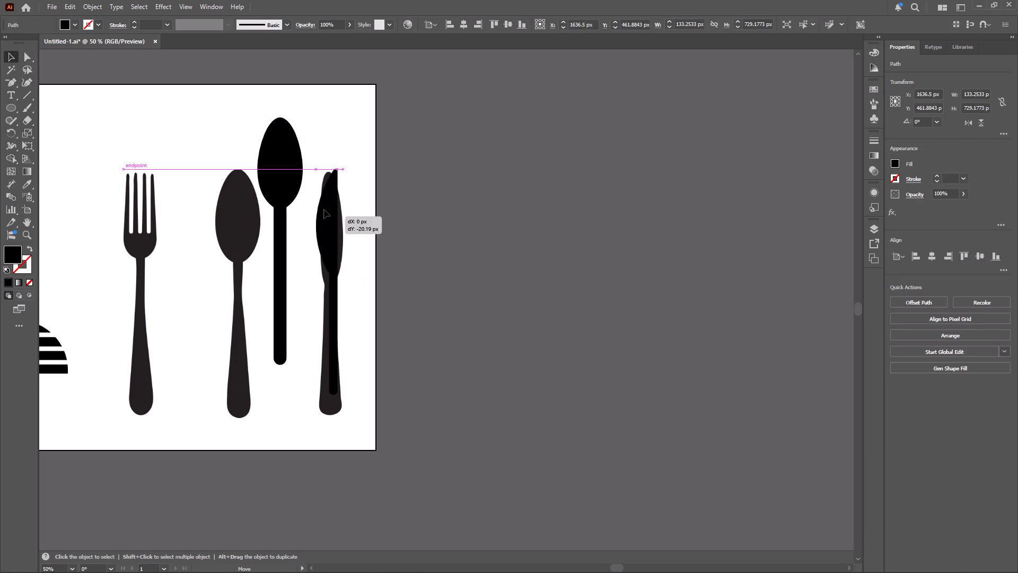
pyautogui.moveTo(324, 210); pyautogui.dragTo(334, 145)
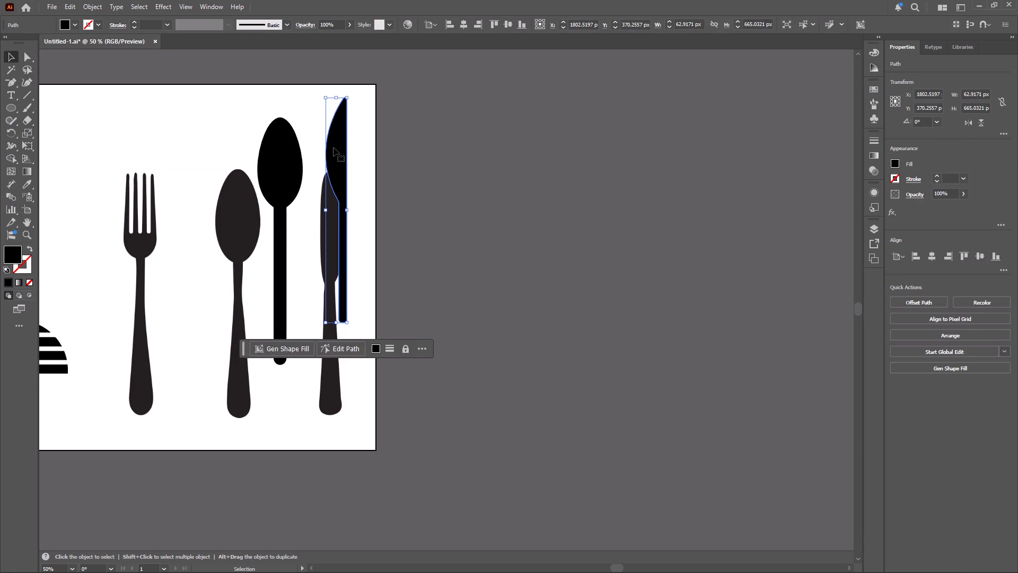
pyautogui.moveTo(334, 147); pyautogui.dragTo(331, 171)
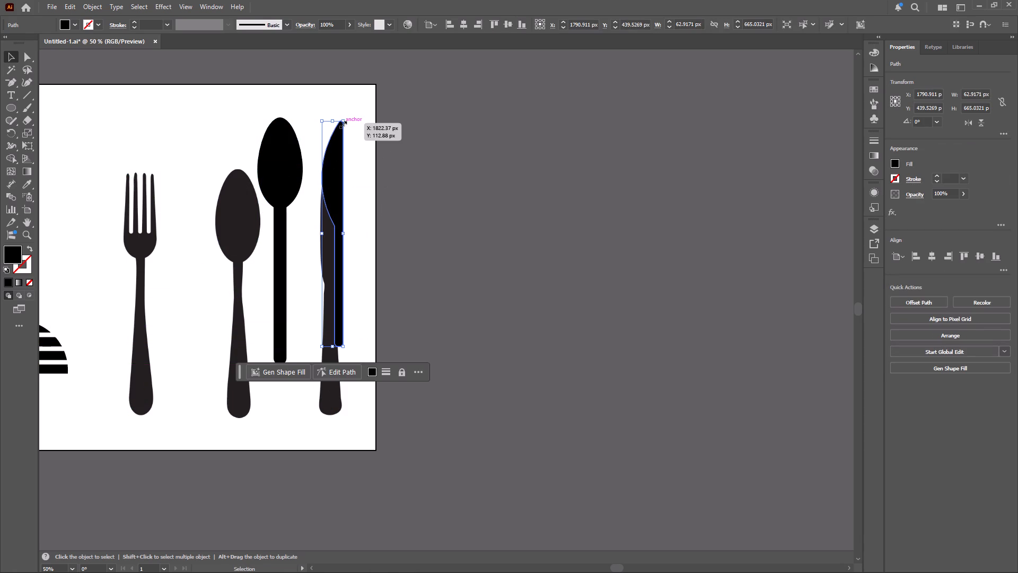
# Scale the black knife down proportionally to about 14.5 x 153.5 px and place it above the reference knife.
pyautogui.keyDown('shift'); pyautogui.moveTo(342, 121); pyautogui.dragTo(291, 241); pyautogui.keyUp('shift')
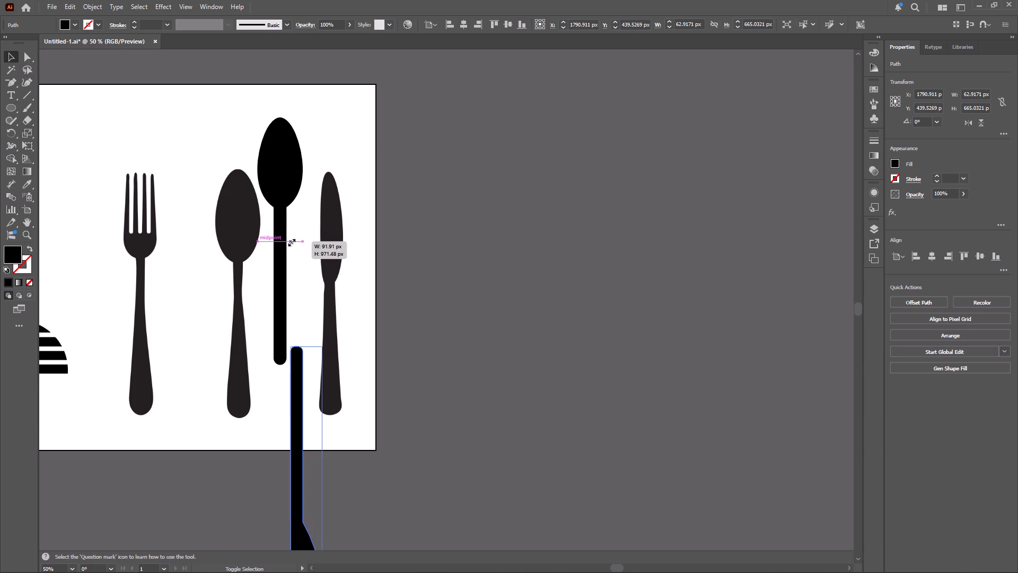
pyautogui.keyDown('shift'); pyautogui.moveTo(291, 241); pyautogui.dragTo(326, 145); pyautogui.keyUp('shift')
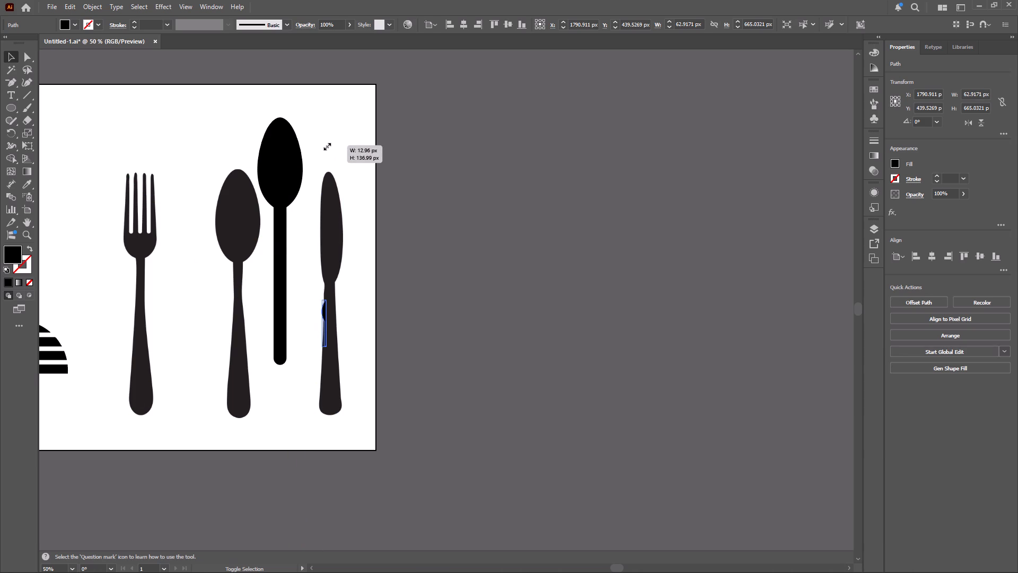
pyautogui.keyDown('shift'); pyautogui.moveTo(326, 145); pyautogui.dragTo(327, 148); pyautogui.keyUp('shift')
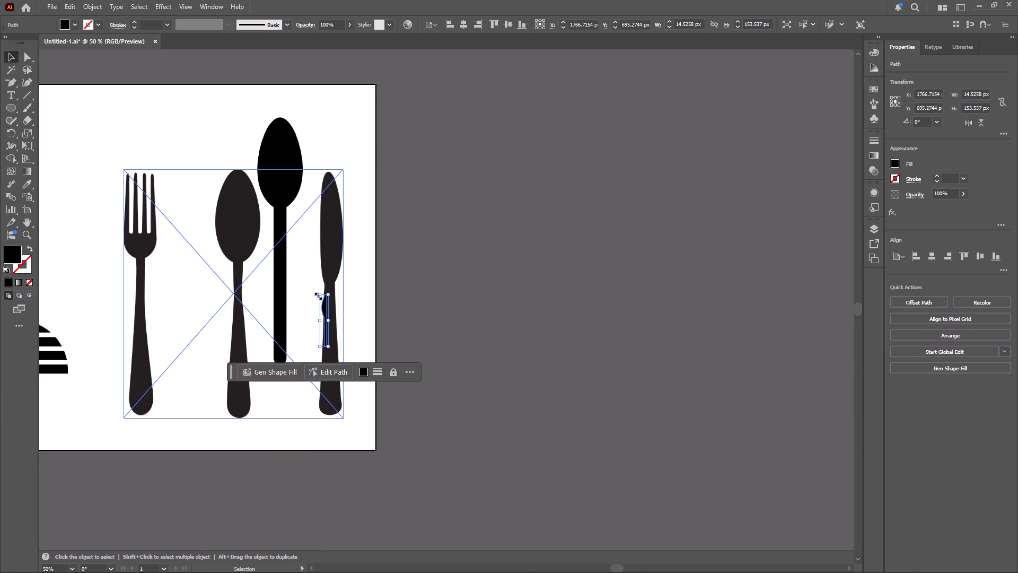
pyautogui.moveTo(322, 309); pyautogui.dragTo(326, 125)
# Scale the black spoon down proportionally to about 16.3 x 89 px and place it beside the small knife.
pyautogui.click(280, 163)
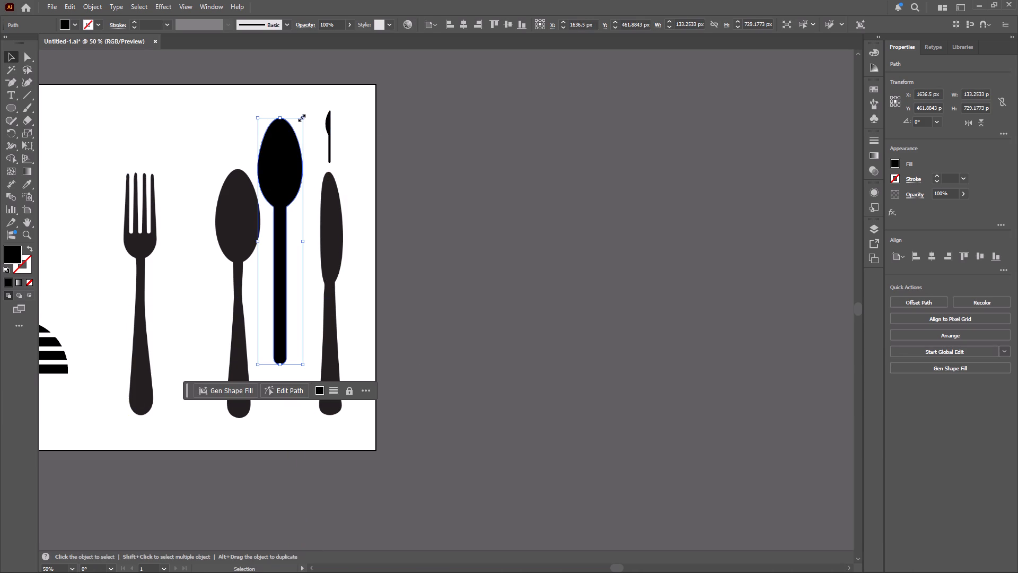
pyautogui.keyDown('shift'); pyautogui.moveTo(301, 117); pyautogui.dragTo(269, 203); pyautogui.keyUp('shift')
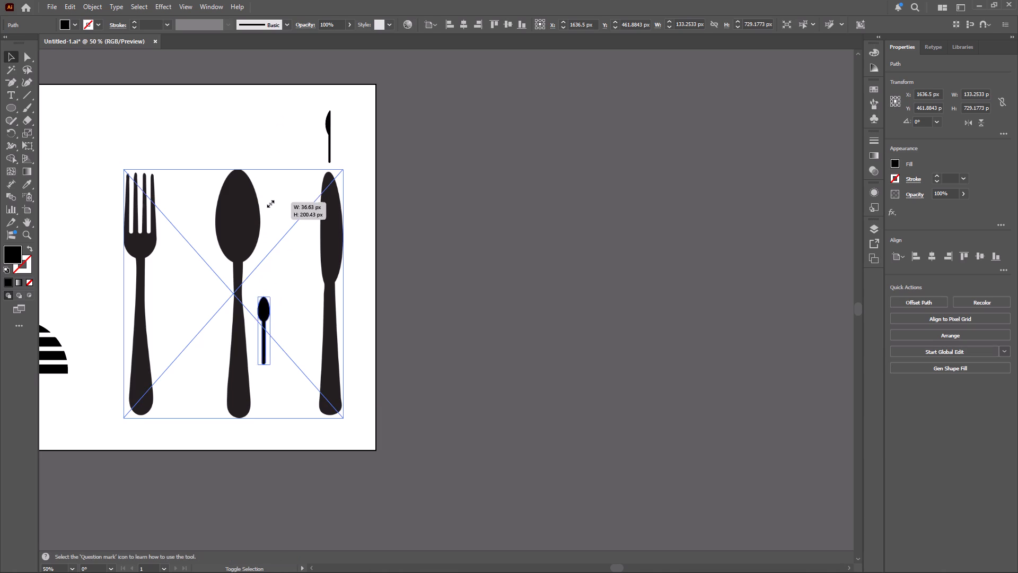
pyautogui.keyDown('shift'); pyautogui.moveTo(269, 203); pyautogui.dragTo(263, 223); pyautogui.keyUp('shift')
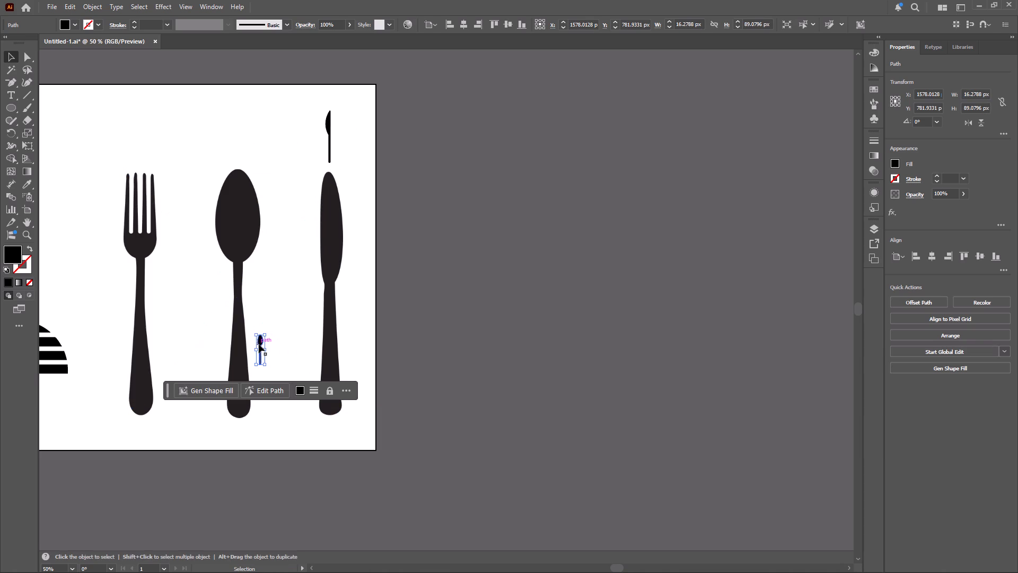
pyautogui.moveTo(259, 344); pyautogui.dragTo(305, 131)
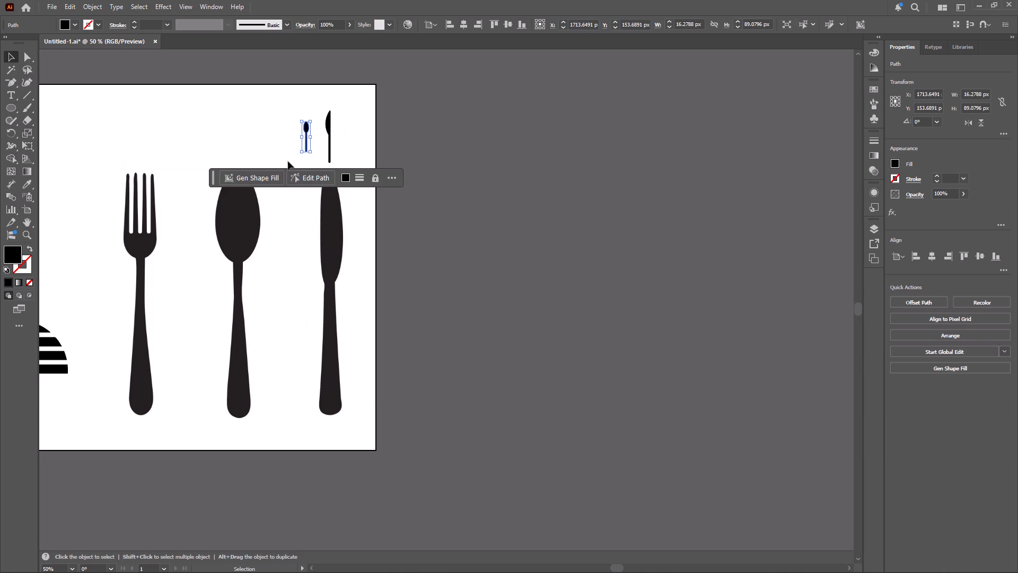
# Move the small spoon and knife side by side into the empty area above the reference spoon, knife on the straight-back side's right.
pyautogui.press('space')
pyautogui.press('space')
pyautogui.press('space')
pyautogui.press('space')
pyautogui.press('space')
pyautogui.press('space')
pyautogui.press('space')
pyautogui.press('space')
pyautogui.press('space')
pyautogui.press('space')
pyautogui.press('space')
pyautogui.press('space')
pyautogui.press('space')
pyautogui.moveTo(256, 248); pyautogui.dragTo(479, 323)
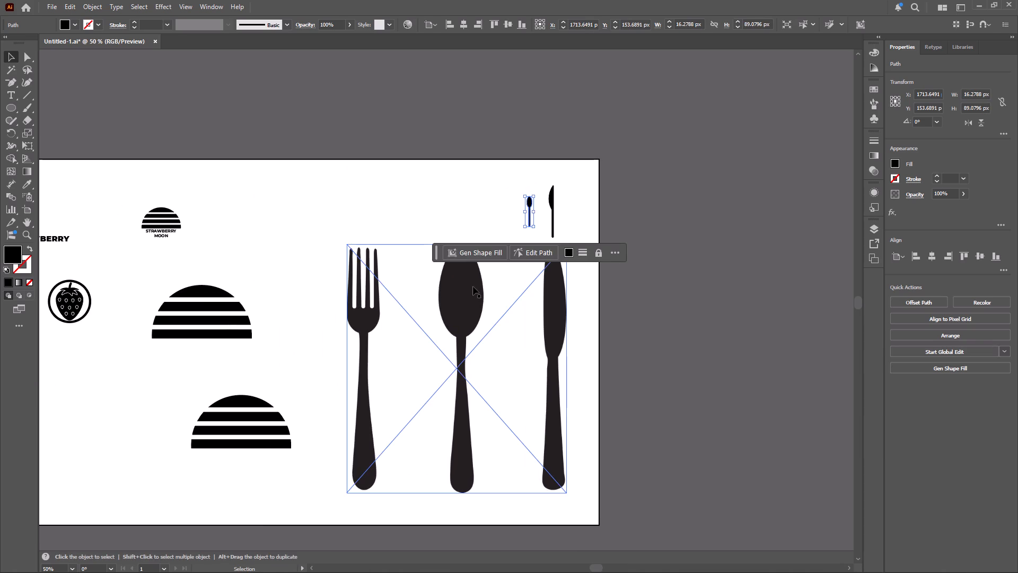
pyautogui.keyDown('alt'); pyautogui.scroll(2, 473, 286); pyautogui.keyUp('alt')
pyautogui.press('space')
pyautogui.press('space')
pyautogui.press('space')
pyautogui.press('space')
pyautogui.press('space')
pyautogui.moveTo(471, 230); pyautogui.dragTo(451, 331)
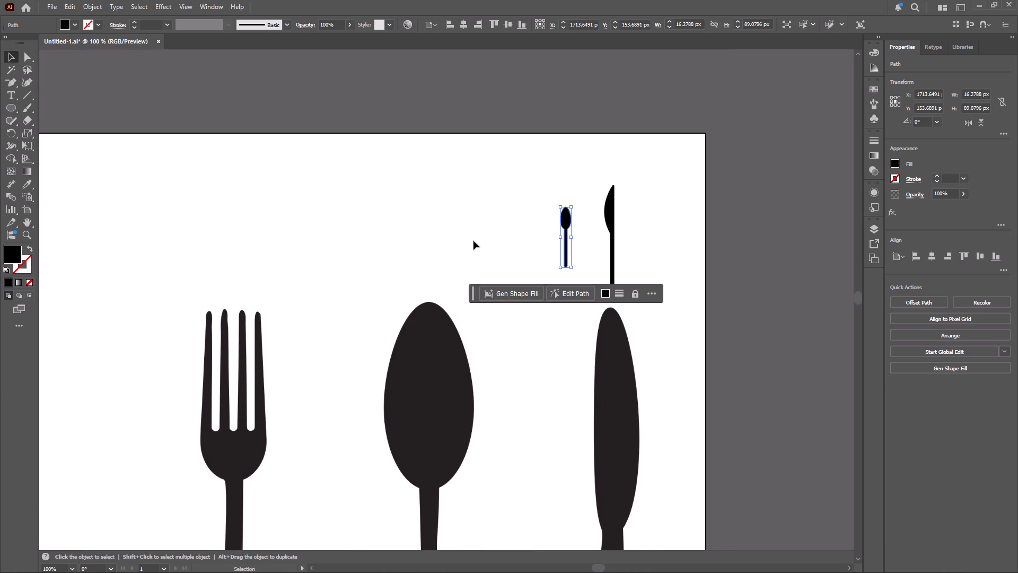
pyautogui.keyDown('alt'); pyautogui.scroll(2, 473, 241); pyautogui.keyUp('alt')
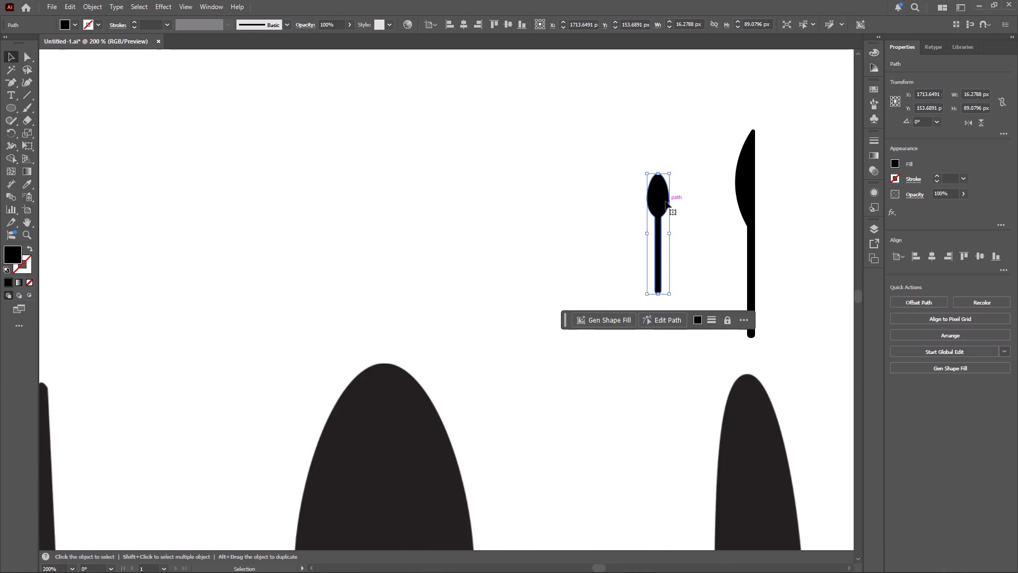
pyautogui.moveTo(661, 201); pyautogui.dragTo(401, 154)
pyautogui.moveTo(742, 173); pyautogui.dragTo(463, 154)
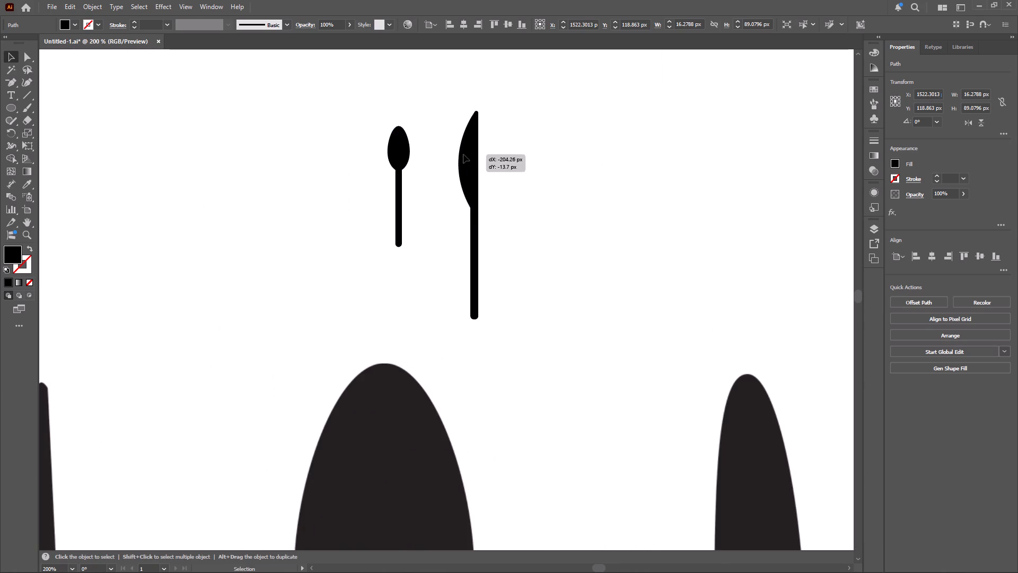
pyautogui.moveTo(463, 154); pyautogui.dragTo(442, 160)
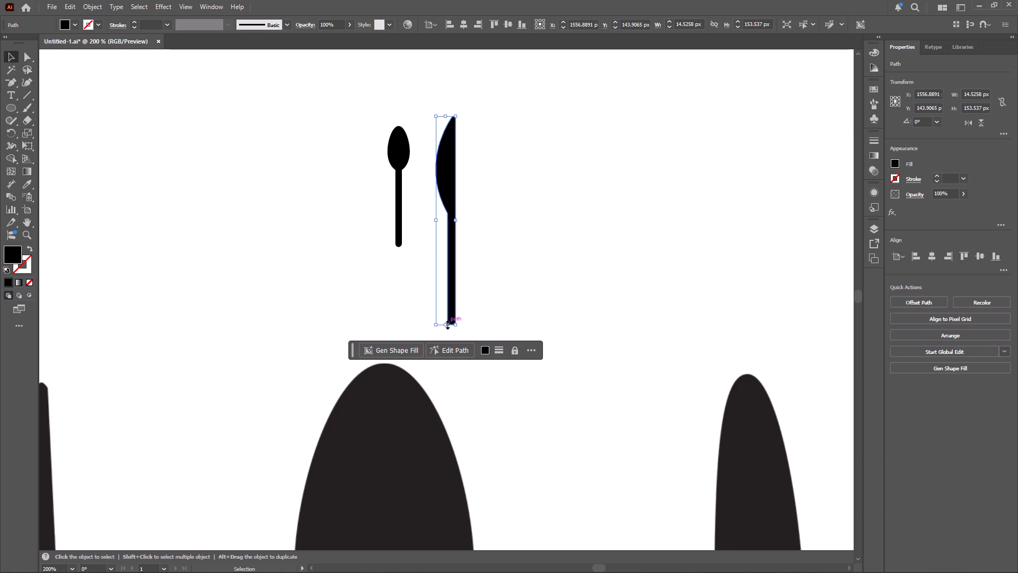
# Shorten the small knife vertically from both ends to match the small spoon's height of about 89 px.
pyautogui.moveTo(446, 324); pyautogui.dragTo(447, 247)
pyautogui.moveTo(445, 116); pyautogui.dragTo(444, 124)
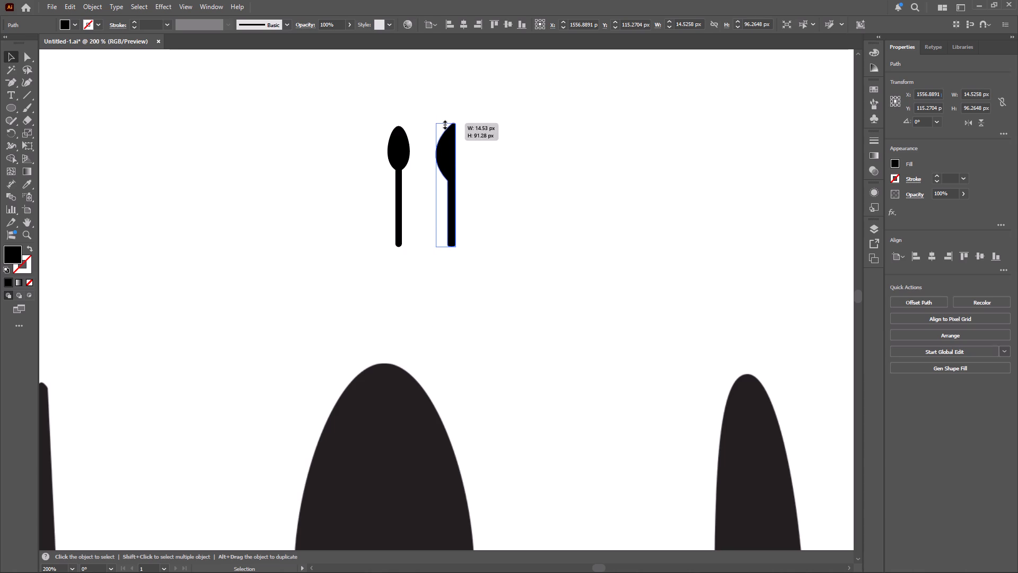
pyautogui.moveTo(444, 124); pyautogui.dragTo(444, 127)
pyautogui.click(537, 184)
# Move the knife closer to the spoon and align the two on their vertical centres.
pyautogui.moveTo(447, 163); pyautogui.dragTo(432, 162)
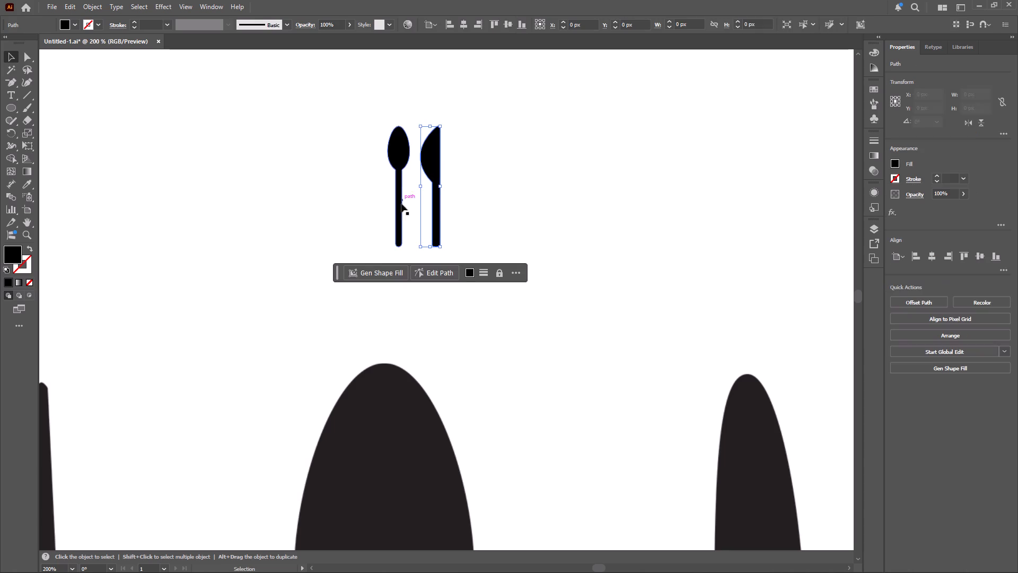
pyautogui.click(401, 217)
pyautogui.click(348, 174)
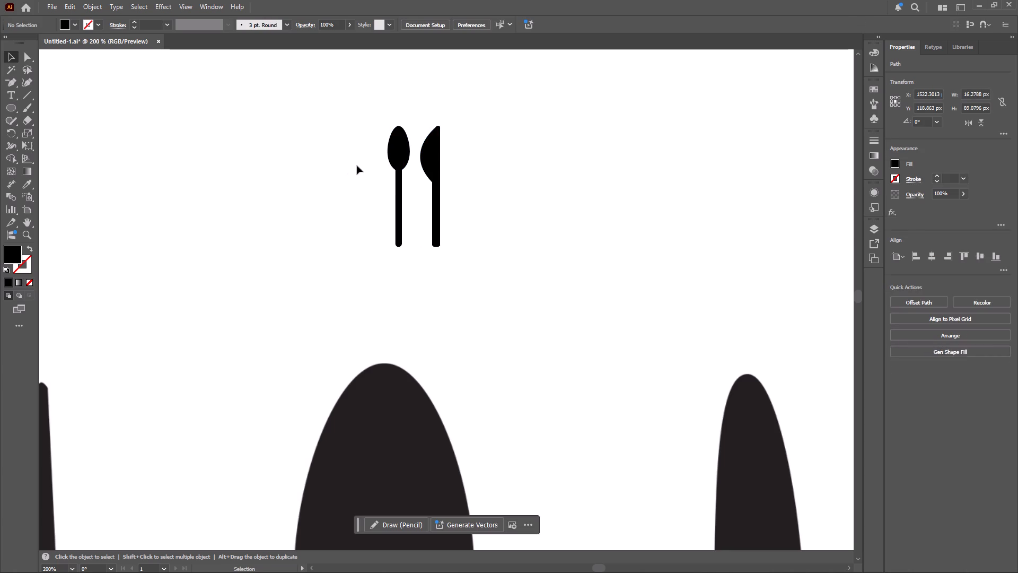
pyautogui.moveTo(357, 166); pyautogui.dragTo(462, 206)
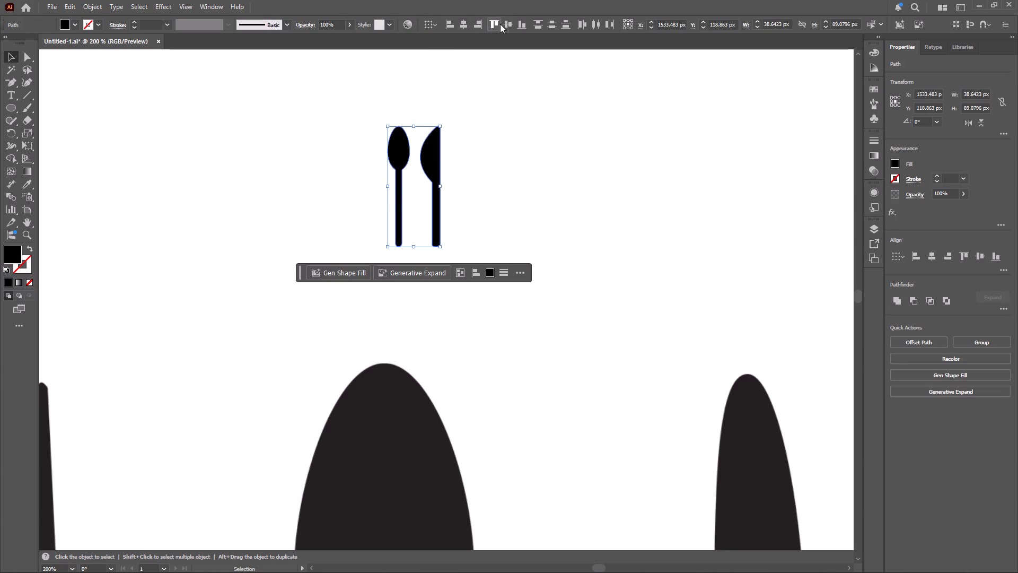
pyautogui.click(507, 24)
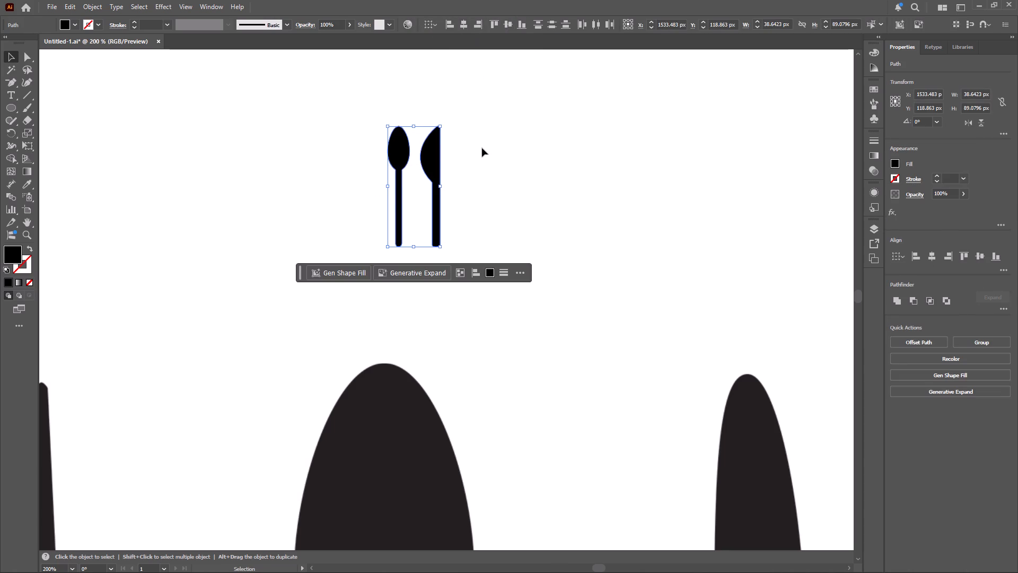
pyautogui.click(482, 149)
# Scale the spoon and knife down together proportionally to about 56.8 px tall.
pyautogui.click(398, 162)
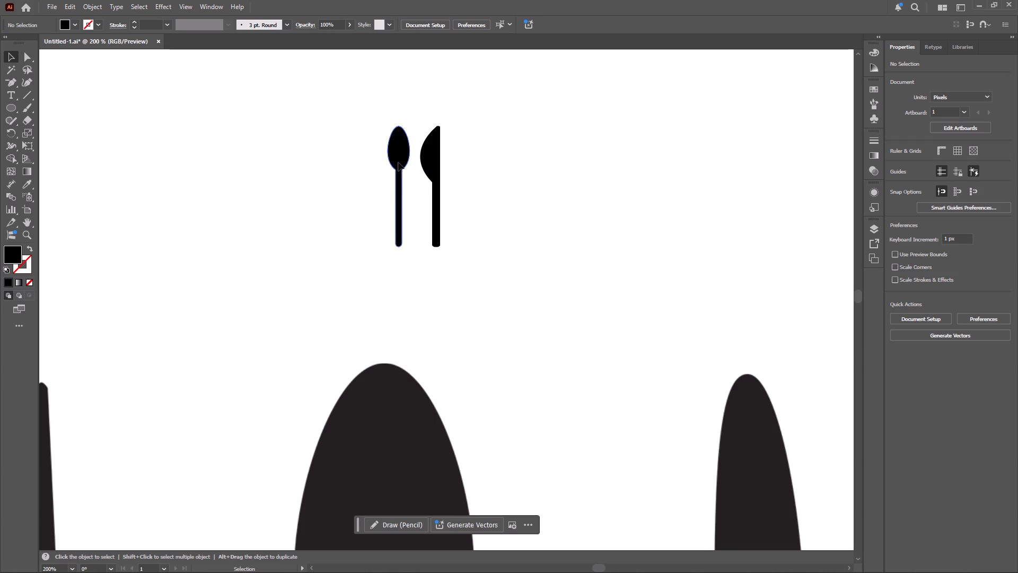
pyautogui.keyDown('shift'); pyautogui.click(427, 157); pyautogui.keyUp('shift')
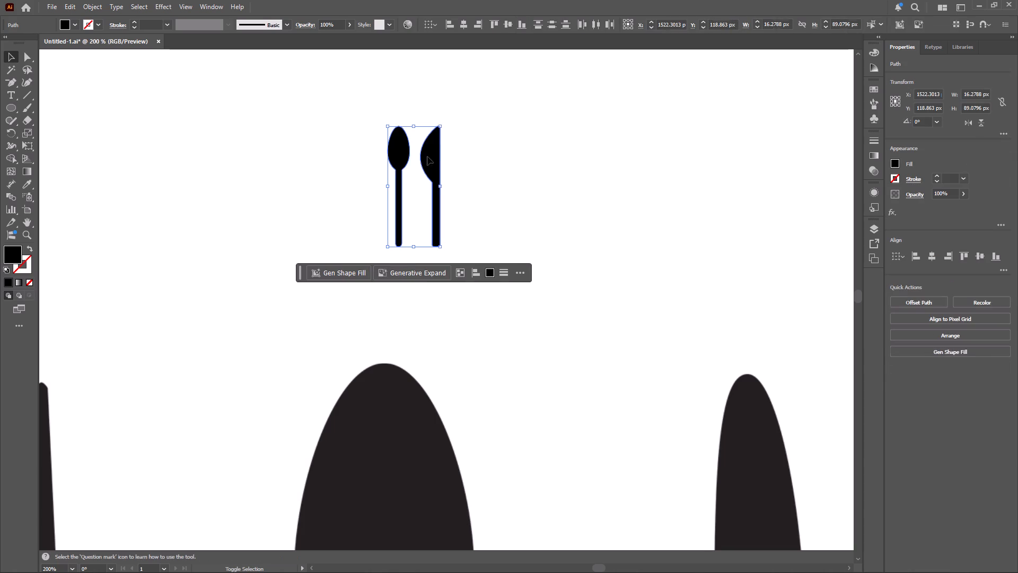
pyautogui.keyDown('shift'); pyautogui.moveTo(438, 126); pyautogui.dragTo(434, 137); pyautogui.keyUp('shift')
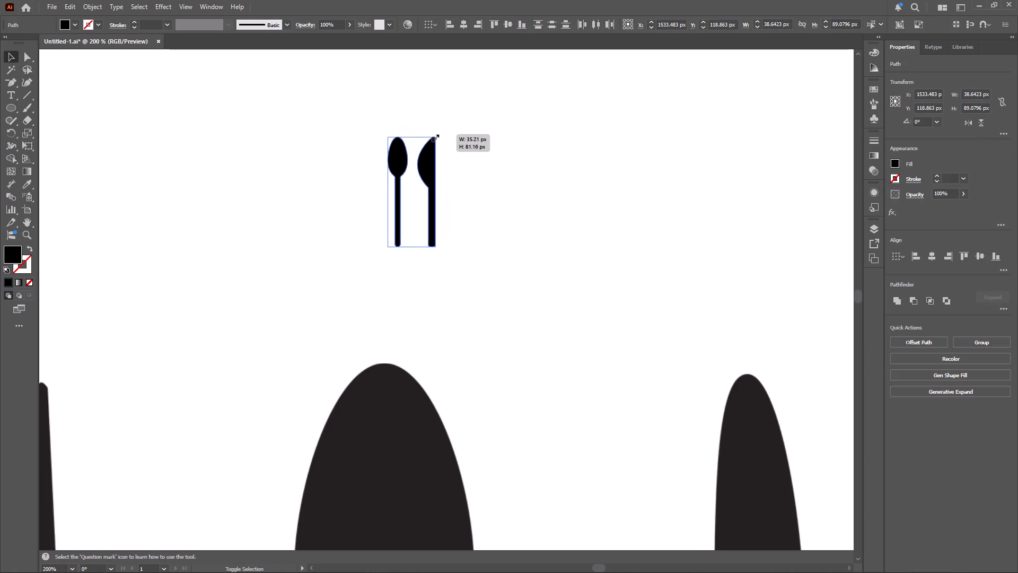
pyautogui.keyDown('shift'); pyautogui.moveTo(434, 137); pyautogui.dragTo(421, 165); pyautogui.keyUp('shift')
pyautogui.click(447, 195)
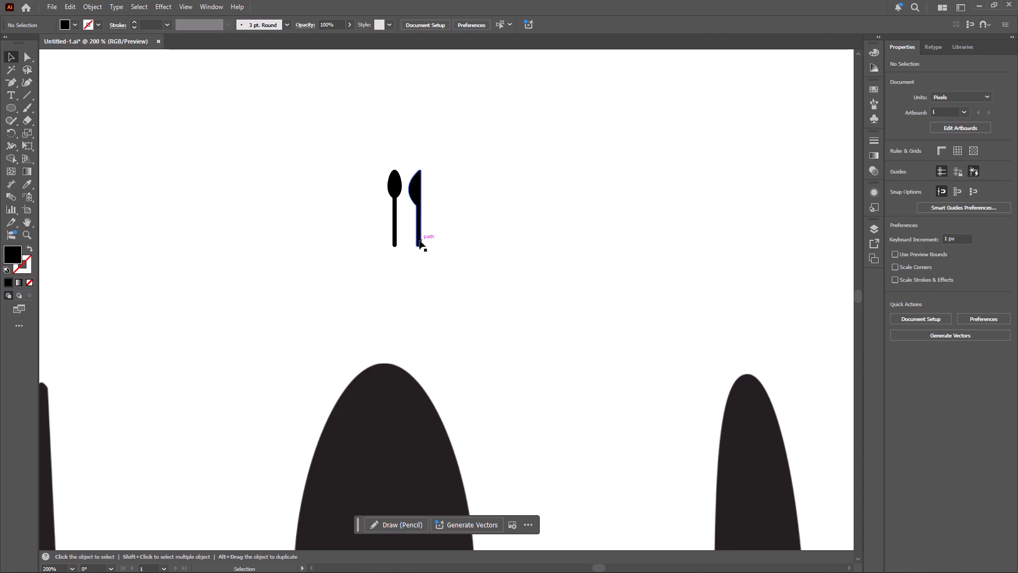
pyautogui.click(453, 206)
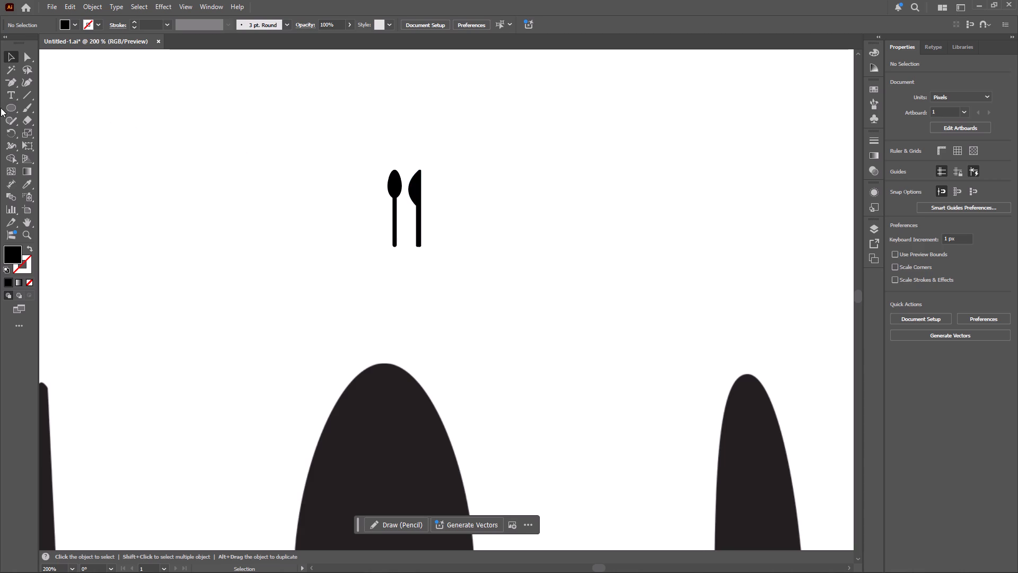
# Draw a circle about 61 px in diameter and place it over the small spoon and knife.
pyautogui.click(7, 110)
pyautogui.keyDown('shift'); pyautogui.moveTo(332, 220); pyautogui.dragTo(338, 211); pyautogui.keyUp('shift')
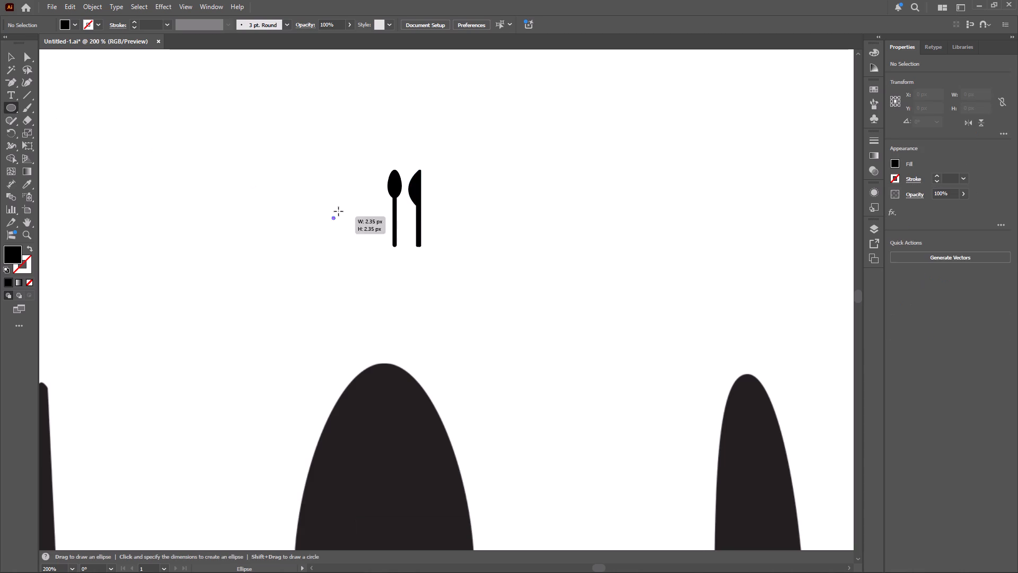
pyautogui.keyDown('shift'); pyautogui.moveTo(338, 211); pyautogui.dragTo(414, 137); pyautogui.keyUp('shift')
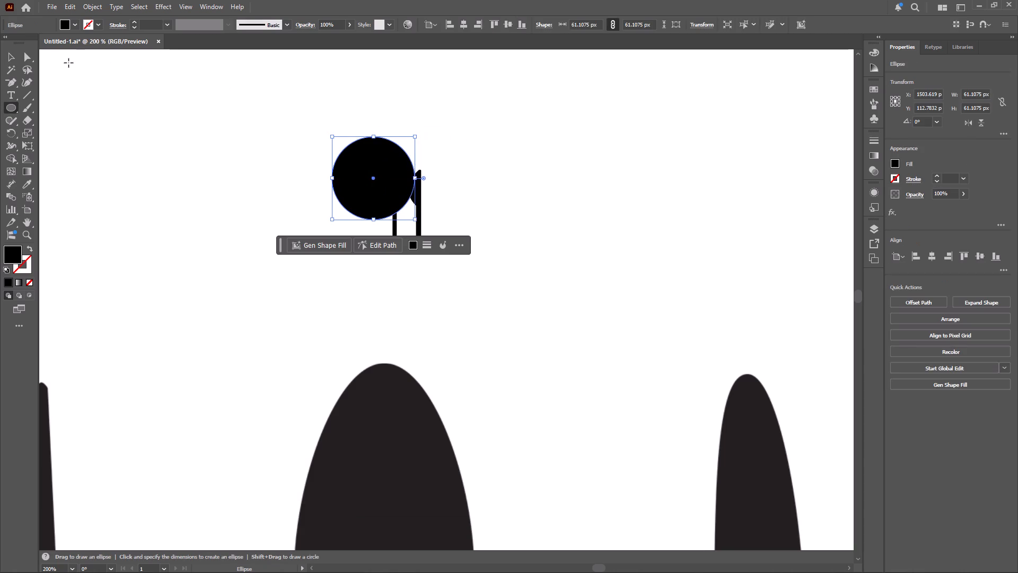
pyautogui.click(10, 58)
pyautogui.moveTo(355, 167); pyautogui.dragTo(390, 197)
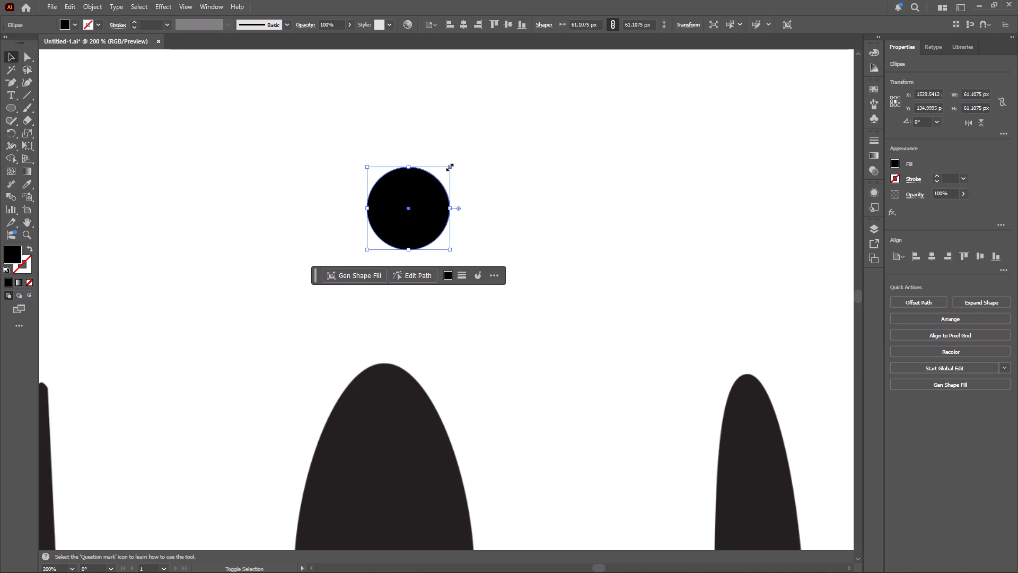
# Enlarge the circle to about 64.5 px and swap its fill and stroke for an unfilled 1 pt black outline.
pyautogui.keyDown('shift'); pyautogui.moveTo(449, 166); pyautogui.dragTo(455, 159); pyautogui.keyUp('shift')
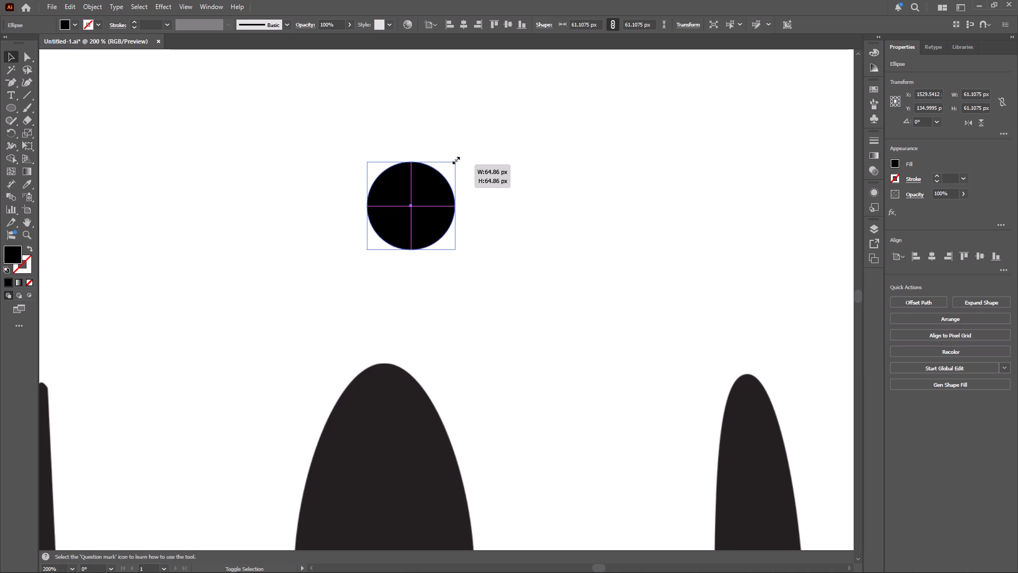
pyautogui.keyDown('shift'); pyautogui.moveTo(455, 159); pyautogui.dragTo(454, 159); pyautogui.keyUp('shift')
pyautogui.click(489, 195)
pyautogui.click(420, 197)
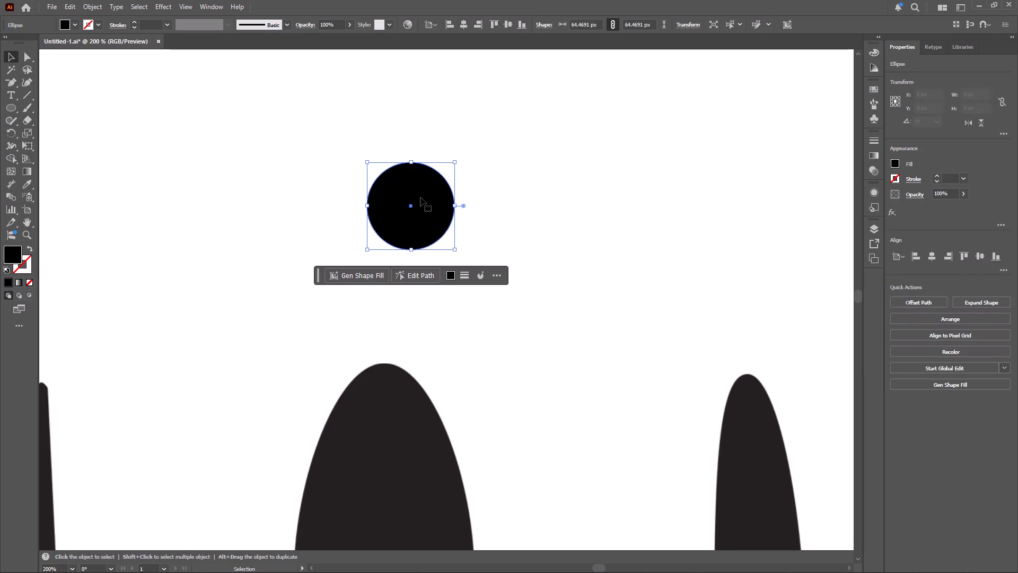
pyautogui.click(30, 249)
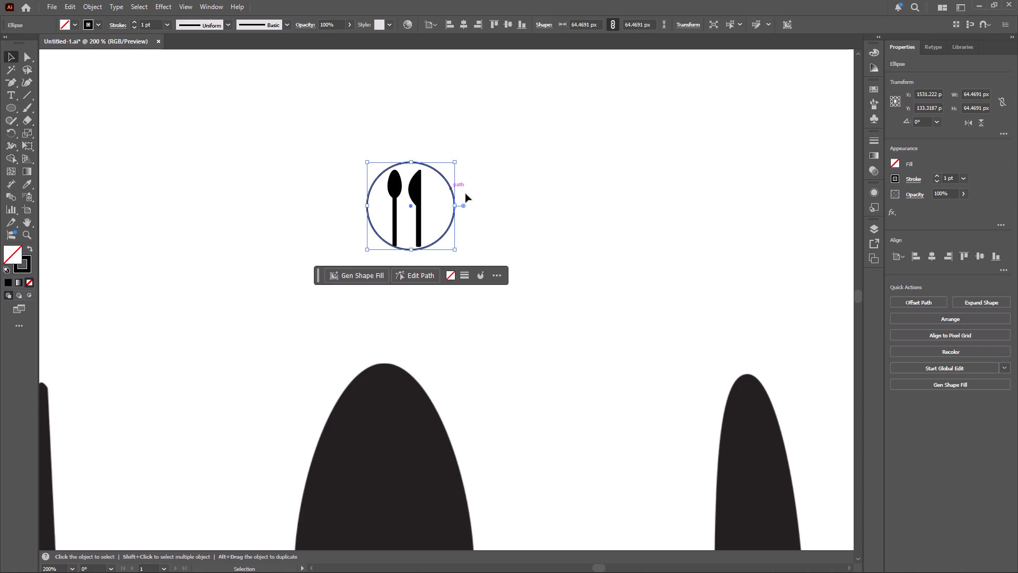
pyautogui.click(526, 206)
# Align the spoon, knife and circle together on their vertical centres, keeping the cutlery side by side.
pyautogui.moveTo(343, 173); pyautogui.dragTo(425, 230)
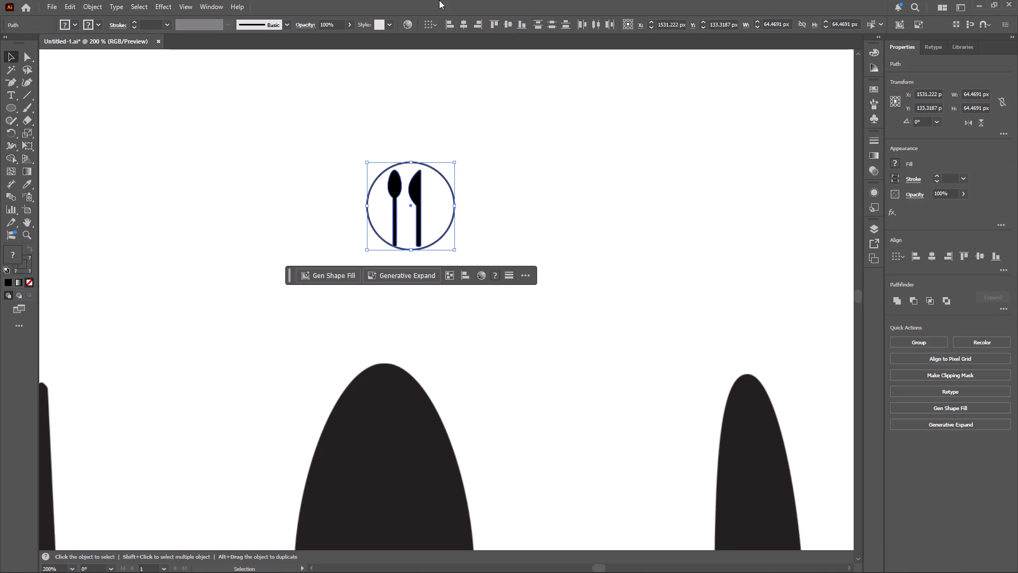
pyautogui.click(462, 23)
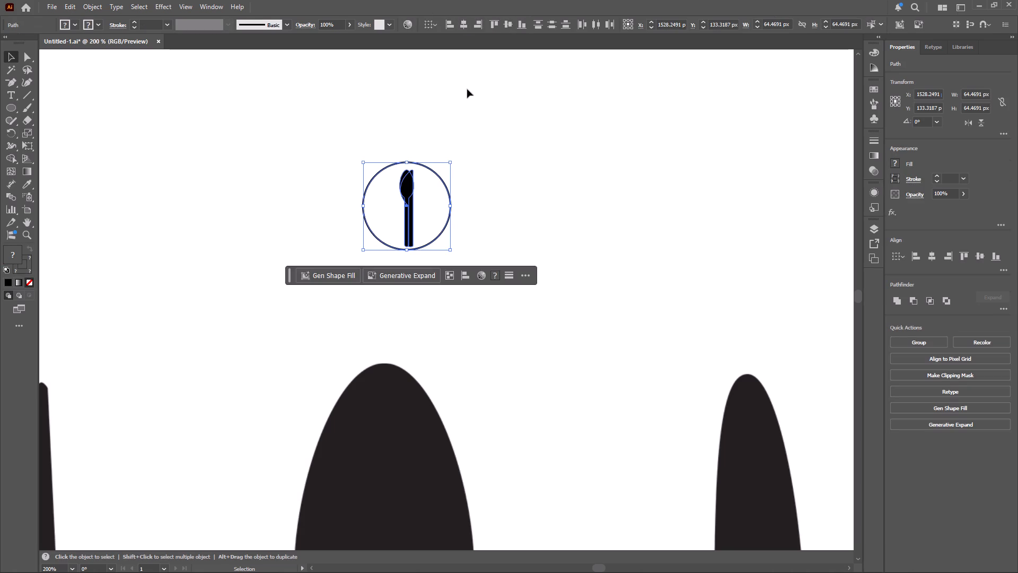
pyautogui.hotkey('ctrl', 'z')
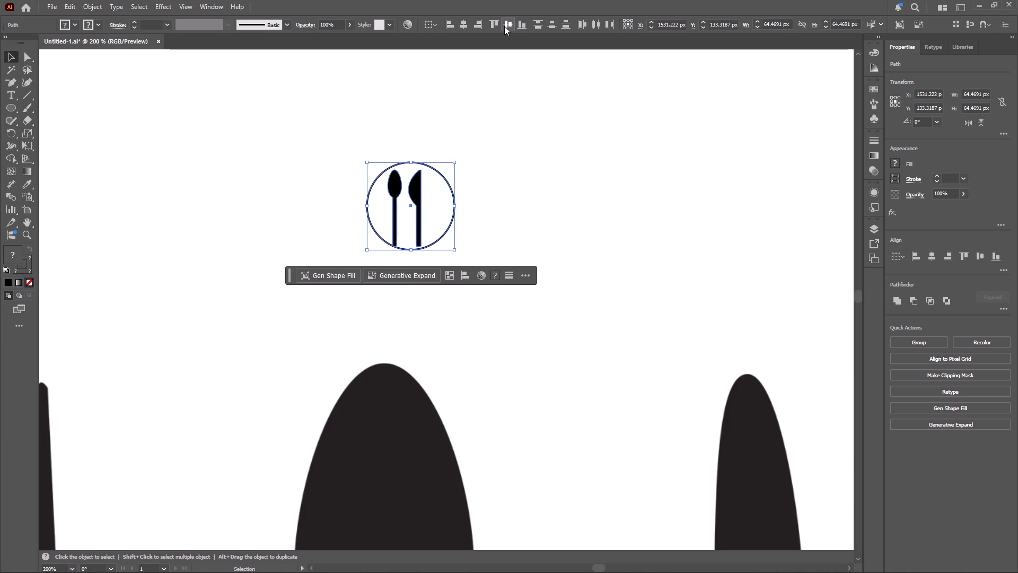
pyautogui.click(504, 25)
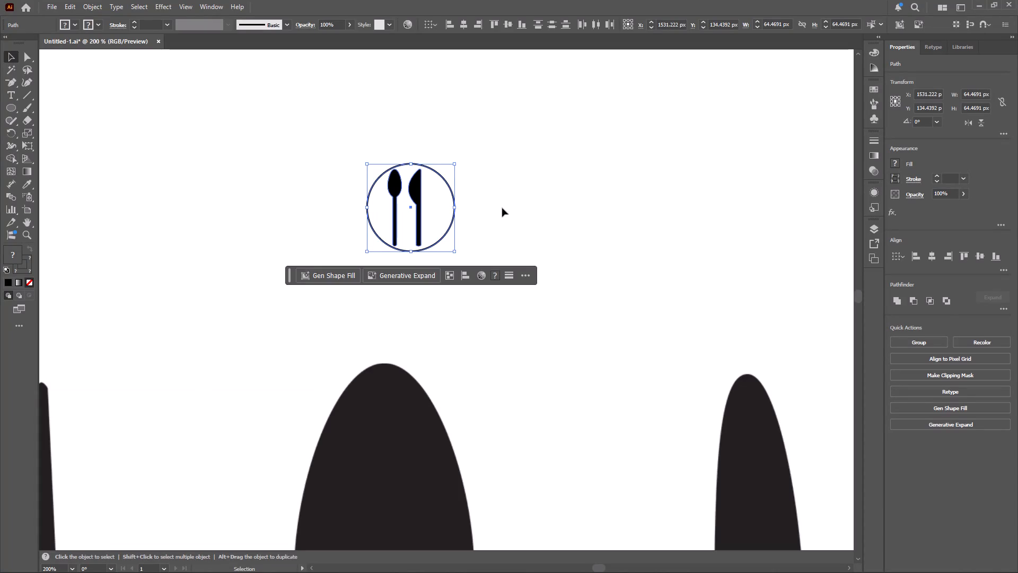
pyautogui.click(523, 188)
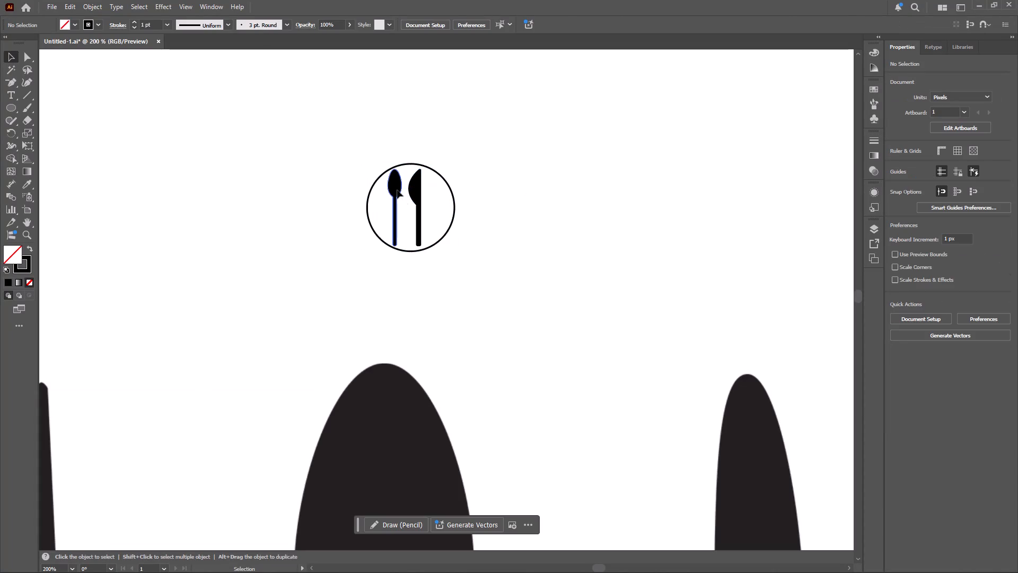
# Nudge the spoon 2 px towards the knife and group the two pieces of cutlery.
pyautogui.click(397, 190)
pyautogui.press('Right')
pyautogui.press('Right')
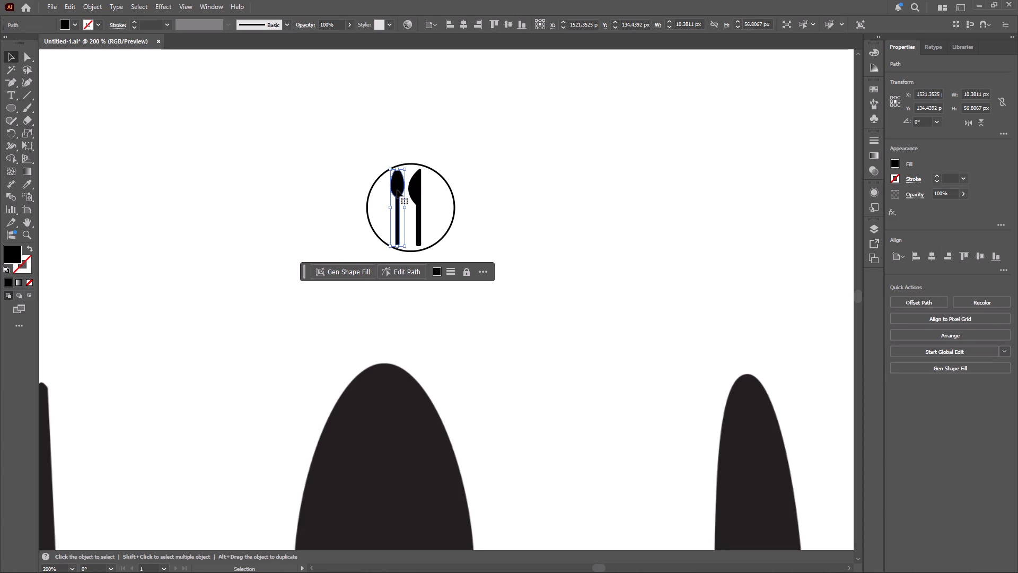
pyautogui.keyDown('shift'); pyautogui.click(418, 188); pyautogui.keyUp('shift')
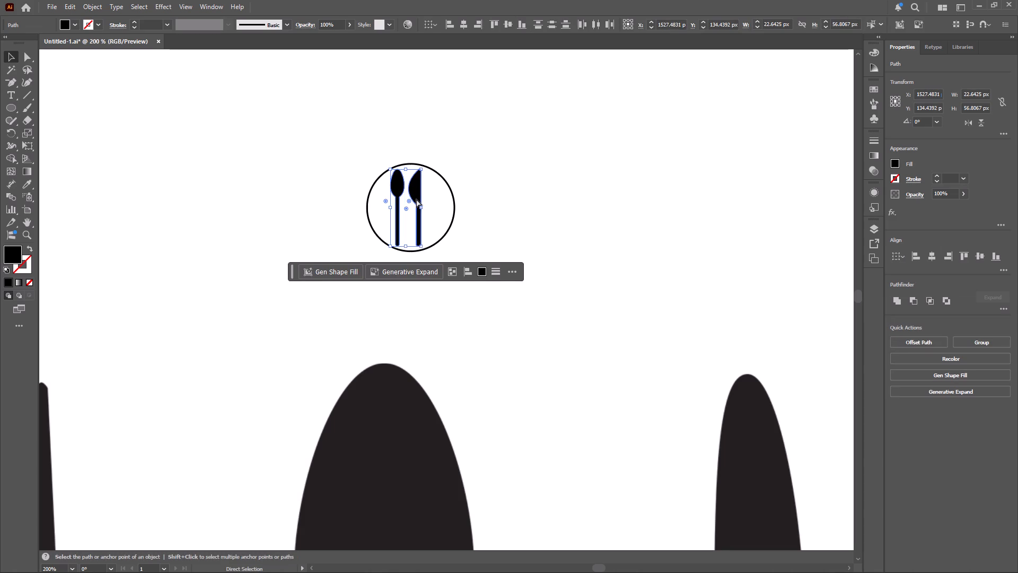
pyautogui.hotkey('ctrl', 'g')
pyautogui.click(477, 183)
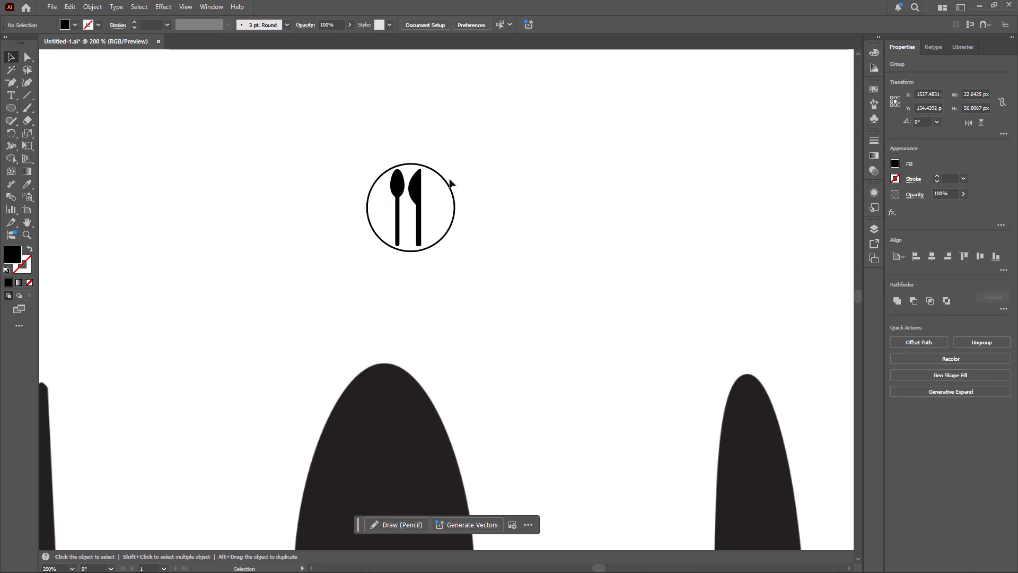
# Centre the cutlery group and the circle on each other horizontally and vertically.
pyautogui.moveTo(352, 161); pyautogui.dragTo(420, 254)
pyautogui.click(466, 22)
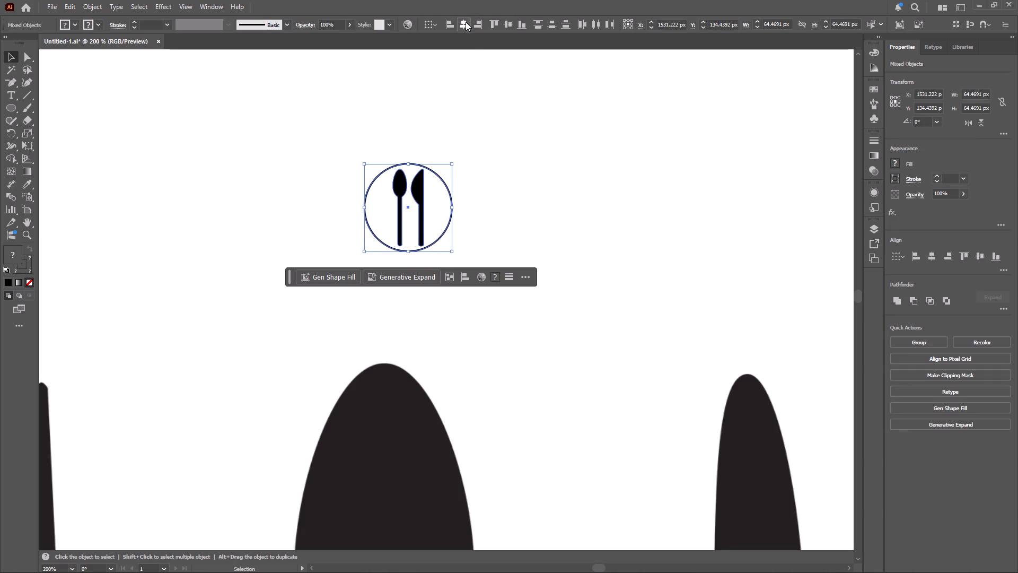
pyautogui.click(507, 27)
pyautogui.click(502, 202)
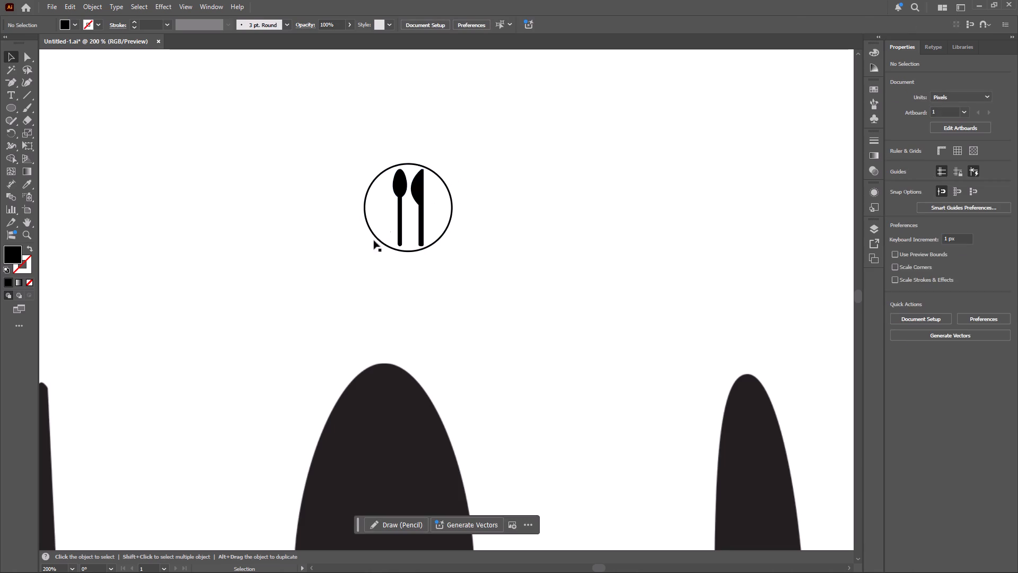
# Group the circle with the cutlery and move the icon left into the empty area.
pyautogui.click(366, 267)
pyautogui.moveTo(361, 175); pyautogui.dragTo(454, 246)
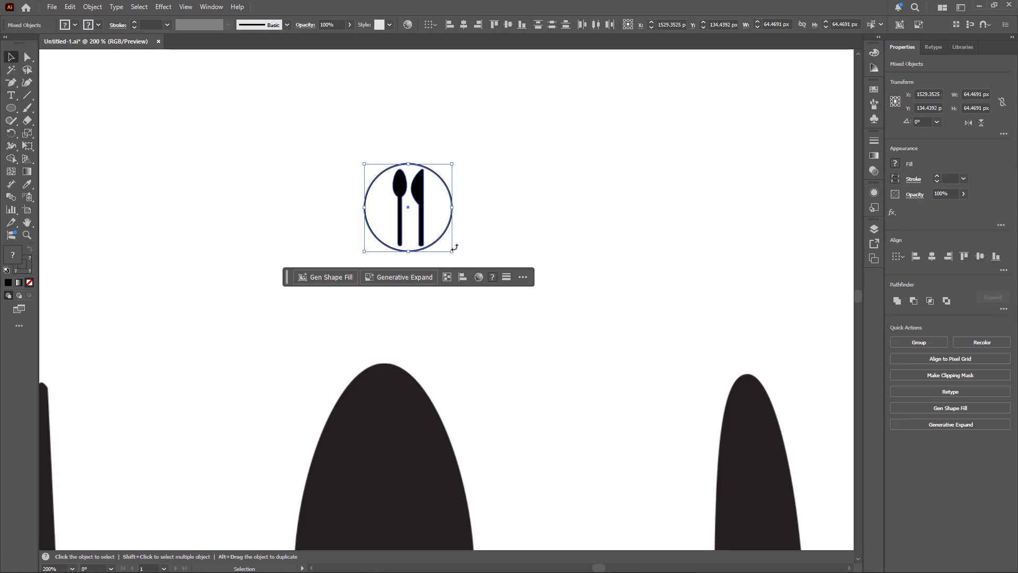
pyautogui.hotkey('ctrl', 'g')
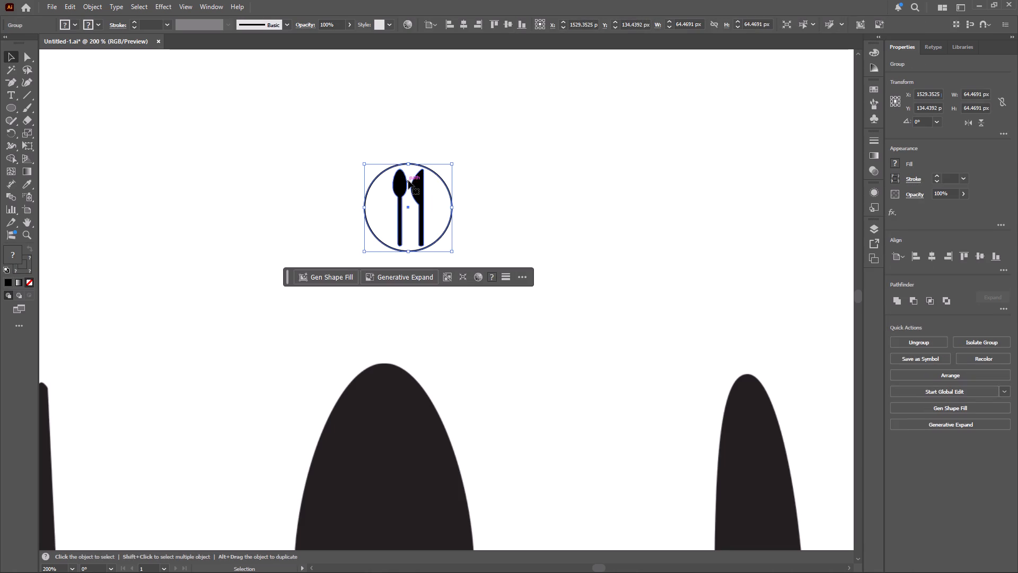
pyautogui.moveTo(420, 188); pyautogui.dragTo(253, 181)
pyautogui.click(374, 216)
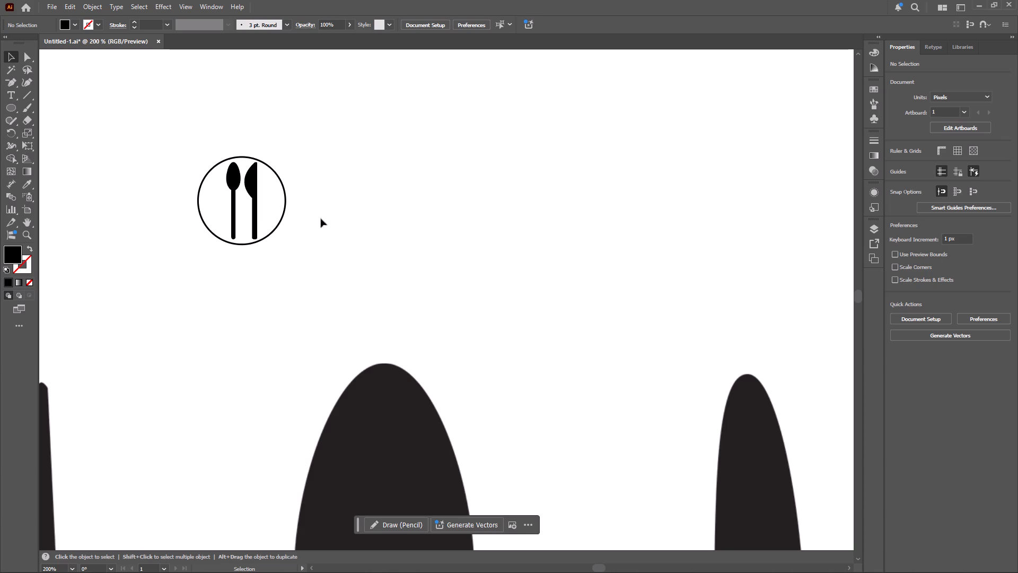
# Draw a black five-pointed star about 70 x 67 px in the empty space to the right of the cutlery icon.
pyautogui.click(10, 109)
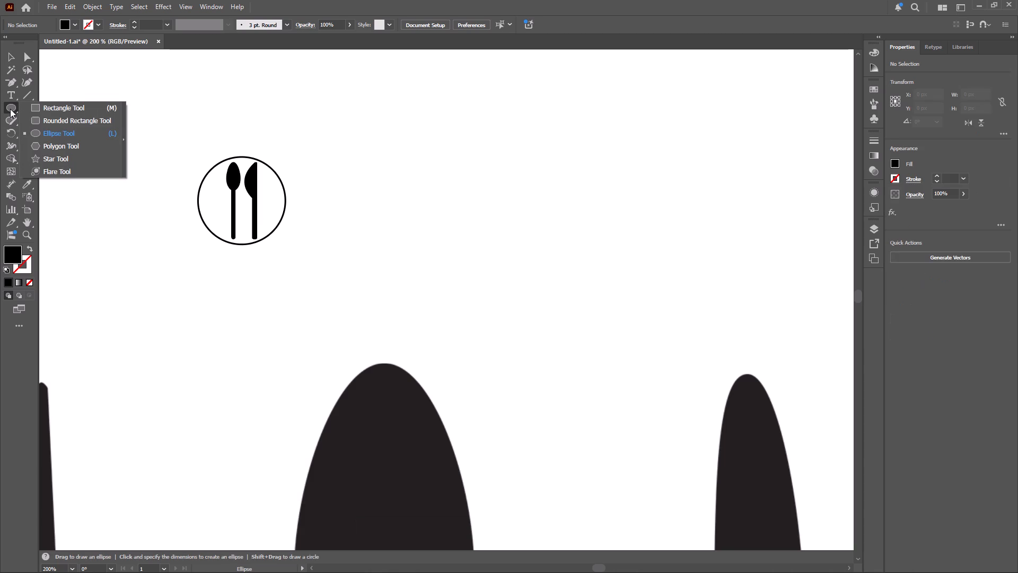
pyautogui.click(59, 159)
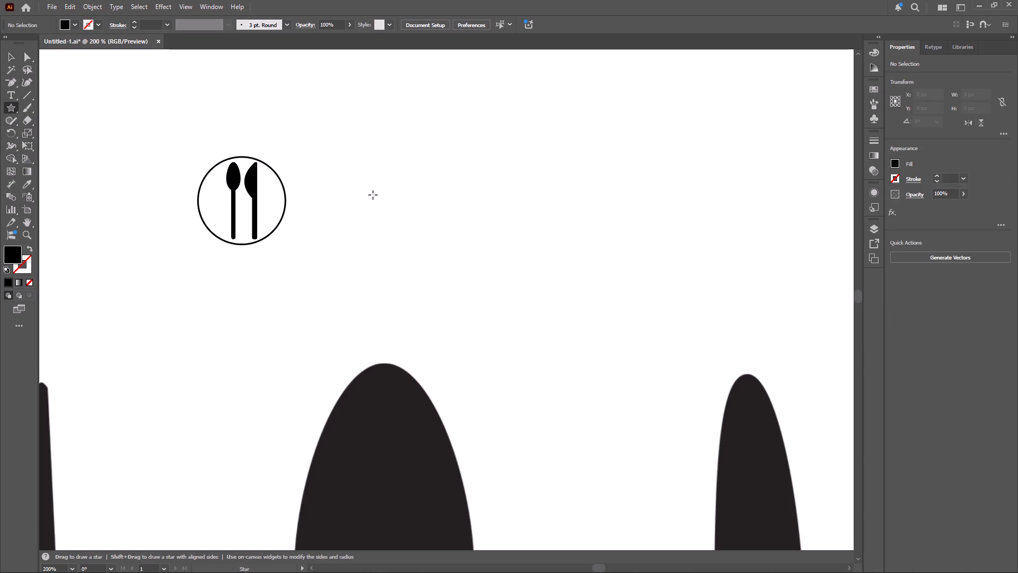
pyautogui.keyDown('shift'); pyautogui.moveTo(370, 187); pyautogui.dragTo(395, 230); pyautogui.keyUp('shift')
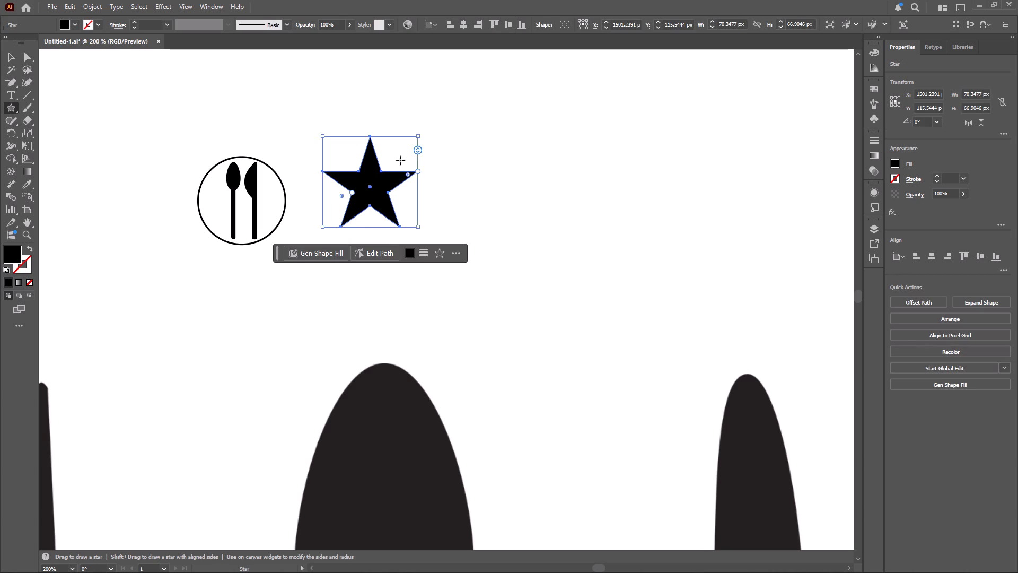
# Reduce the star beside the cutlery icon to 3 points and deselect it.
pyautogui.moveTo(417, 150); pyautogui.dragTo(416, 154)
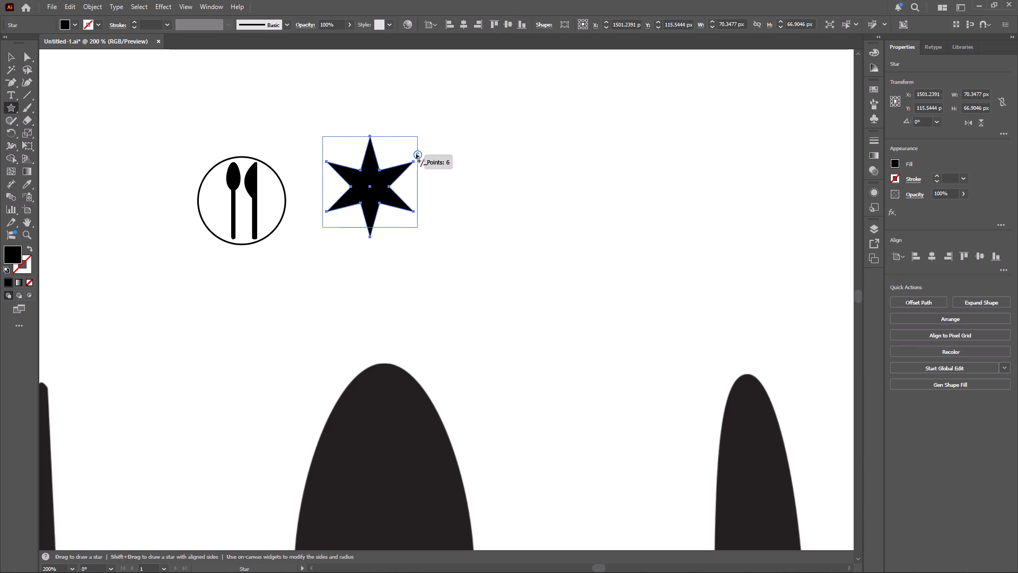
pyautogui.moveTo(416, 154); pyautogui.dragTo(417, 146)
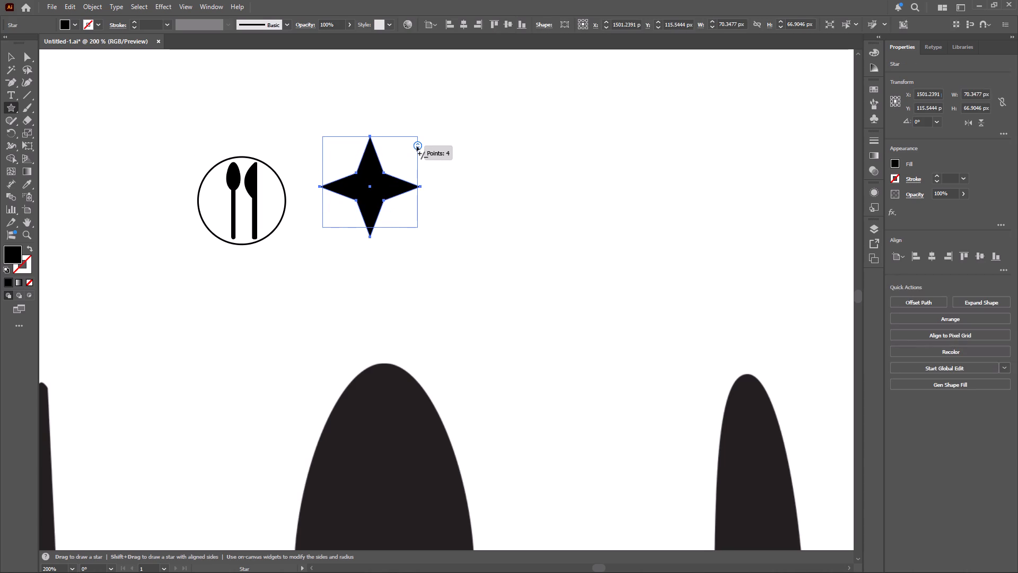
pyautogui.moveTo(417, 146); pyautogui.dragTo(417, 143)
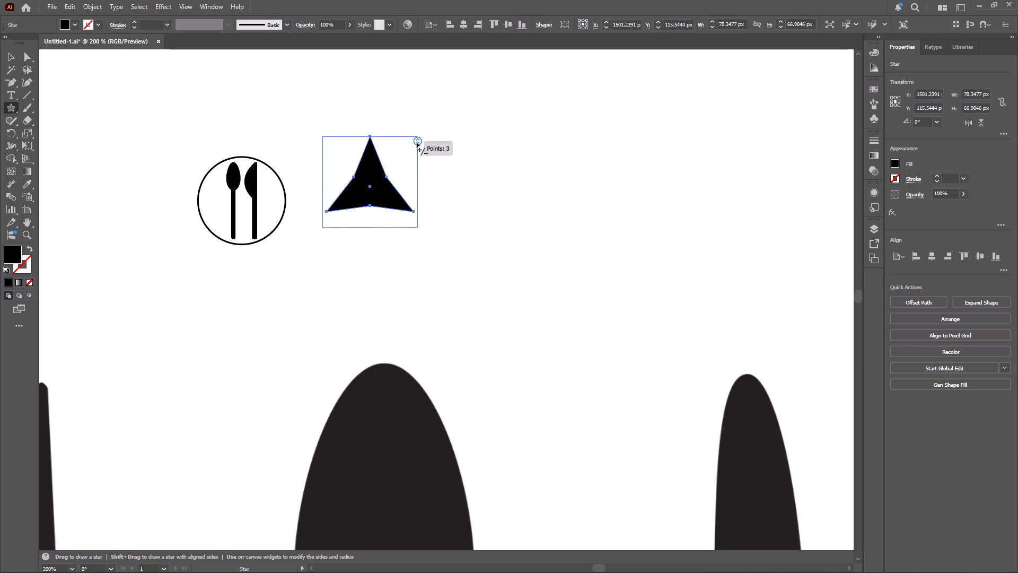
pyautogui.moveTo(417, 143); pyautogui.dragTo(417, 127)
pyautogui.moveTo(417, 127); pyautogui.dragTo(417, 125)
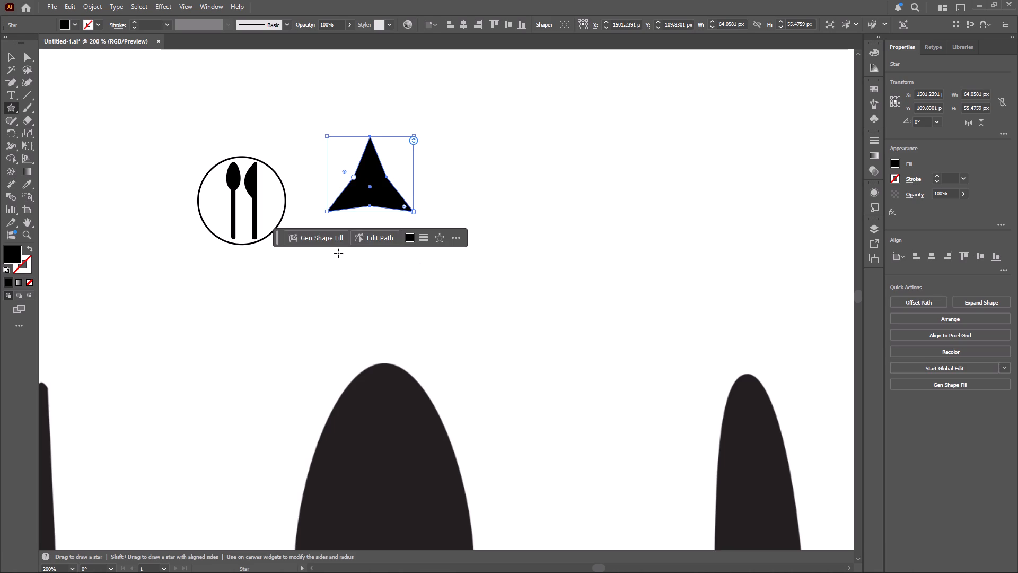
pyautogui.click(7, 58)
pyautogui.click(455, 184)
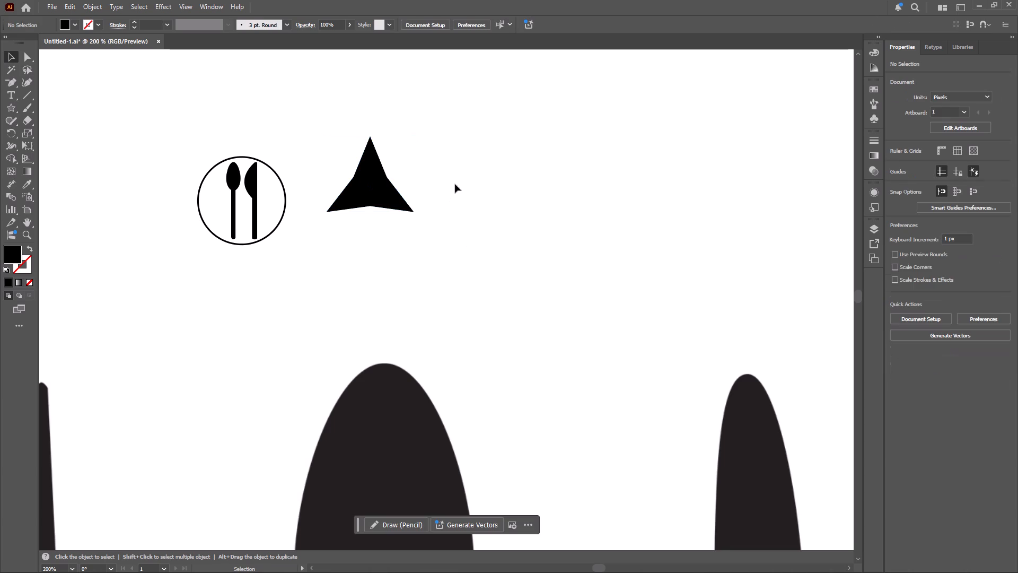
# Remove the three inner anchor points of the three-pointed star so that it forms a plain triangle.
pyautogui.click(371, 183)
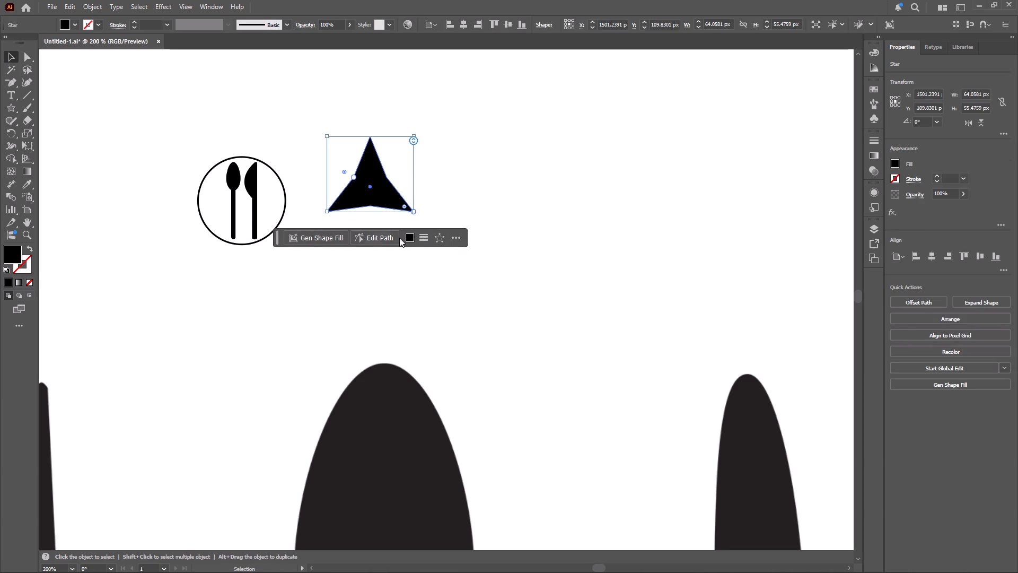
pyautogui.click(384, 238)
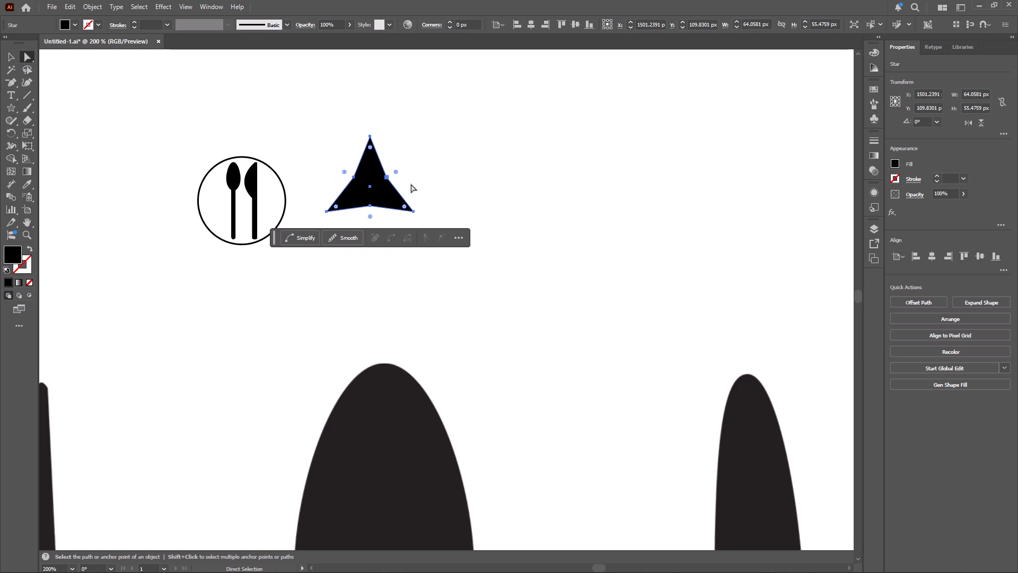
pyautogui.click(355, 177)
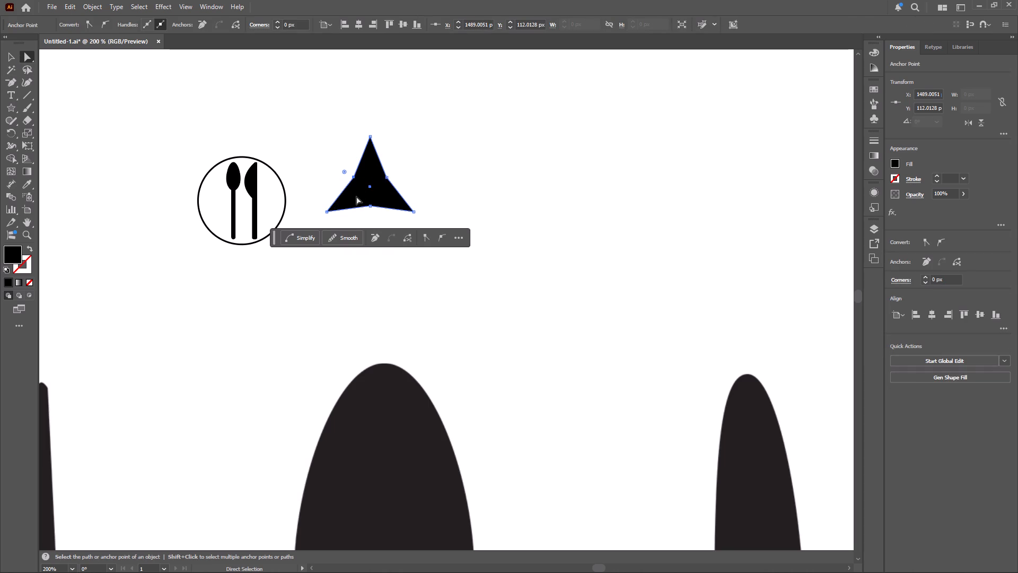
pyautogui.click(375, 235)
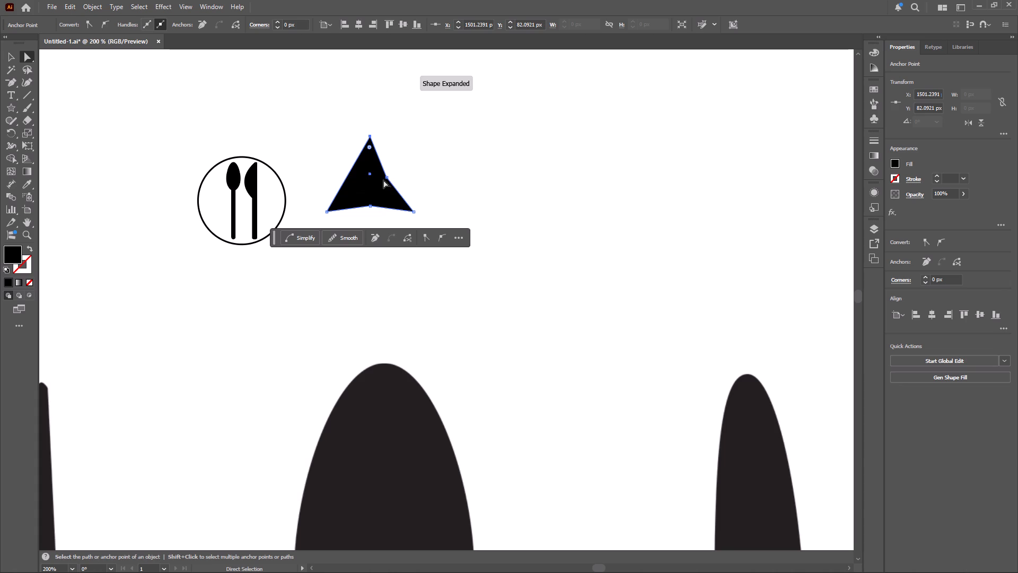
pyautogui.click(388, 179)
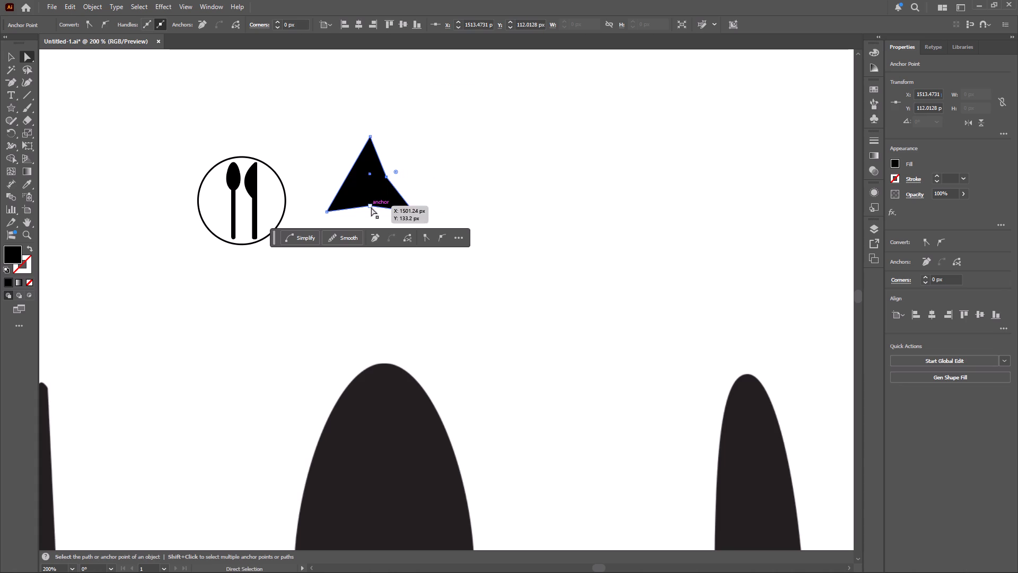
pyautogui.click(388, 178)
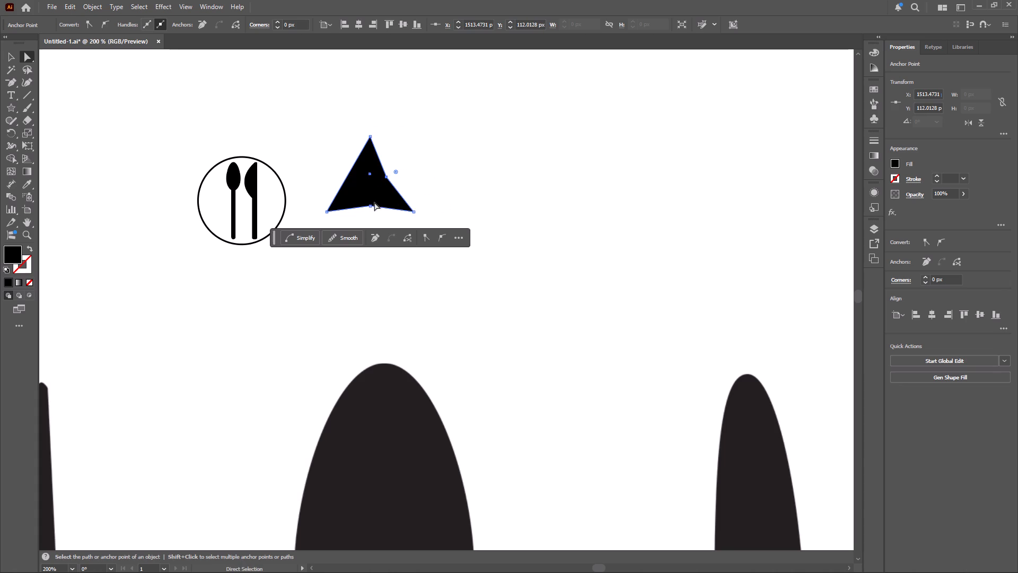
pyautogui.click(374, 238)
pyautogui.click(371, 206)
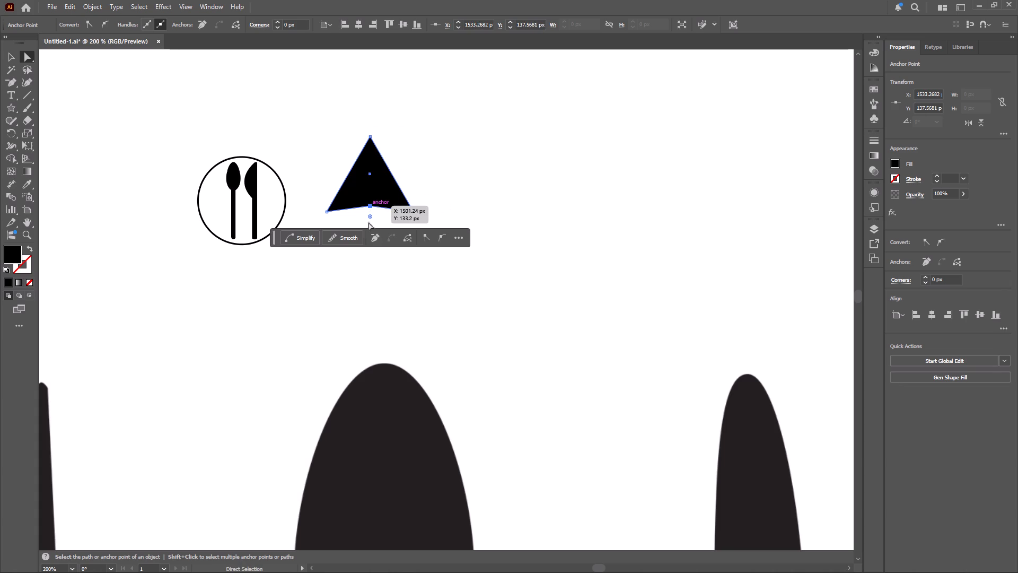
pyautogui.click(377, 237)
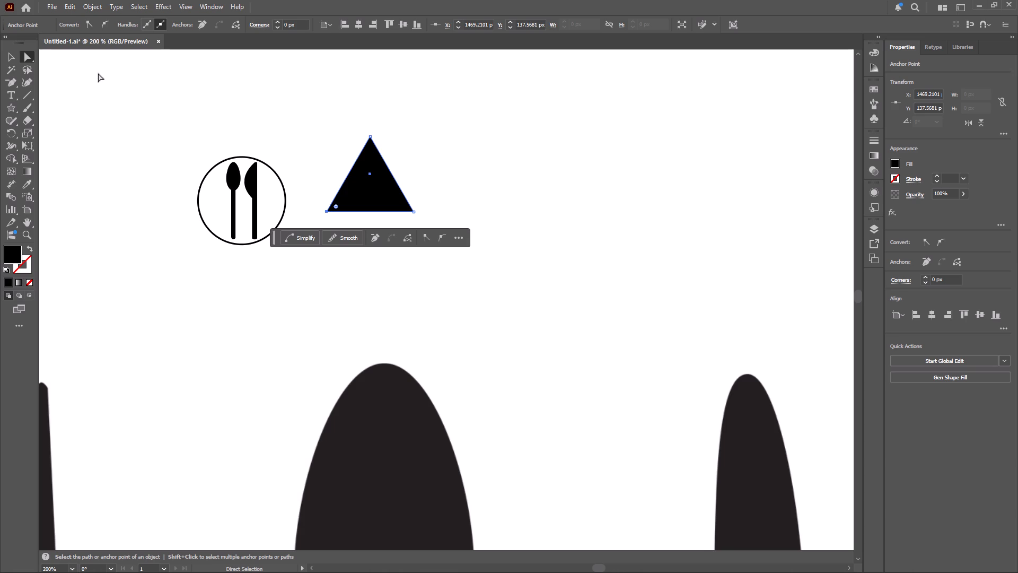
pyautogui.click(15, 56)
pyautogui.click(473, 168)
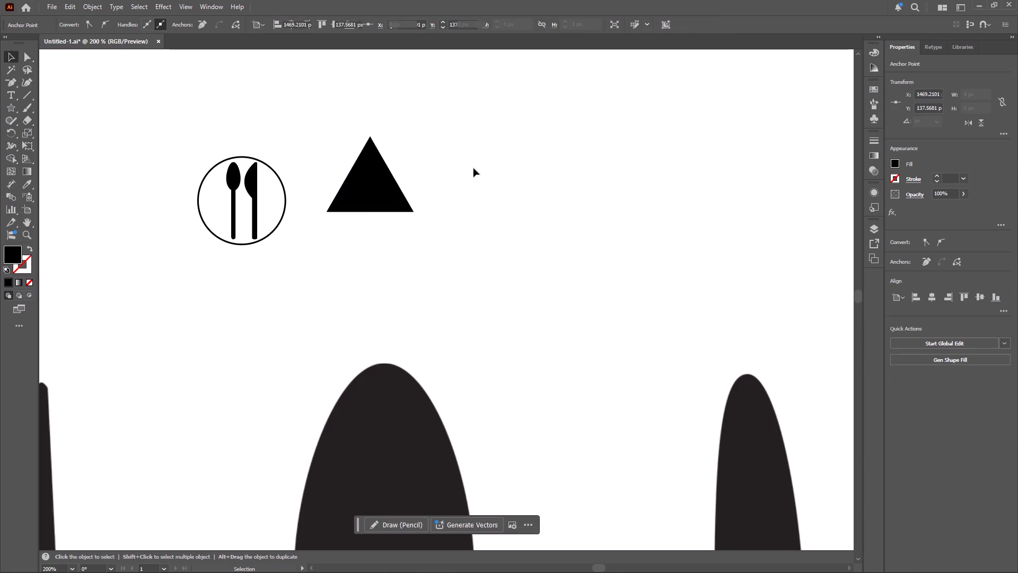
# Rotate the black triangle 180° so that it points downward.
pyautogui.click(379, 193)
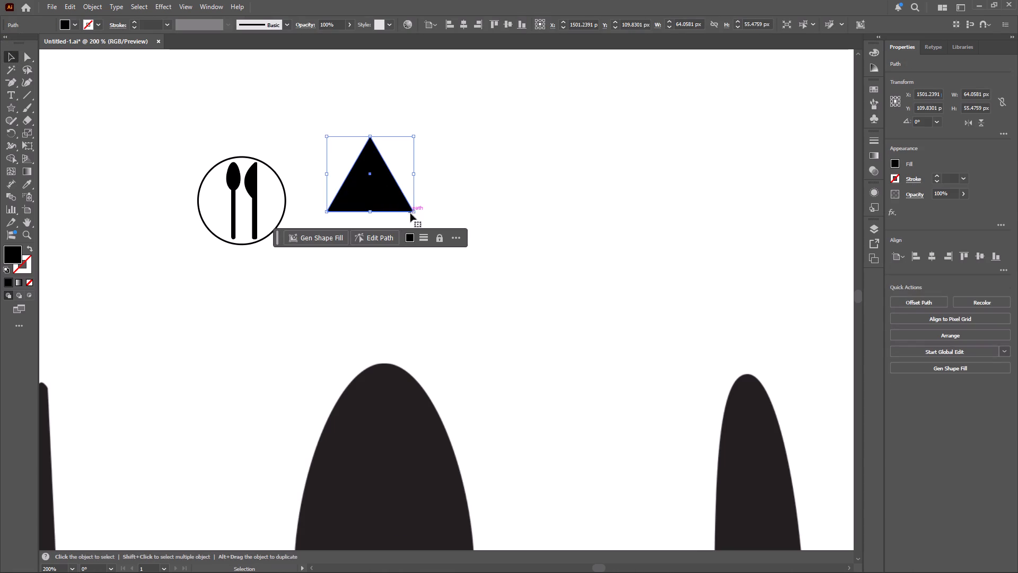
pyautogui.moveTo(418, 215); pyautogui.dragTo(432, 208)
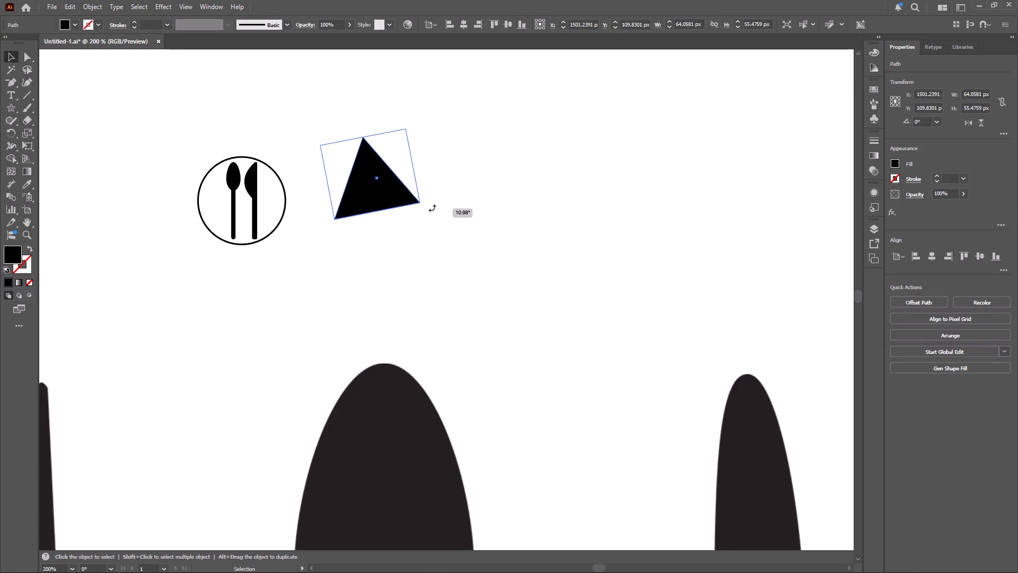
pyautogui.moveTo(432, 208); pyautogui.dragTo(424, 108)
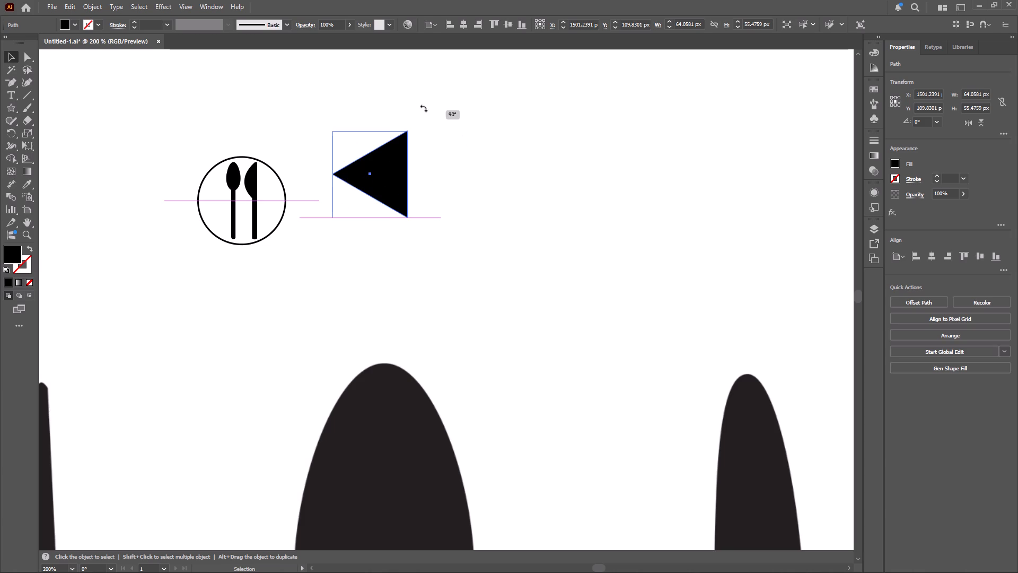
pyautogui.moveTo(424, 108); pyautogui.dragTo(306, 81)
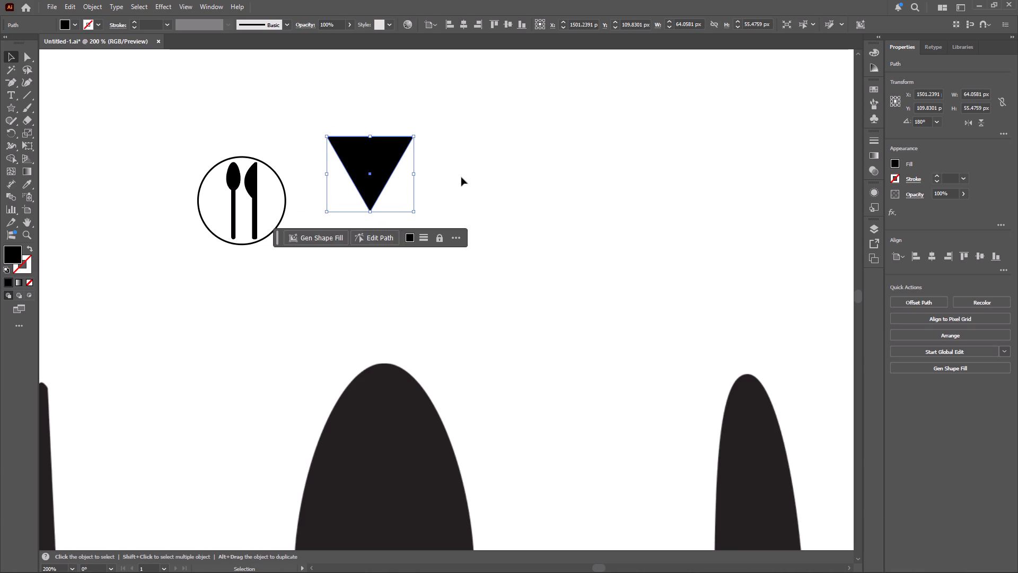
# Scale the inverted triangle down proportionally to roughly a quarter of its width and place it beside the cutlery icon.
pyautogui.keyDown('alt'); pyautogui.scroll(2, 431, 187); pyautogui.keyUp('alt')
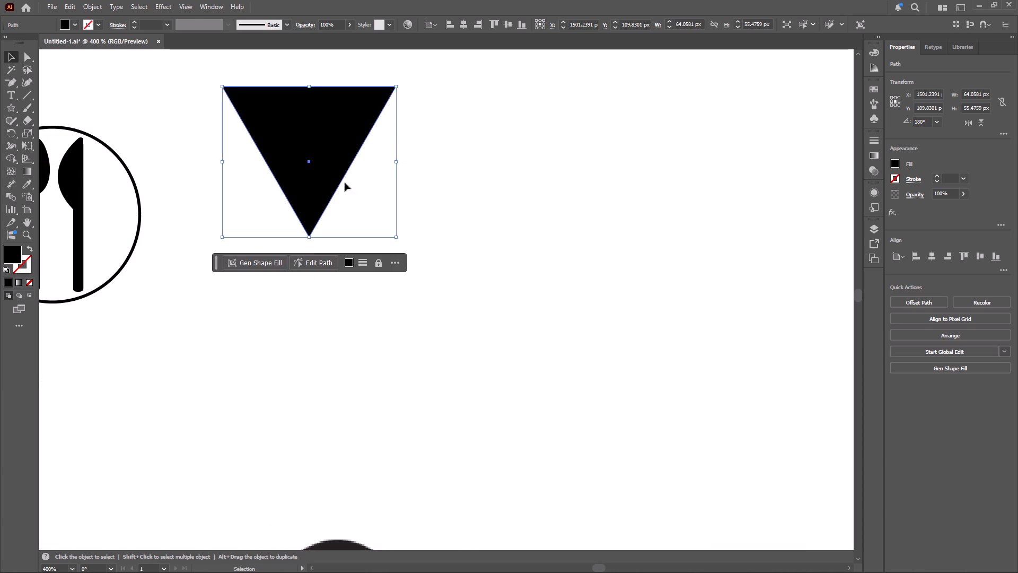
pyautogui.moveTo(300, 141); pyautogui.dragTo(295, 216)
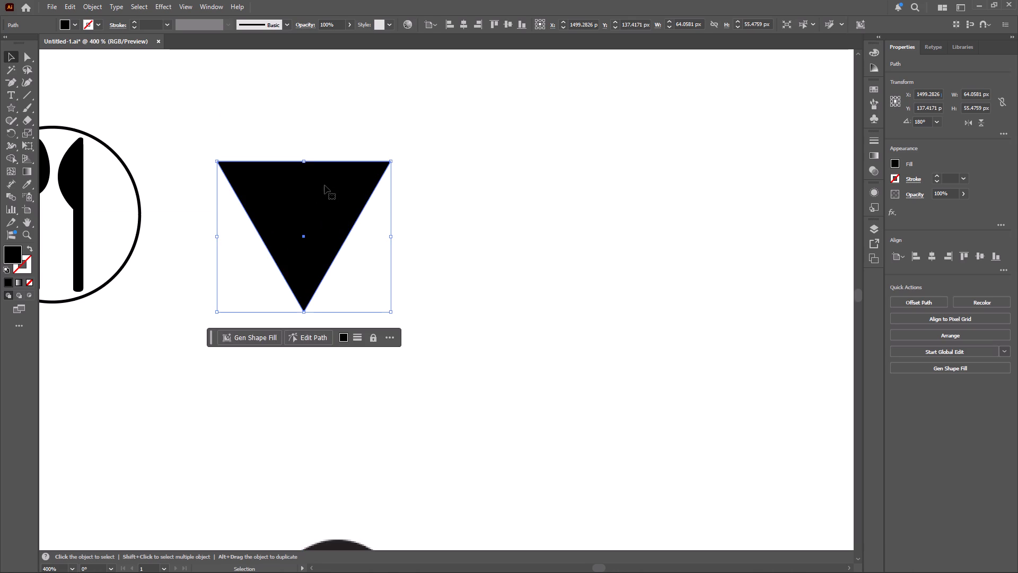
pyautogui.keyDown('shift'); pyautogui.moveTo(389, 160); pyautogui.dragTo(388, 162); pyautogui.keyUp('shift')
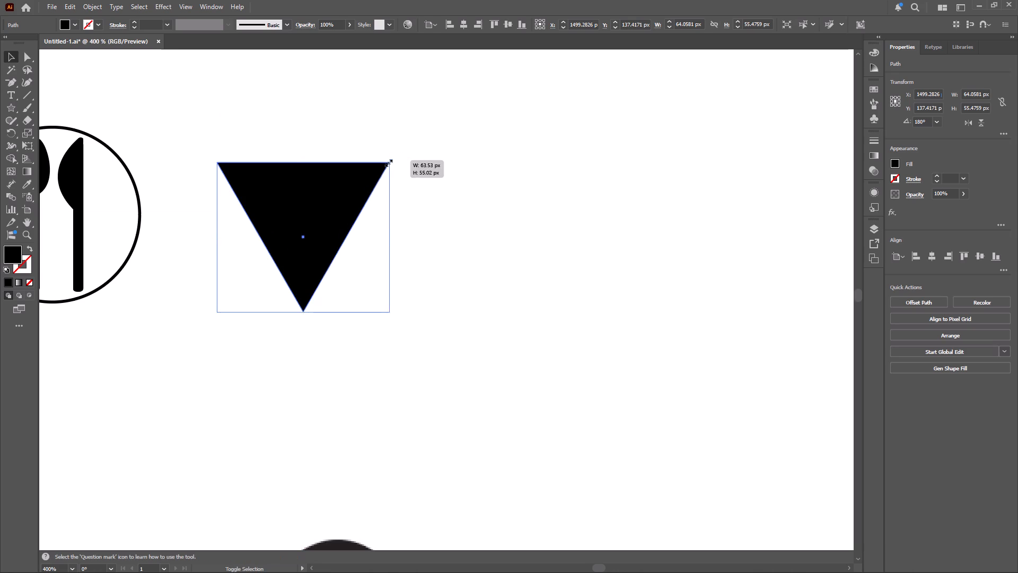
pyautogui.keyDown('shift'); pyautogui.moveTo(388, 162); pyautogui.dragTo(310, 241); pyautogui.keyUp('shift')
pyautogui.moveTo(265, 264); pyautogui.dragTo(296, 162)
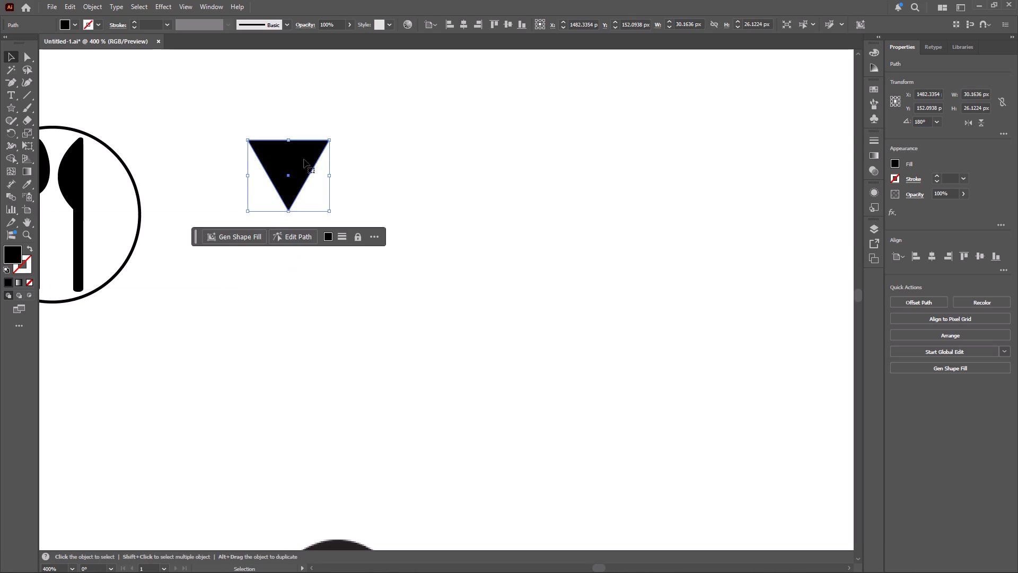
pyautogui.keyDown('shift'); pyautogui.moveTo(328, 140); pyautogui.dragTo(317, 148); pyautogui.keyUp('shift')
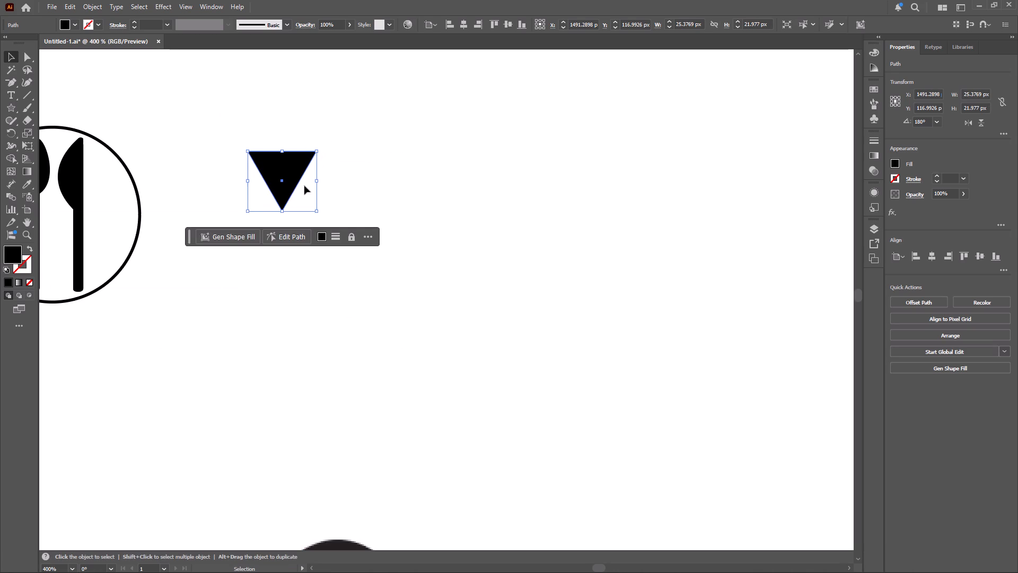
pyautogui.keyDown('alt'); pyautogui.scroll(2, 307, 179); pyautogui.keyUp('alt')
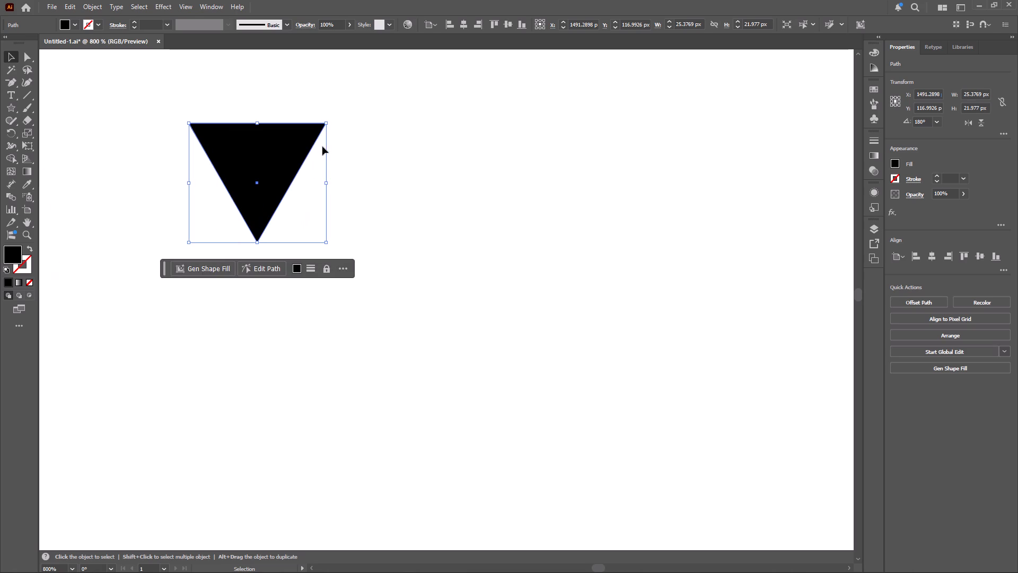
pyautogui.keyDown('shift'); pyautogui.moveTo(324, 123); pyautogui.dragTo(318, 131); pyautogui.keyUp('shift')
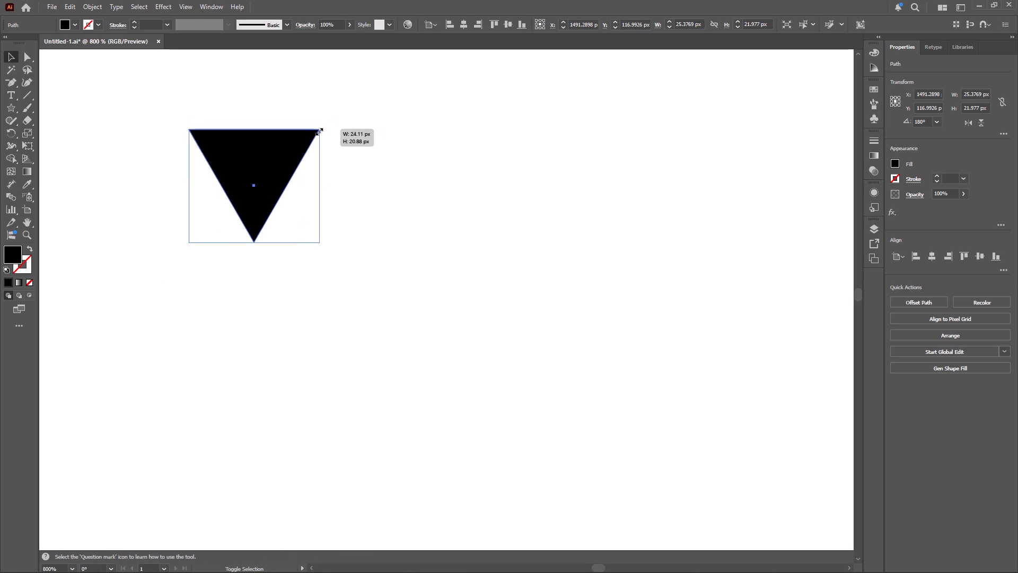
pyautogui.keyDown('shift'); pyautogui.moveTo(318, 131); pyautogui.dragTo(291, 162); pyautogui.keyUp('shift')
pyautogui.click(331, 198)
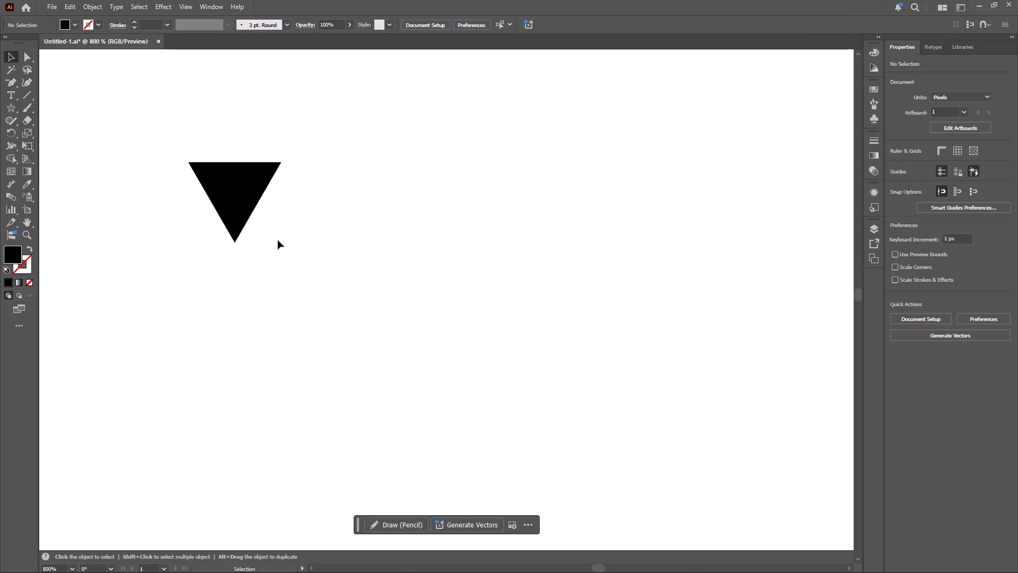
# Draw a straight vertical stem about 17.8 px long downward from the triangle's bottom tip with the Pen tool.
pyautogui.click(7, 83)
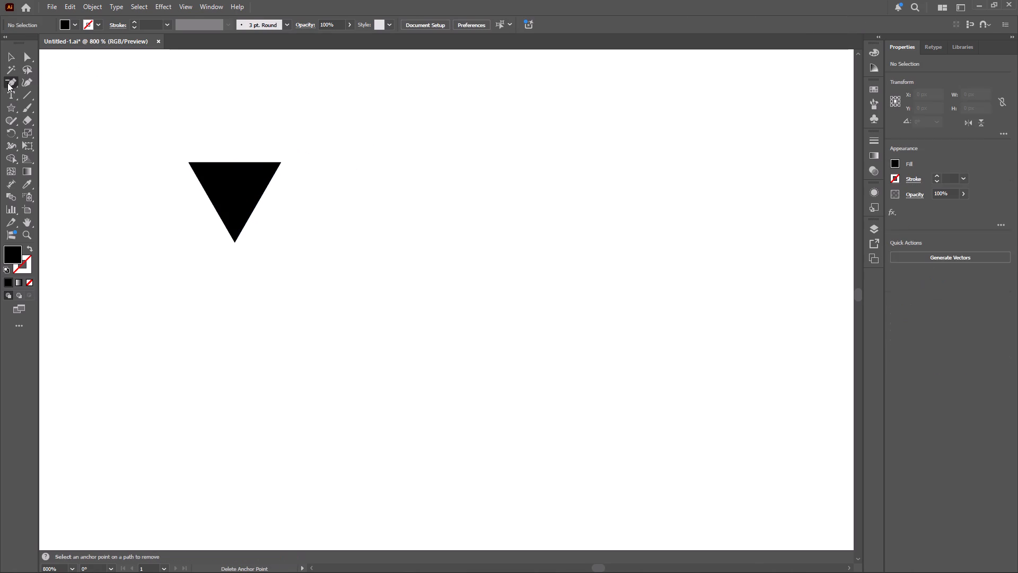
pyautogui.click(38, 82)
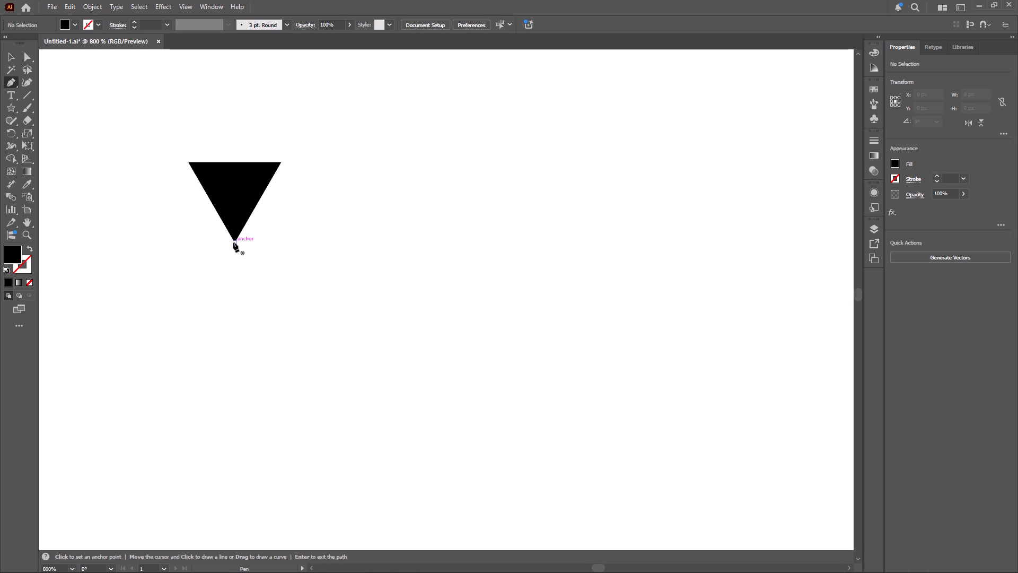
pyautogui.click(235, 242)
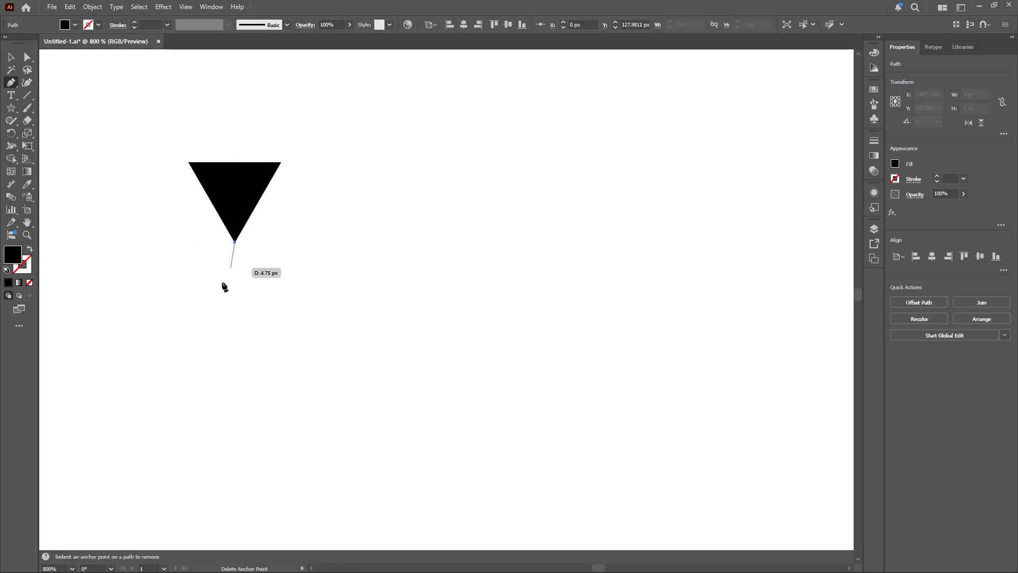
pyautogui.keyDown('shift'); pyautogui.click(234, 339); pyautogui.keyUp('shift')
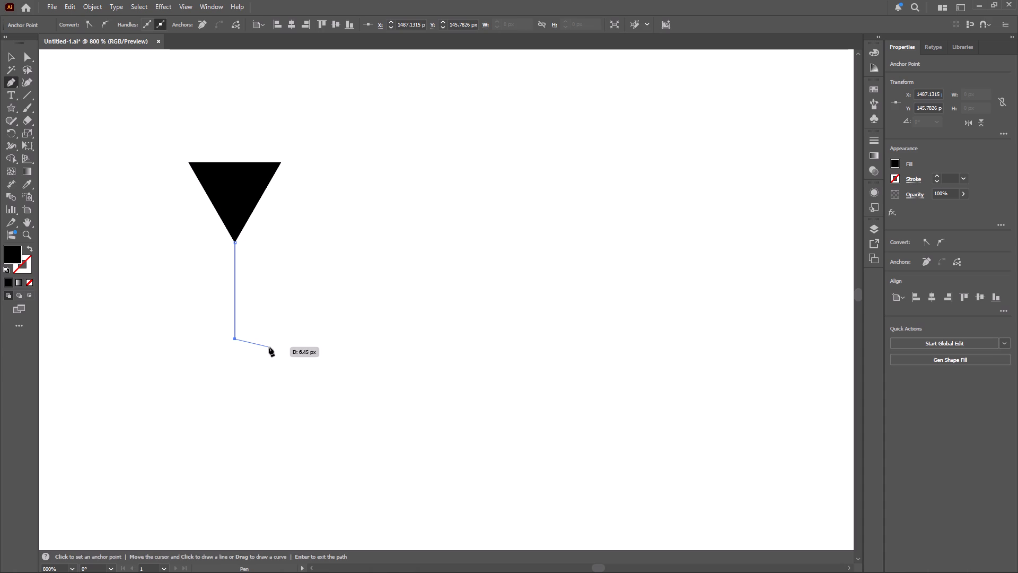
pyautogui.press('Escape')
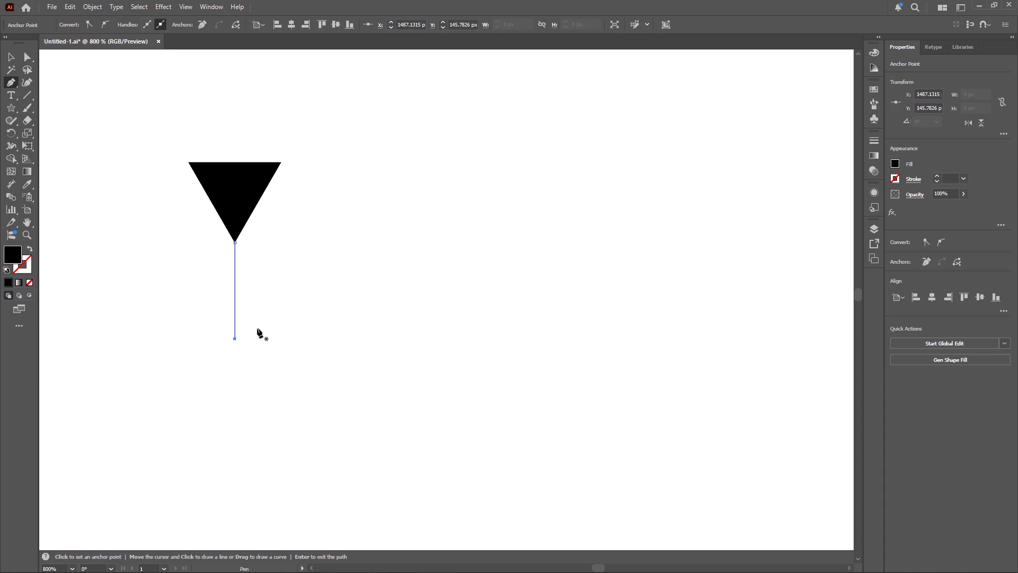
# Swap the stem's fill and stroke so it has a black outline only, and set the stroke weight to 2 pt.
pyautogui.keyDown('alt'); pyautogui.scroll(-2, 257, 328); pyautogui.keyUp('alt')
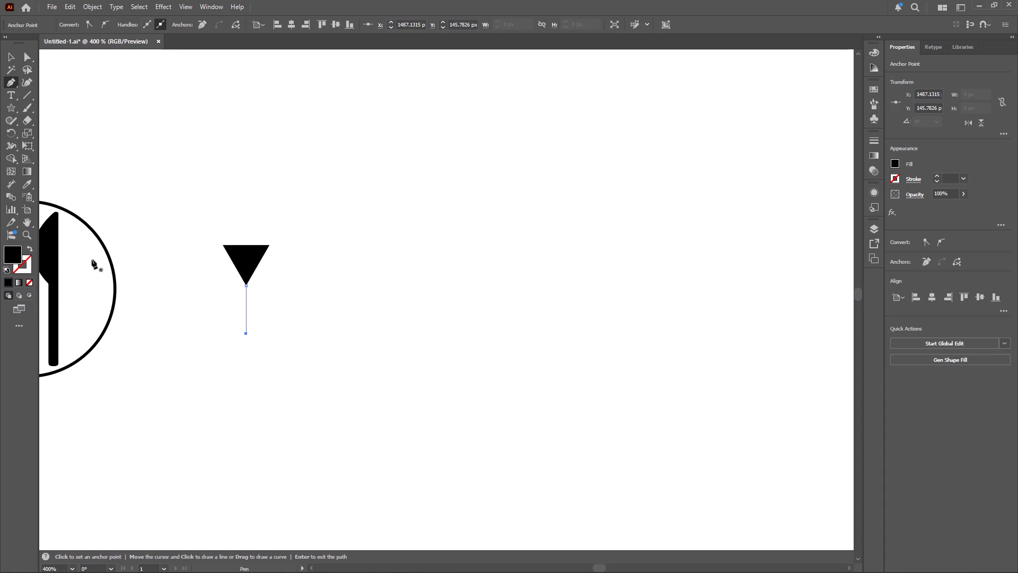
pyautogui.click(30, 249)
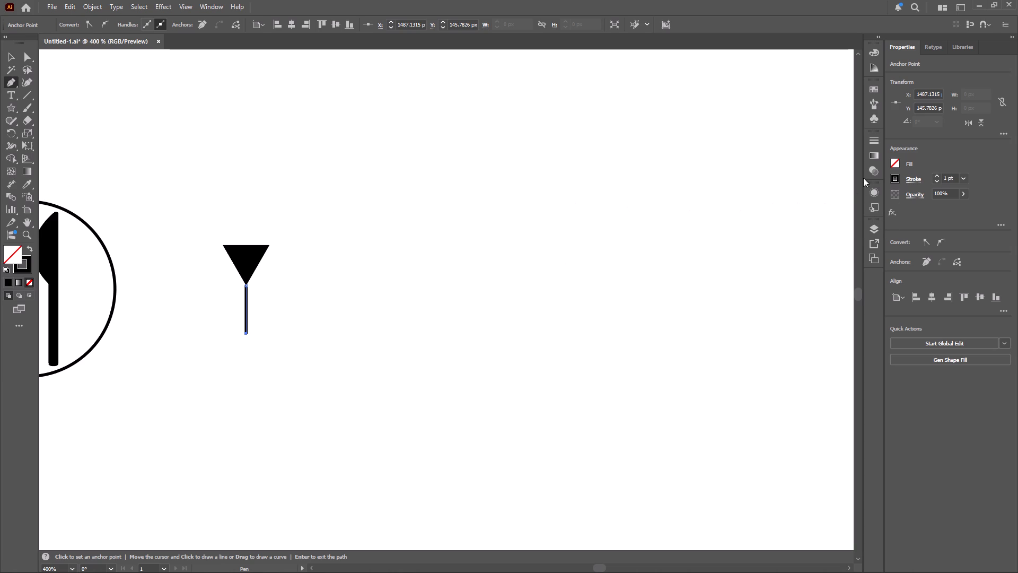
pyautogui.click(934, 175)
# Move the stem up 3 px so that it overlaps the tip of the inverted triangle.
pyautogui.click(10, 53)
pyautogui.click(318, 307)
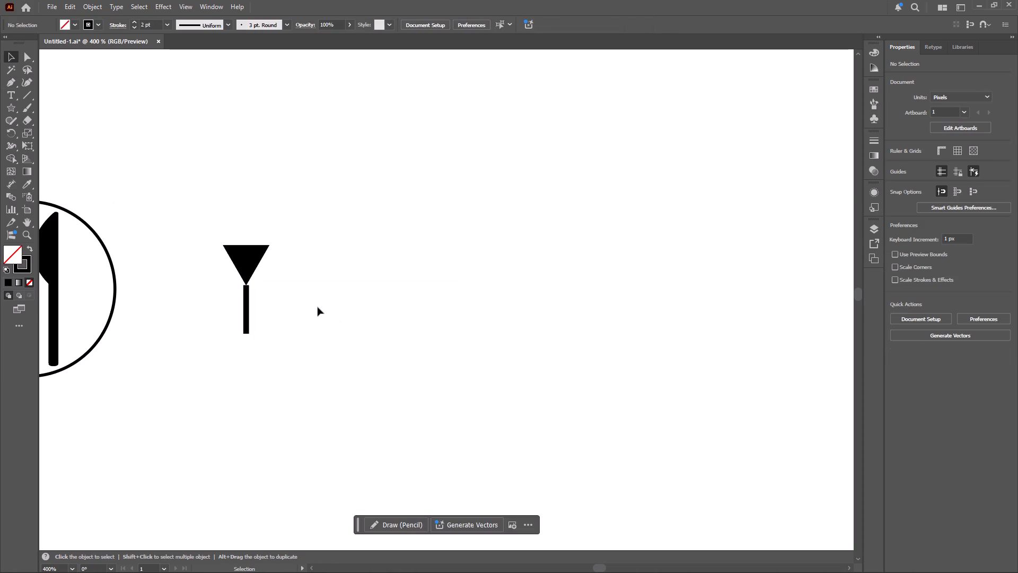
pyautogui.keyDown('alt'); pyautogui.scroll(1, 284, 320); pyautogui.keyUp('alt')
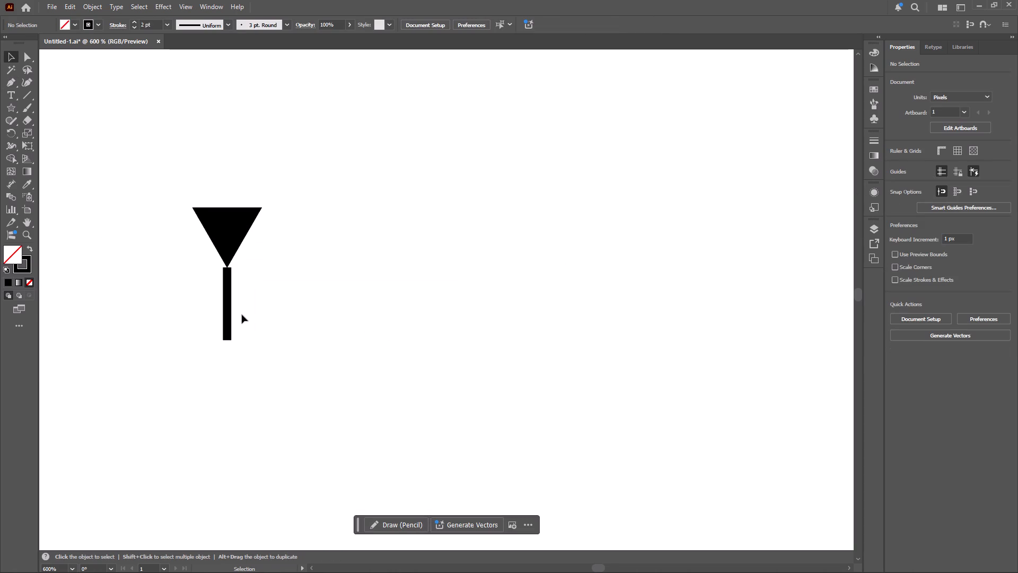
pyautogui.click(229, 309)
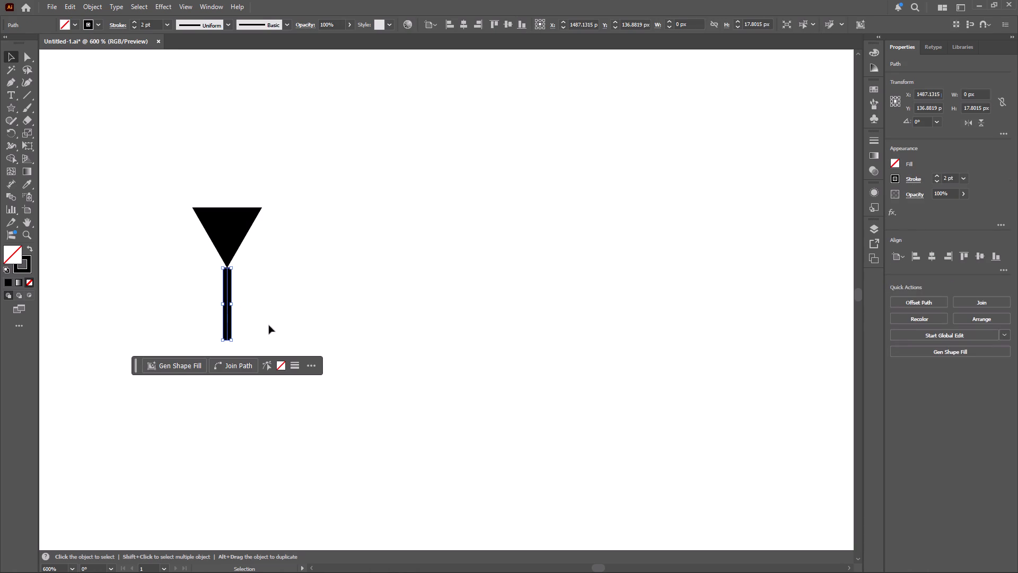
pyautogui.press('Up')
pyautogui.press('Up')
pyautogui.press('Up')
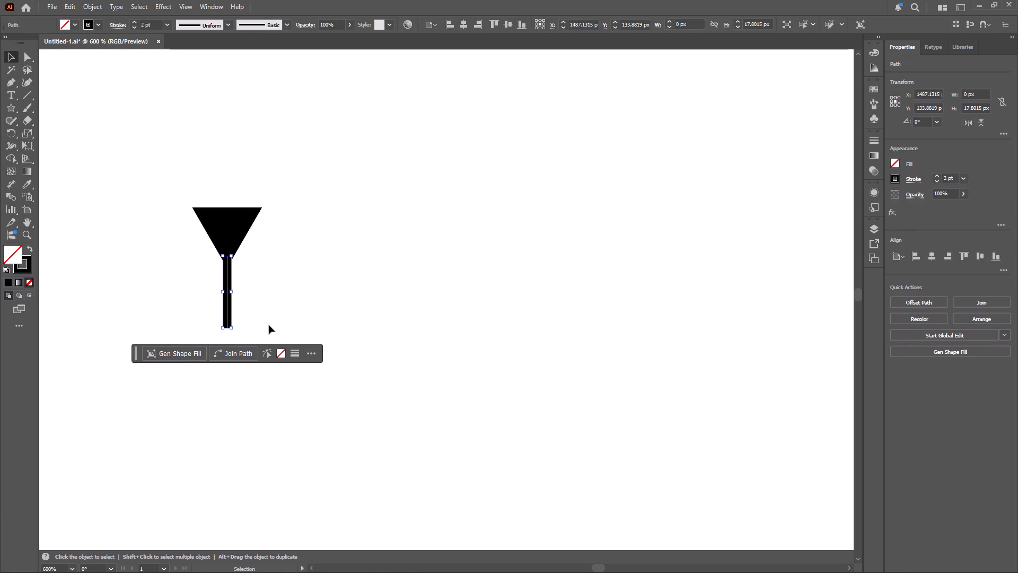
pyautogui.click(269, 315)
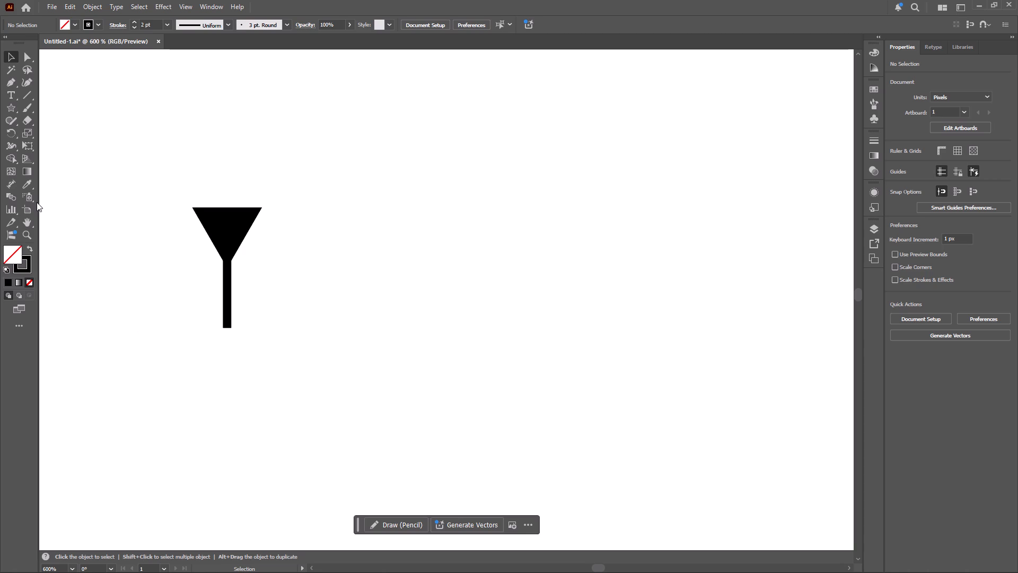
# Draw an unfilled circle about 18.65 px in diameter beside the glass with the Ellipse tool and set its stroke to 1 pt.
pyautogui.scroll(1, 37, 202)
pyautogui.click(12, 110)
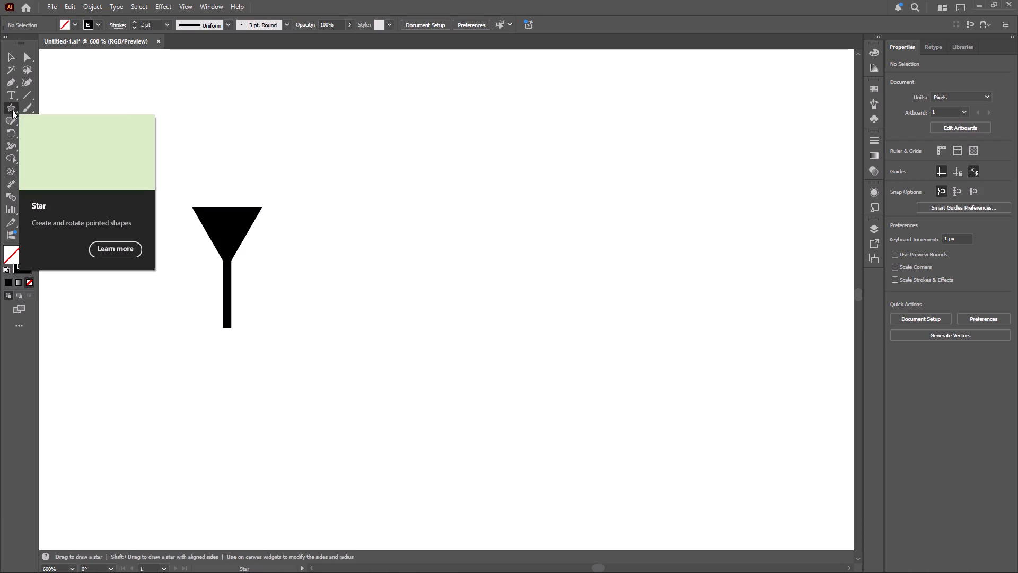
pyautogui.click(48, 133)
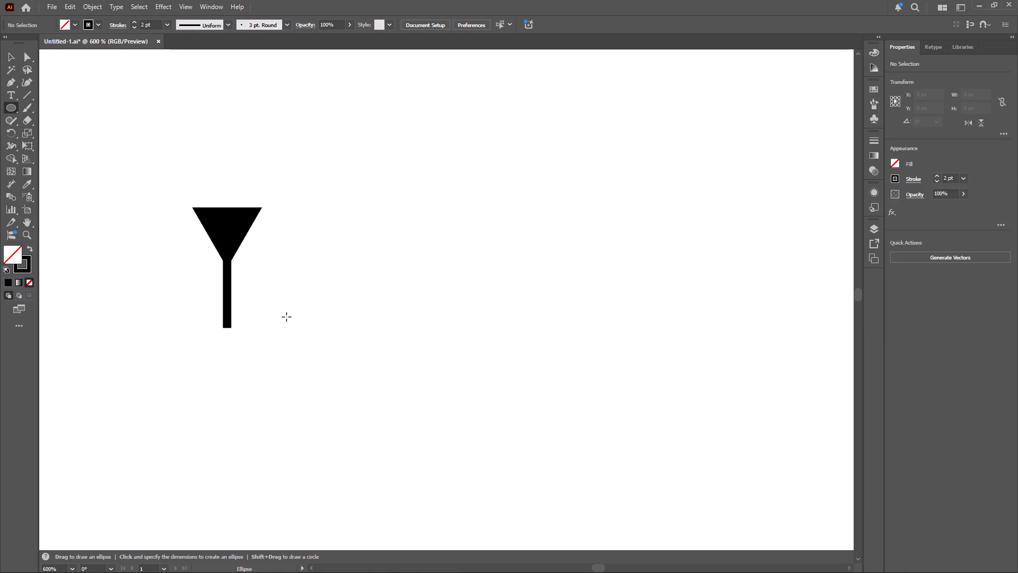
pyautogui.keyDown('shift'); pyautogui.moveTo(286, 317); pyautogui.dragTo(376, 244); pyautogui.keyUp('shift')
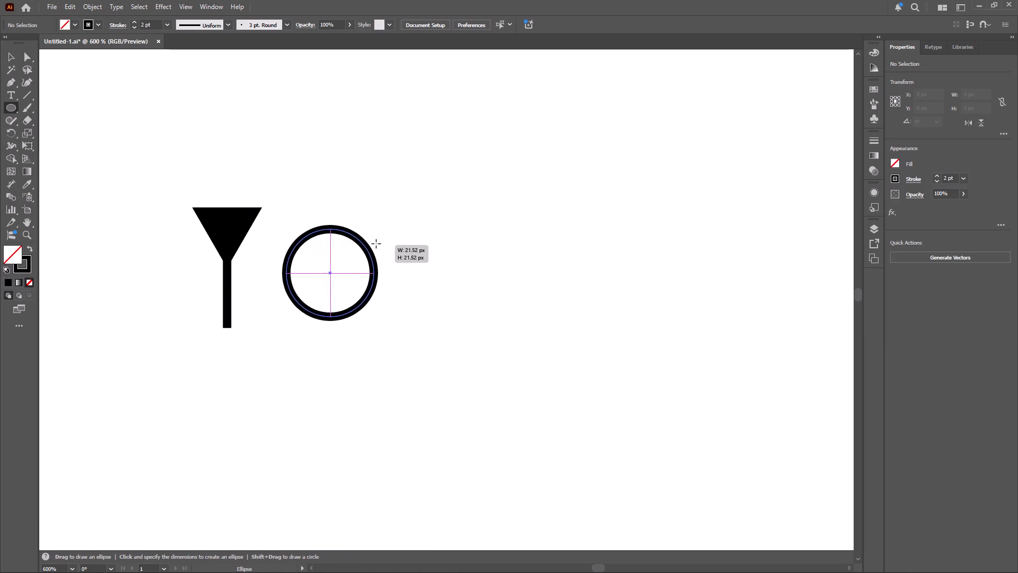
pyautogui.keyDown('shift'); pyautogui.moveTo(376, 244); pyautogui.dragTo(387, 232); pyautogui.keyUp('shift')
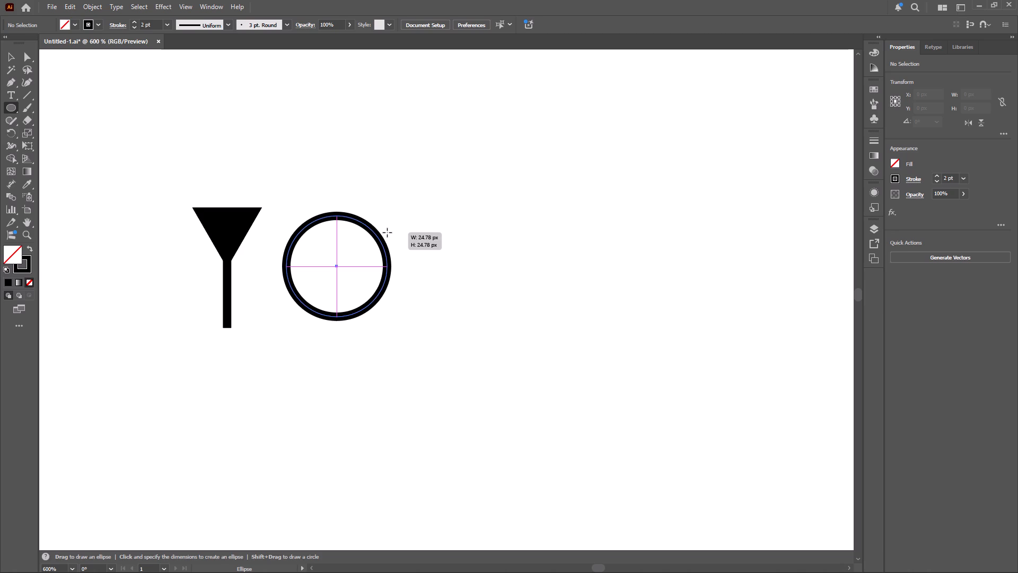
pyautogui.keyDown('shift'); pyautogui.moveTo(387, 232); pyautogui.dragTo(362, 268); pyautogui.keyUp('shift')
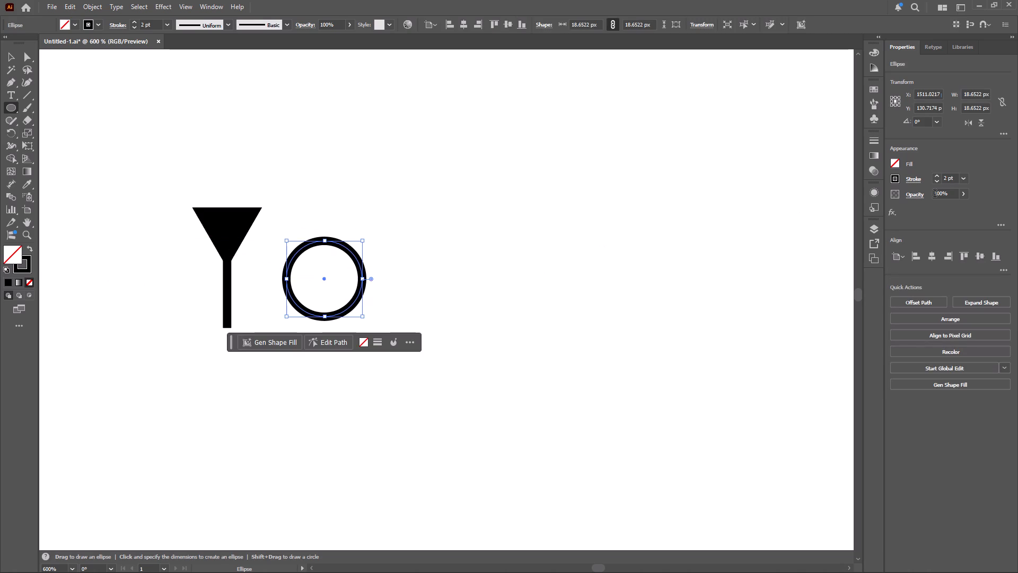
pyautogui.click(937, 180)
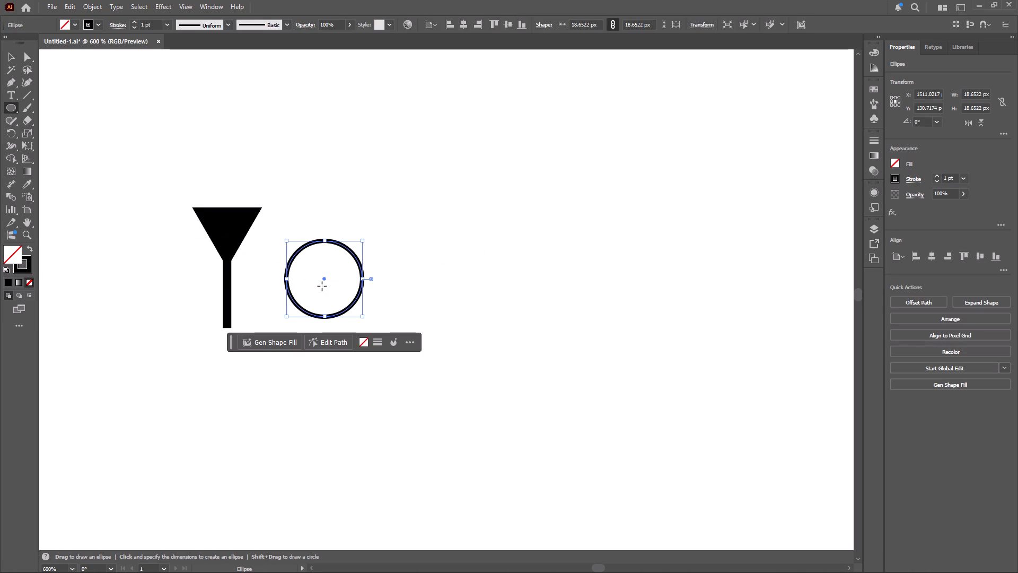
pyautogui.click(8, 53)
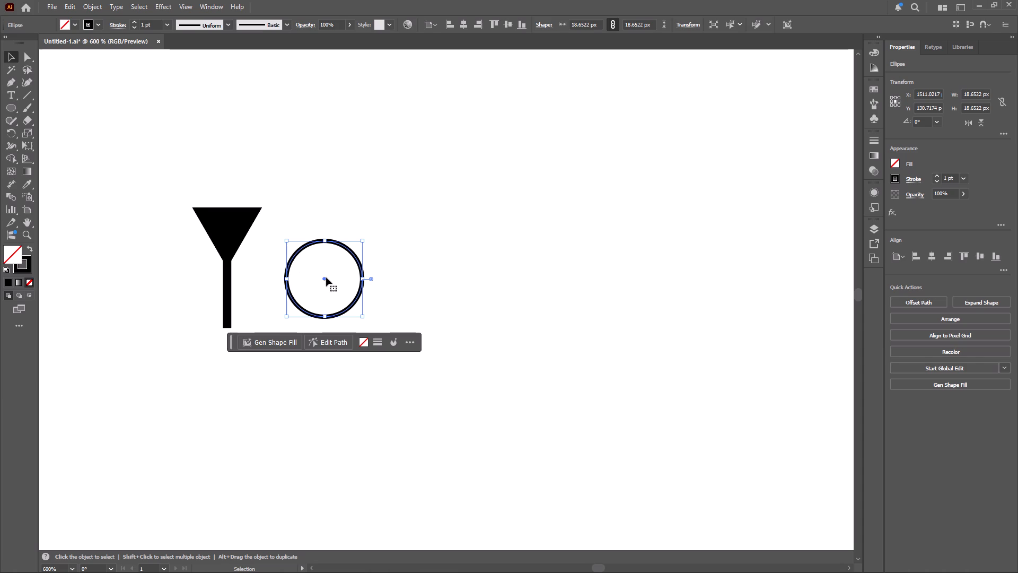
# Draw a horizontal line about 20.7 px long across the upper part of the circle with the Pen tool.
pyautogui.keyDown('alt'); pyautogui.scroll(3, 352, 274); pyautogui.keyUp('alt')
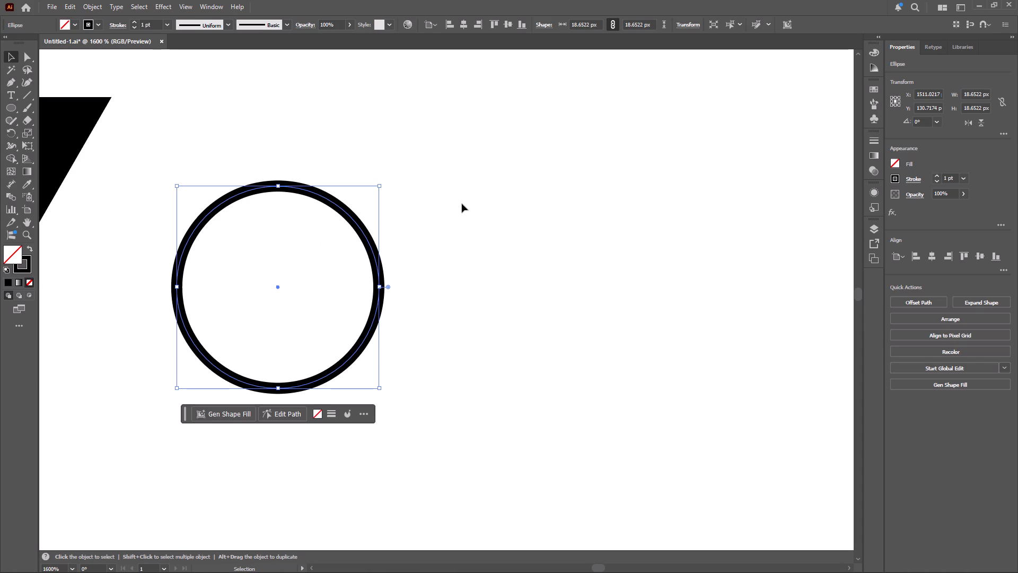
pyautogui.click(462, 204)
pyautogui.click(10, 81)
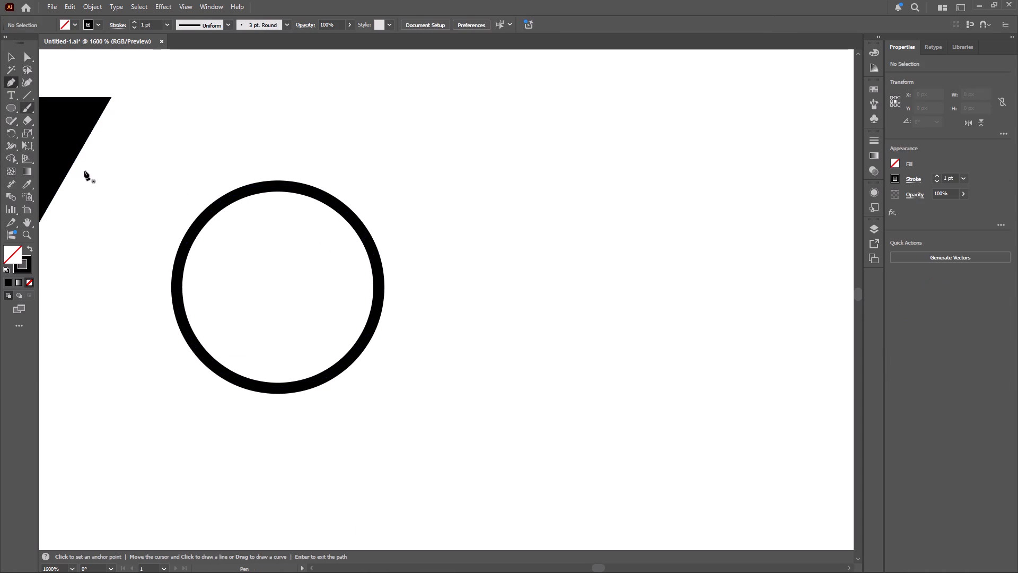
pyautogui.click(162, 231)
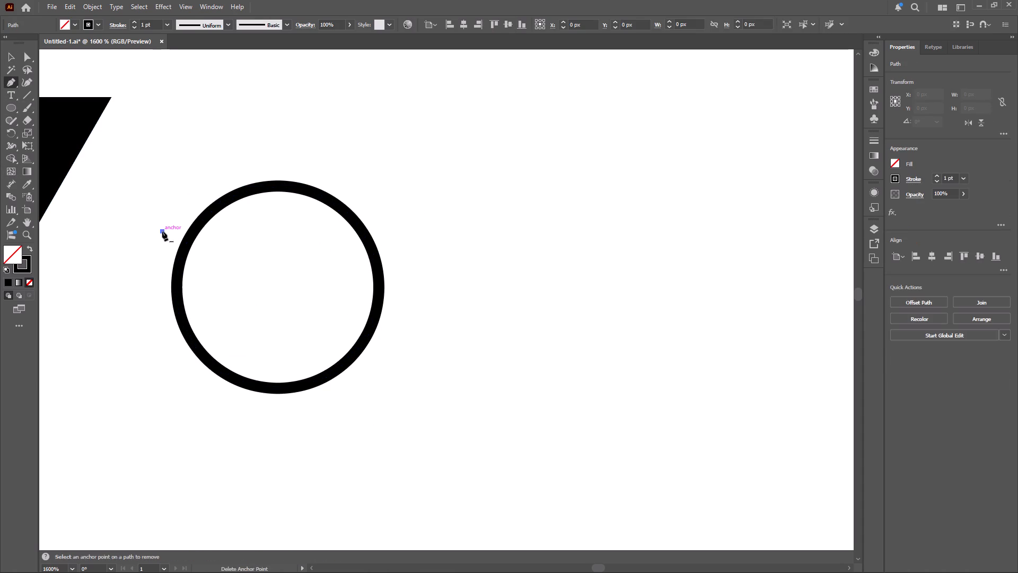
pyautogui.keyDown('shift'); pyautogui.click(387, 244); pyautogui.keyUp('shift')
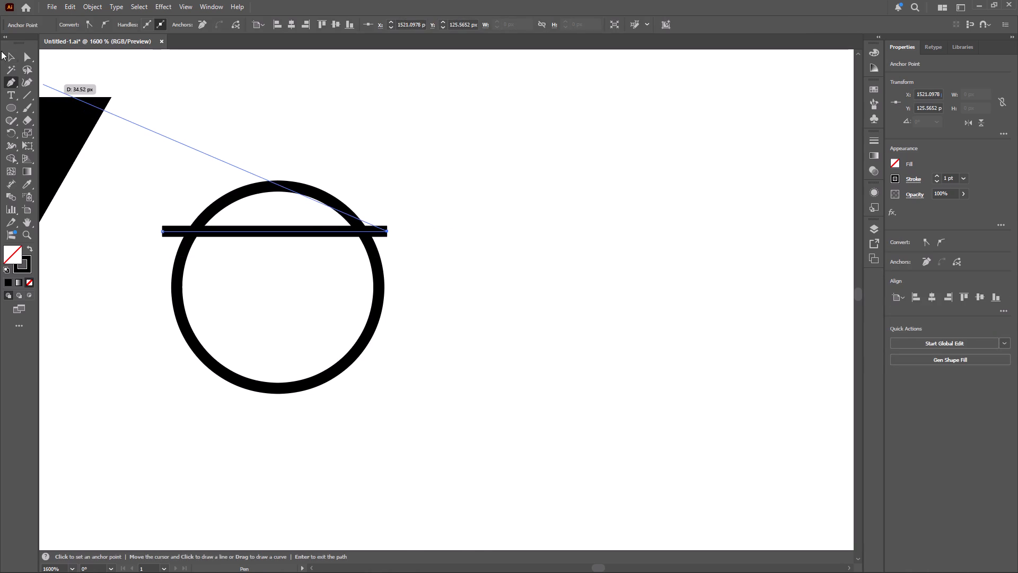
pyautogui.click(10, 53)
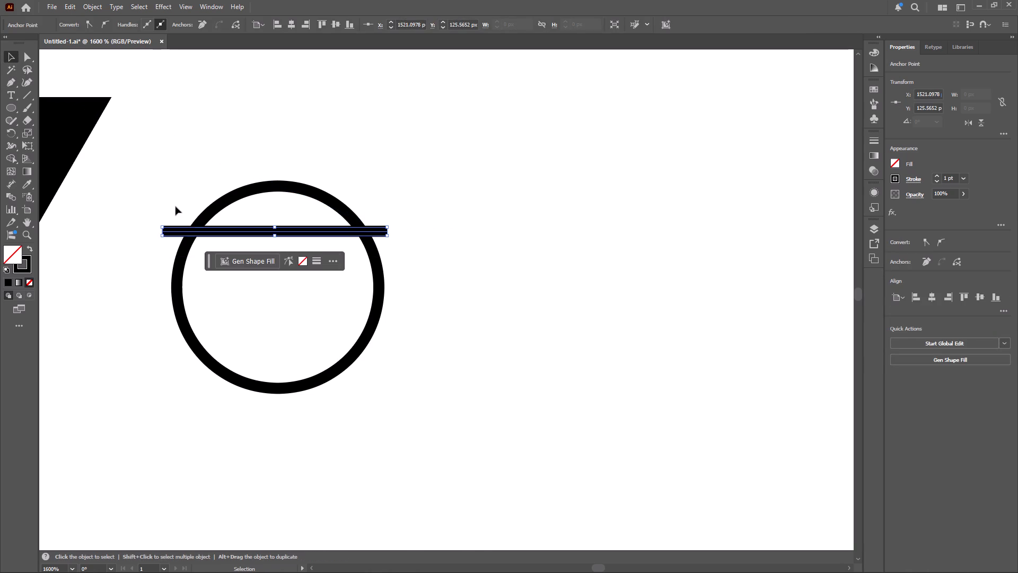
pyautogui.click(187, 181)
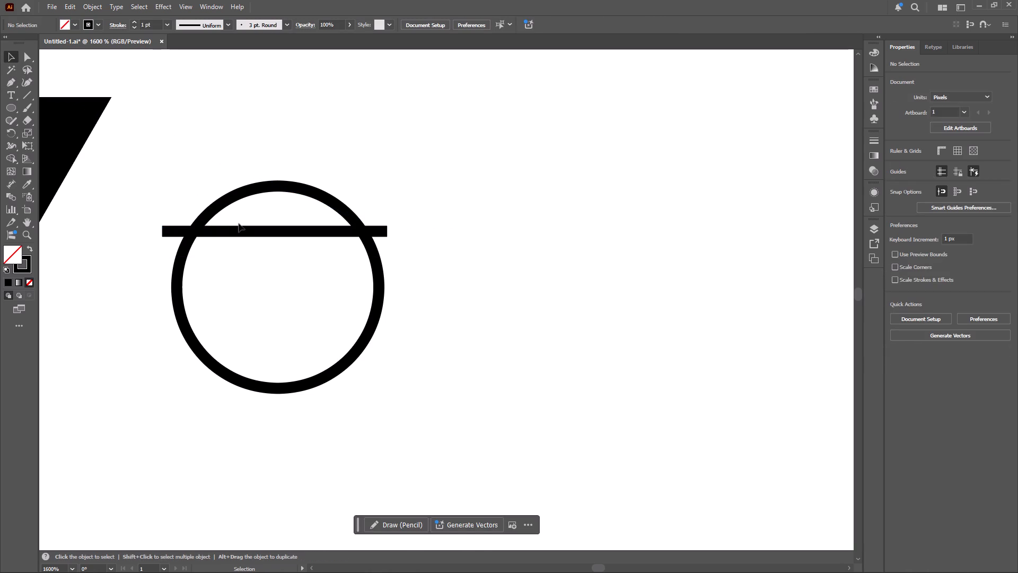
# Move the horizontal line slightly upward so that it cuts a shallower cap off the circle.
pyautogui.moveTo(249, 230); pyautogui.dragTo(249, 222)
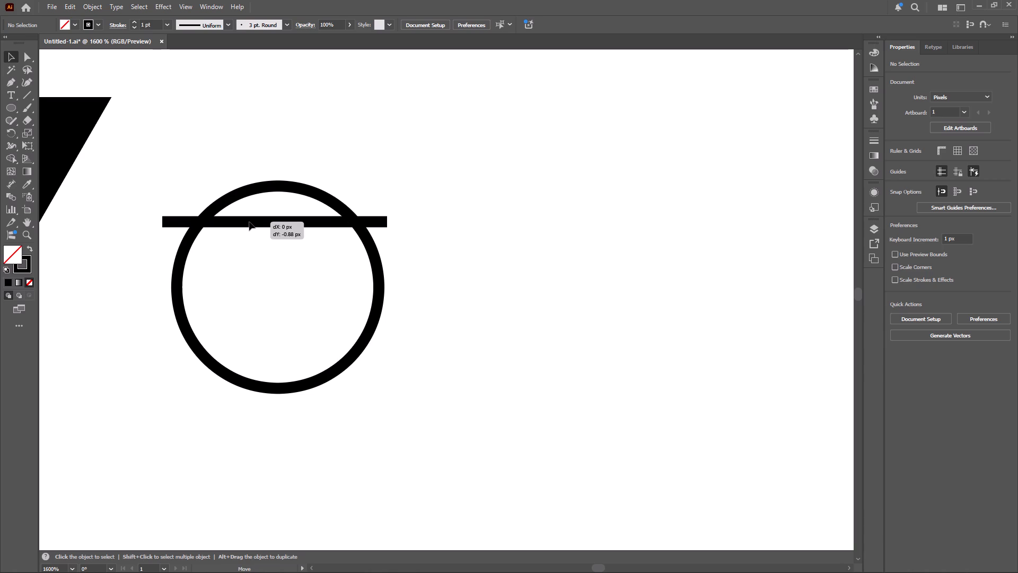
pyautogui.moveTo(249, 222); pyautogui.dragTo(249, 221)
pyautogui.click(197, 169)
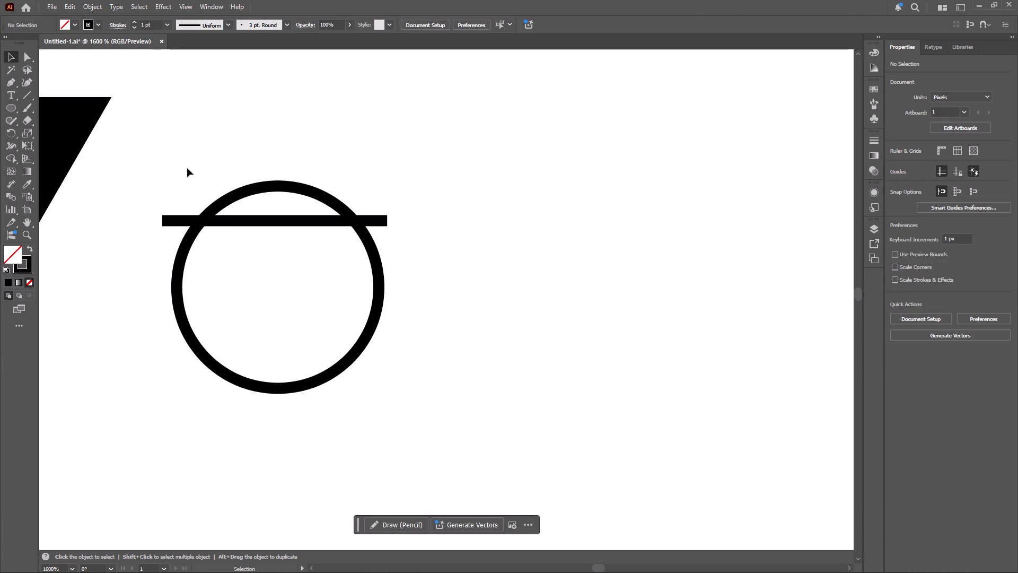
pyautogui.click(265, 220)
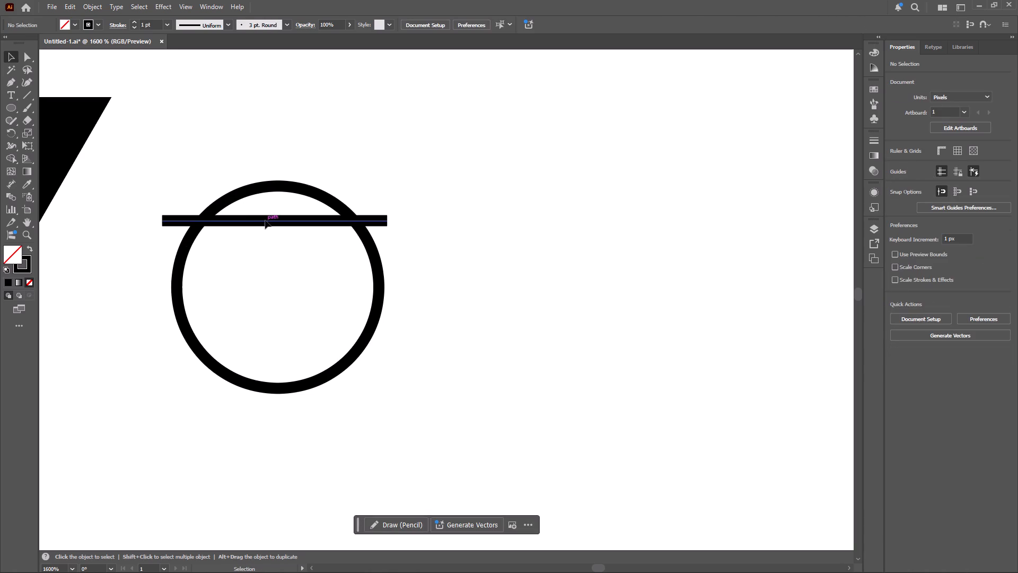
pyautogui.click(188, 183)
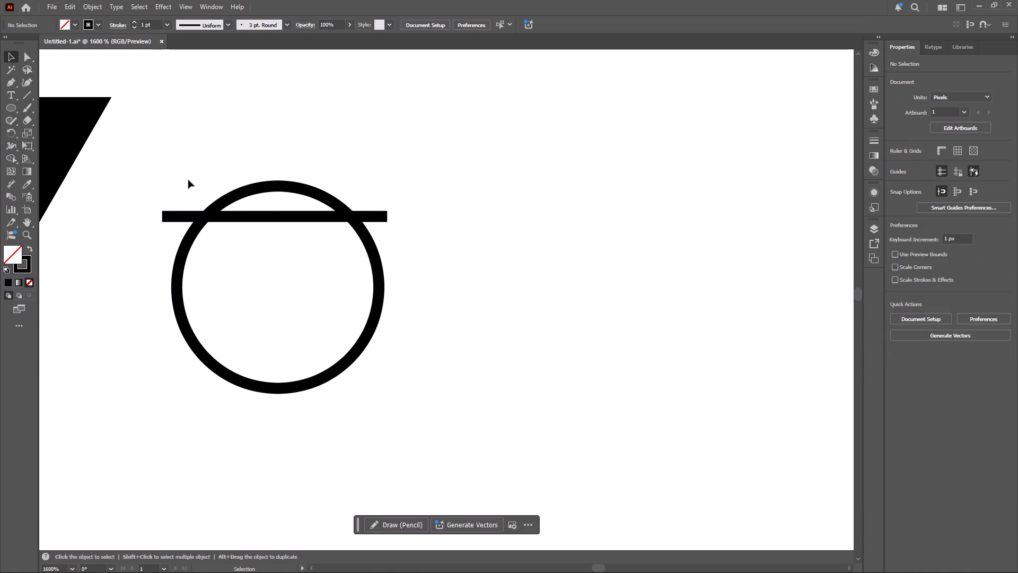
# Select the circle and the line and separate the cap above the line with the Shape Builder tool.
pyautogui.click(188, 180)
pyautogui.moveTo(188, 180); pyautogui.dragTo(269, 237)
pyautogui.click(12, 160)
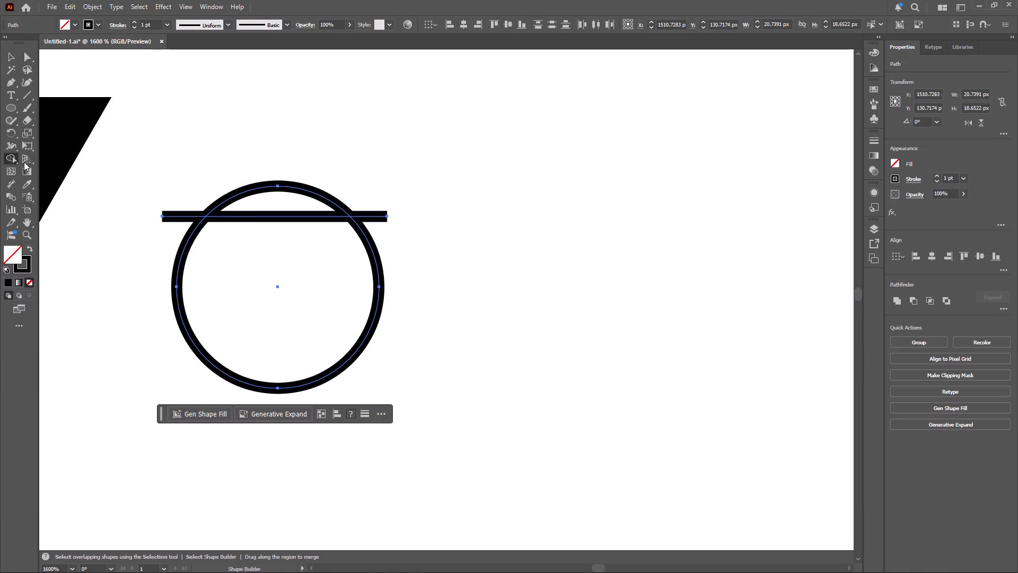
pyautogui.moveTo(239, 203); pyautogui.dragTo(279, 203)
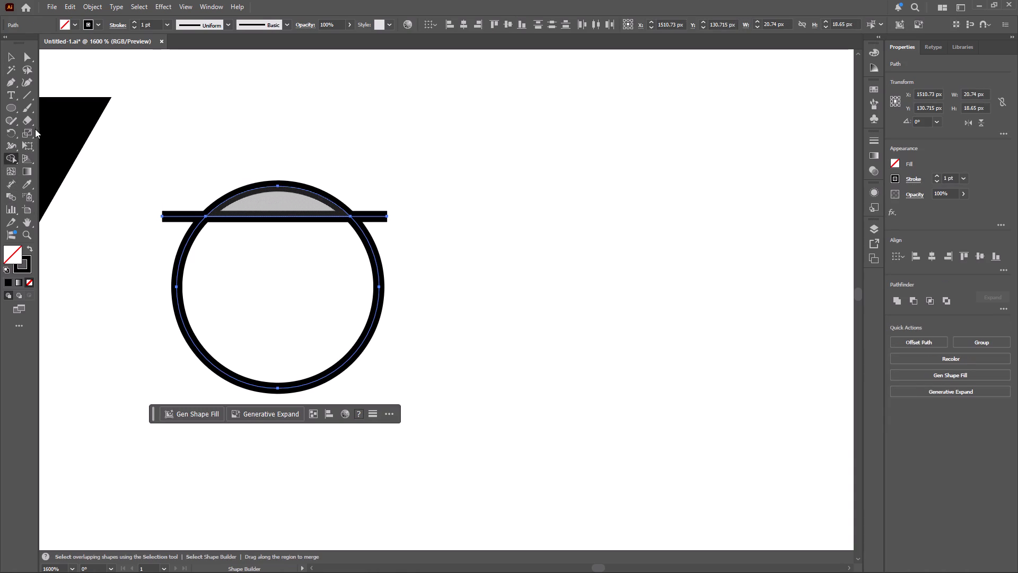
# Swap the fill and stroke of the circle's cap so that it is solid black without an outline.
pyautogui.click(7, 56)
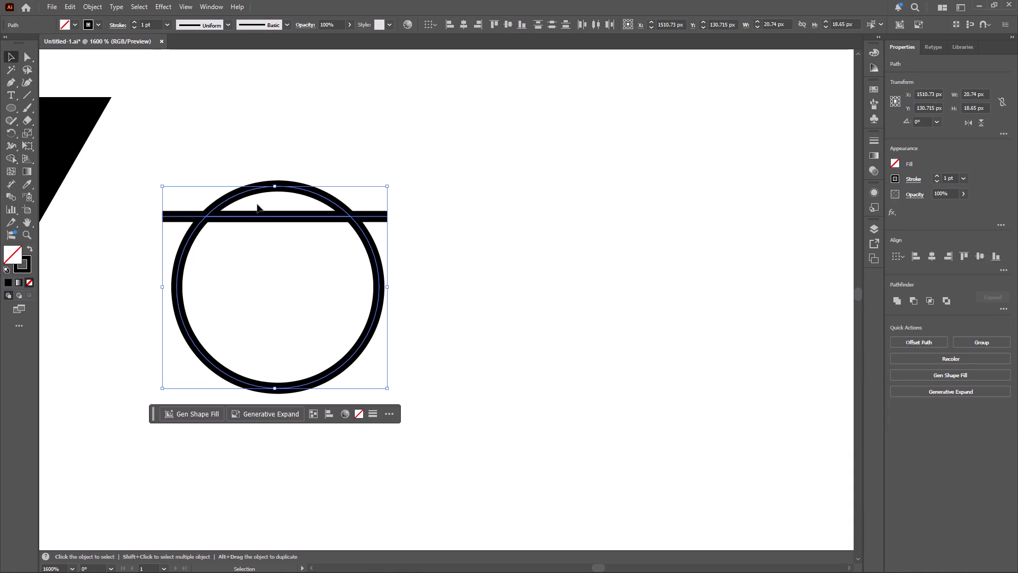
pyautogui.click(257, 204)
pyautogui.click(256, 191)
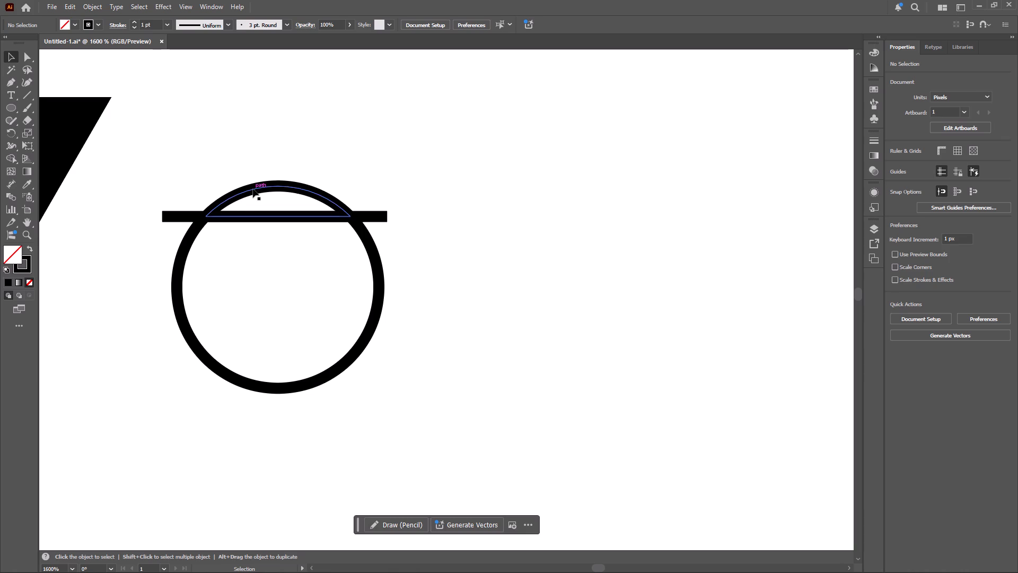
pyautogui.click(253, 189)
pyautogui.click(31, 250)
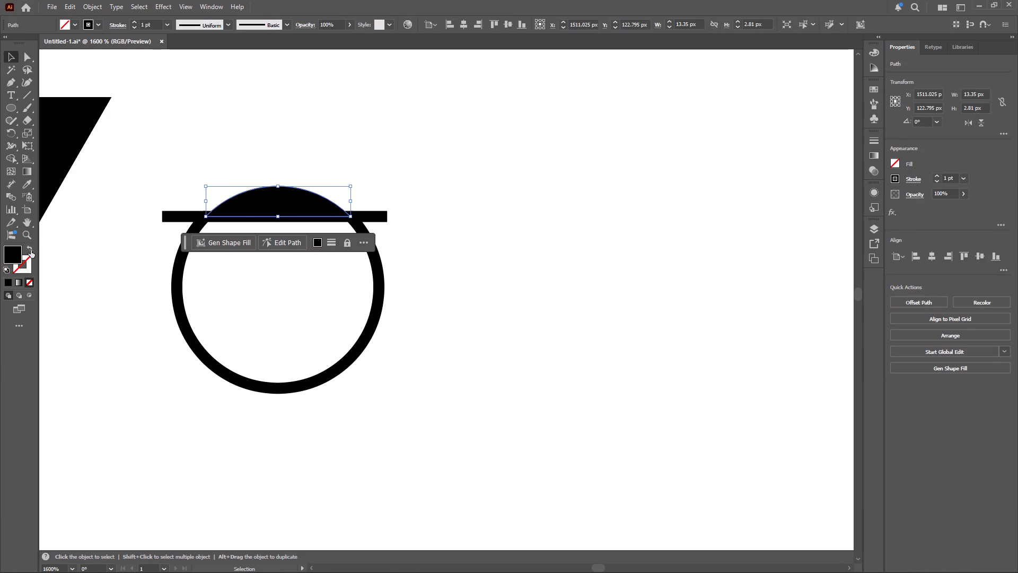
# Move the black cap clear of the circle and delete the remaining circle and horizontal line.
pyautogui.moveTo(266, 205); pyautogui.dragTo(104, 431)
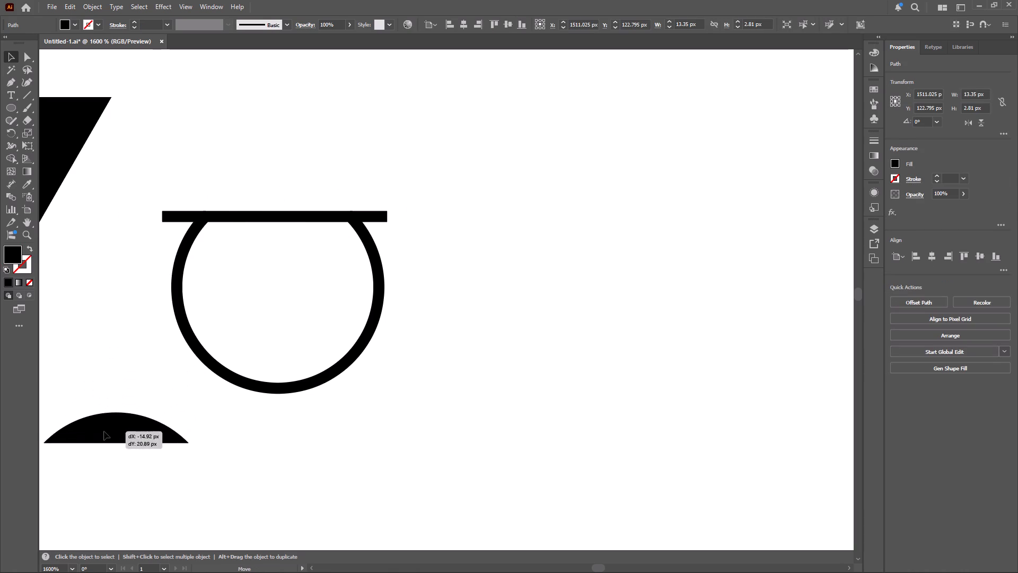
pyautogui.moveTo(104, 431); pyautogui.dragTo(104, 435)
pyautogui.moveTo(201, 157); pyautogui.dragTo(321, 356)
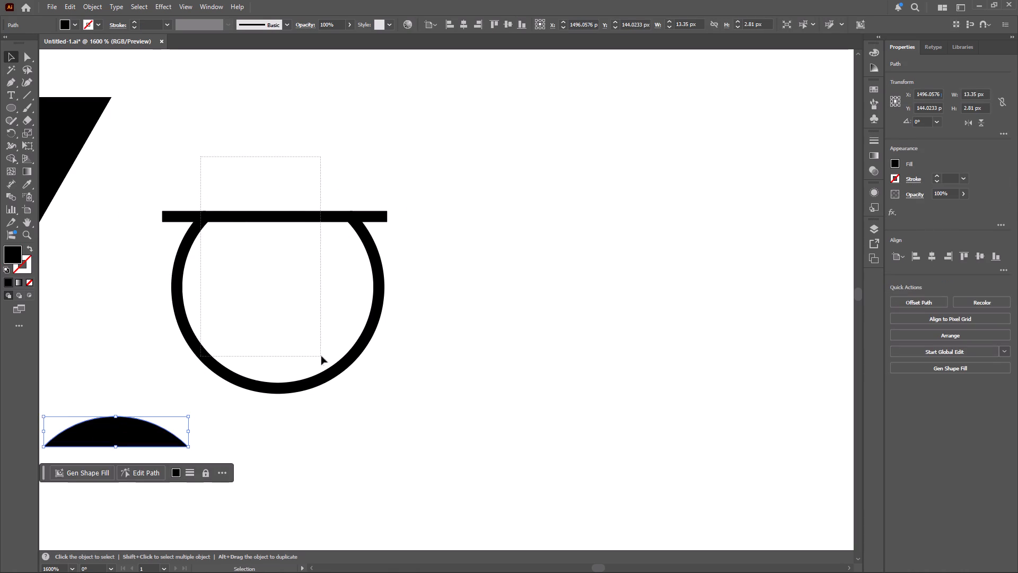
pyautogui.moveTo(321, 356); pyautogui.dragTo(388, 387)
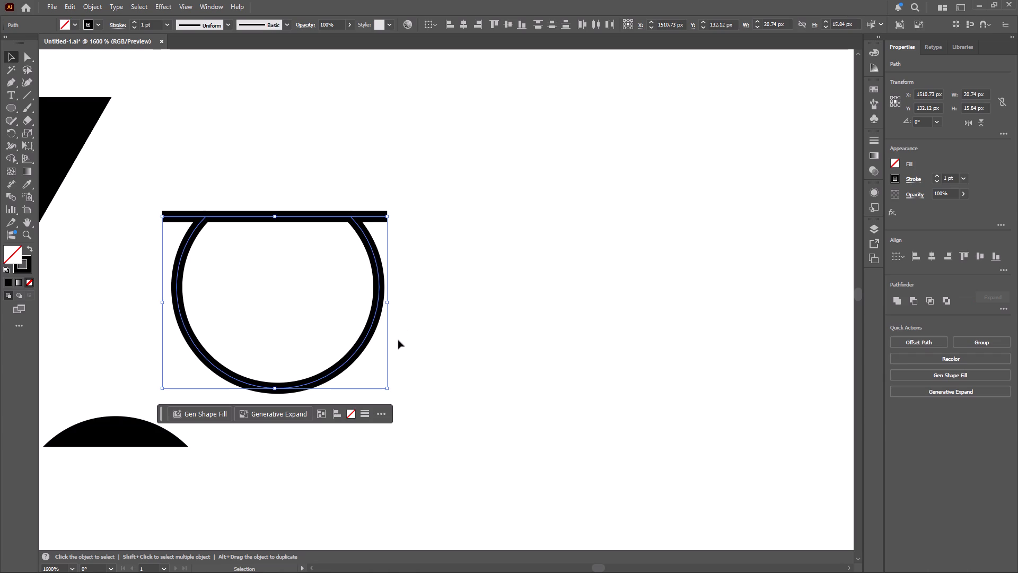
pyautogui.press('Delete')
pyautogui.moveTo(222, 181); pyautogui.dragTo(292, 282)
# Place the black cap at the bottom end of the stem, centred on it, as the glass's base.
pyautogui.press('space')
pyautogui.press('space')
pyautogui.press('space')
pyautogui.press('space')
pyautogui.press('space')
pyautogui.press('space')
pyautogui.press('space')
pyautogui.press('space')
pyautogui.press('space')
pyautogui.press('space')
pyautogui.press('space')
pyautogui.press('space')
pyautogui.moveTo(233, 331); pyautogui.dragTo(515, 334)
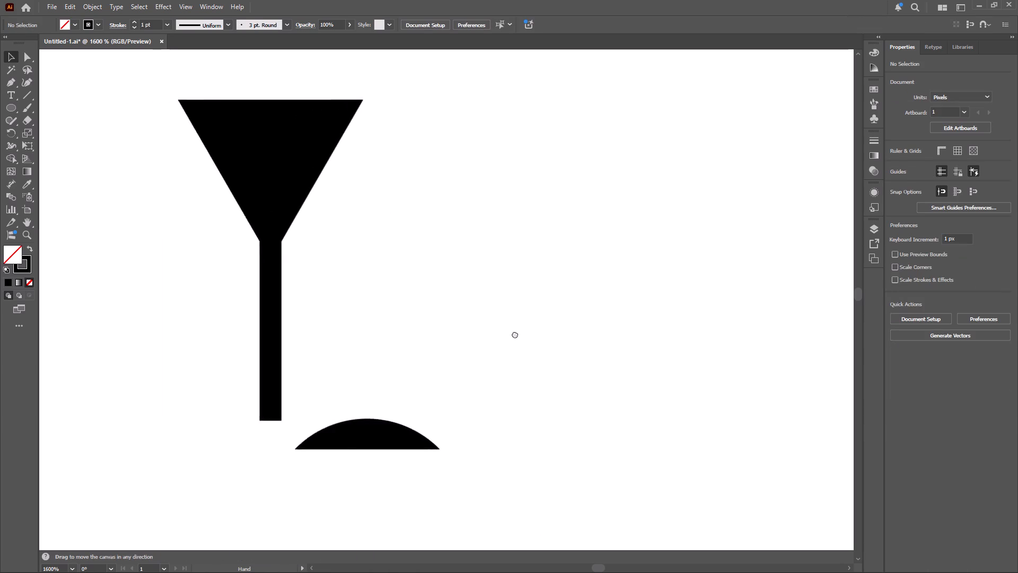
pyautogui.moveTo(515, 334); pyautogui.dragTo(583, 334)
pyautogui.moveTo(479, 433); pyautogui.dragTo(393, 423)
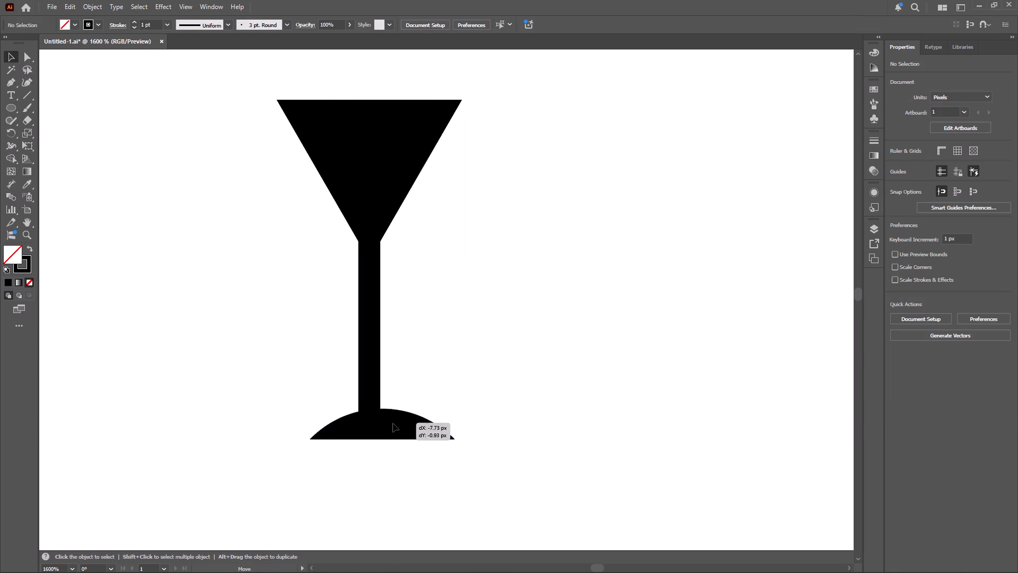
pyautogui.moveTo(393, 423); pyautogui.dragTo(384, 426)
pyautogui.click(433, 367)
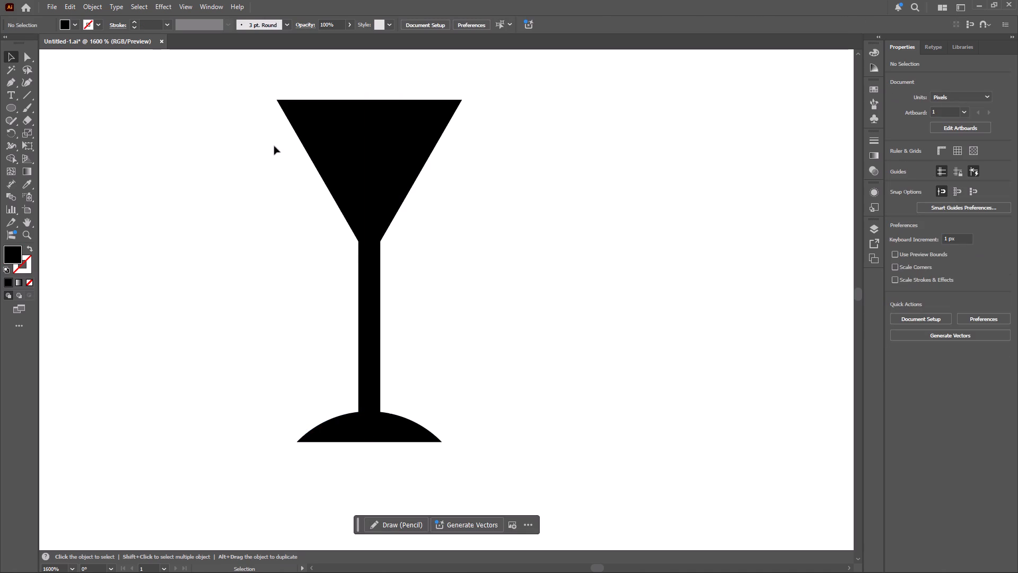
# Select the glass's bowl, stem and base and expand them into filled outline shapes.
pyautogui.moveTo(259, 81); pyautogui.dragTo(408, 473)
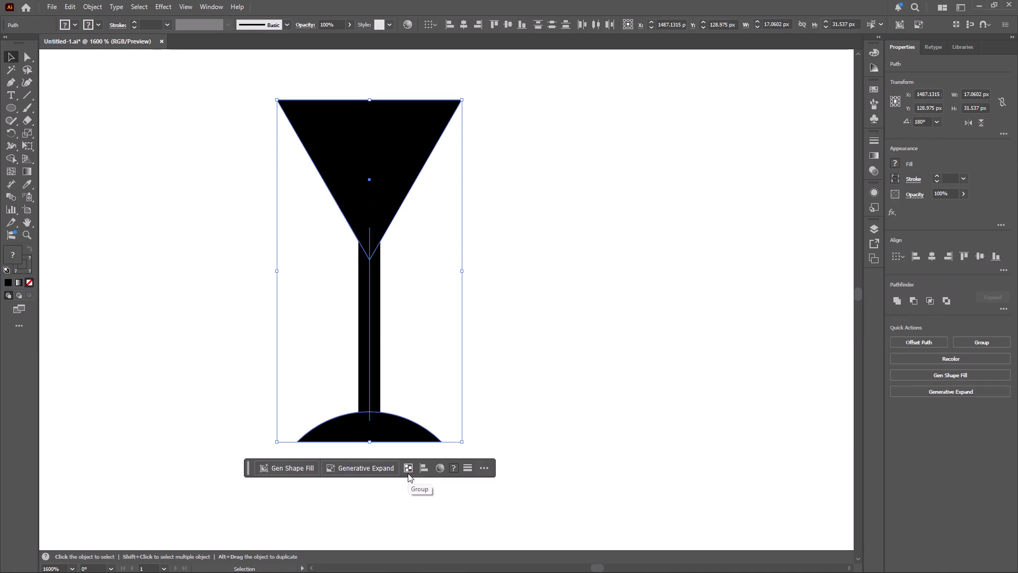
pyautogui.click(8, 158)
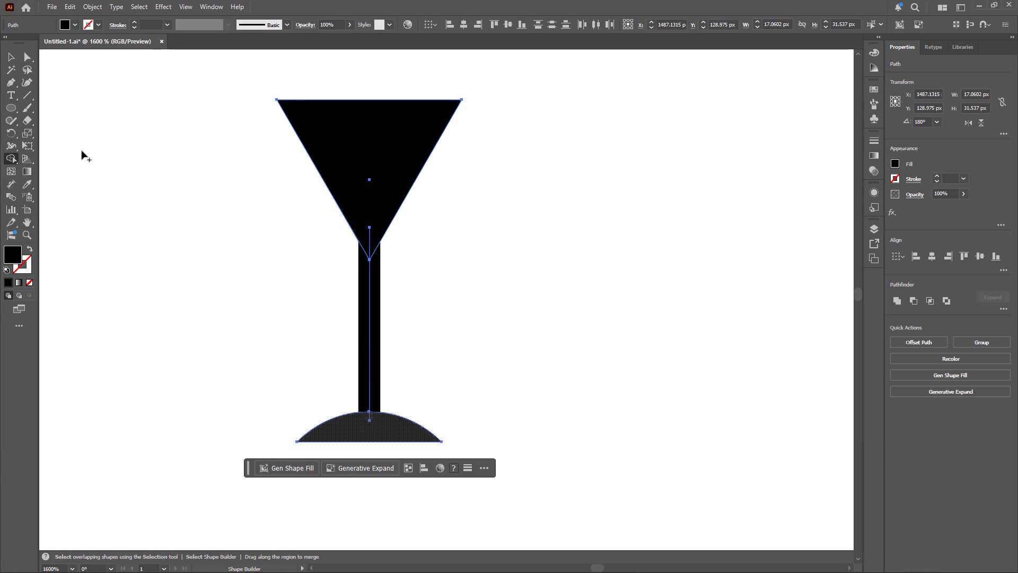
pyautogui.click(89, 7)
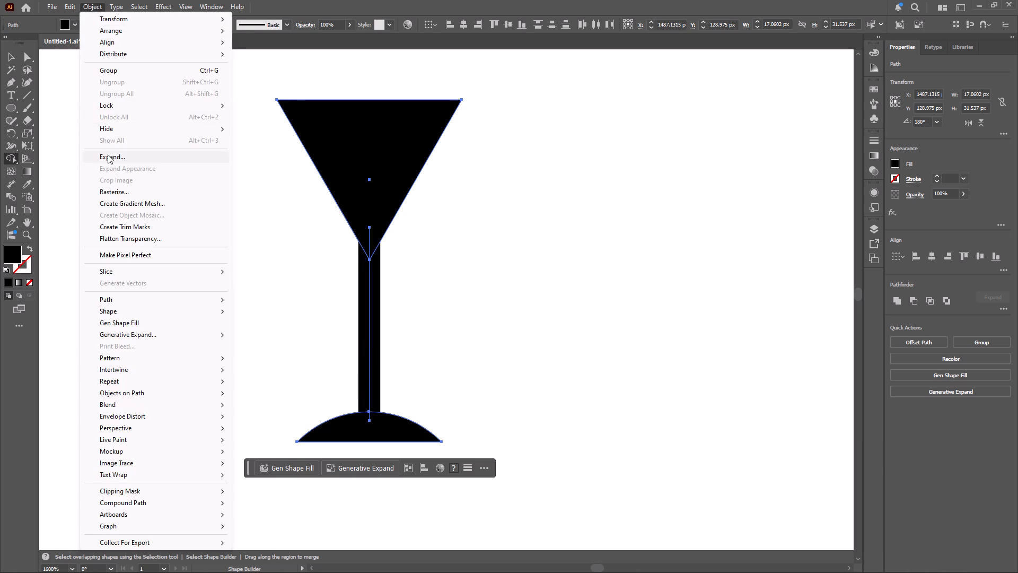
pyautogui.click(108, 157)
pyautogui.click(481, 354)
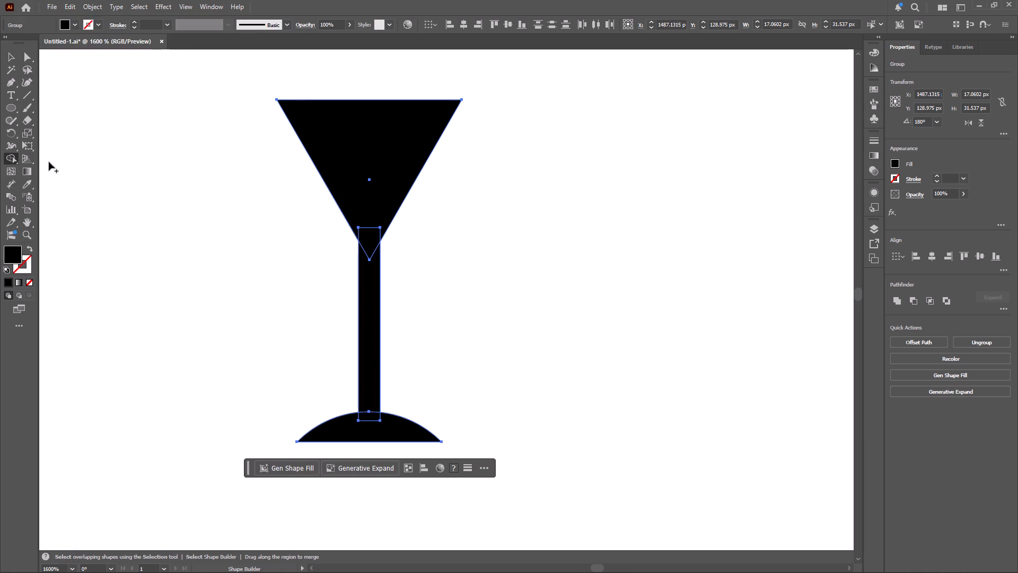
# Merge the bowl, stem and base into one glass shape with the Shape Builder tool.
pyautogui.moveTo(359, 427); pyautogui.dragTo(366, 217)
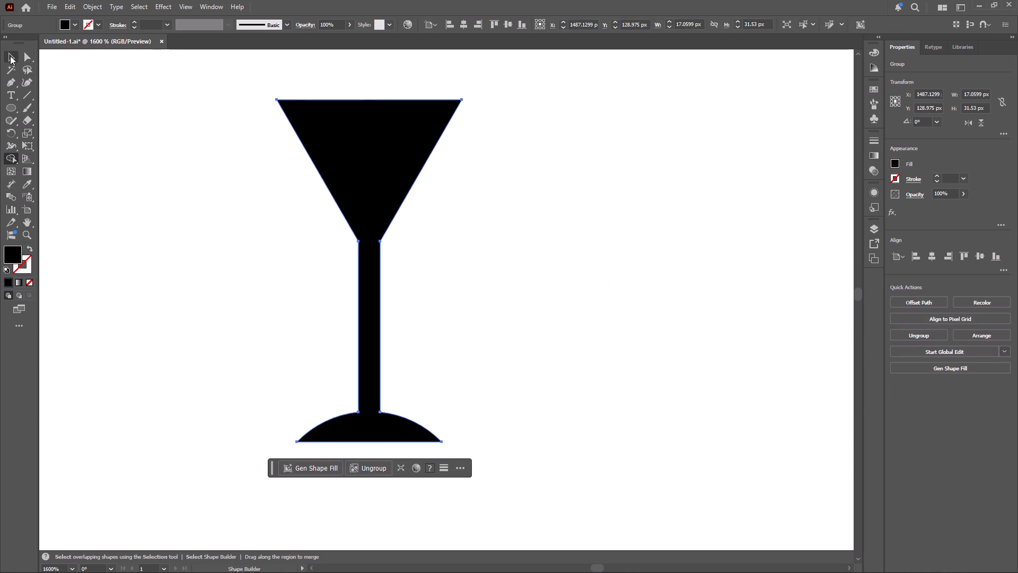
pyautogui.click(10, 56)
# Duplicate the circled spoon-and-knife icon and place the copy centred over the cocktail glass.
pyautogui.keyDown('alt'); pyautogui.scroll(-4, 274, 242); pyautogui.keyUp('alt')
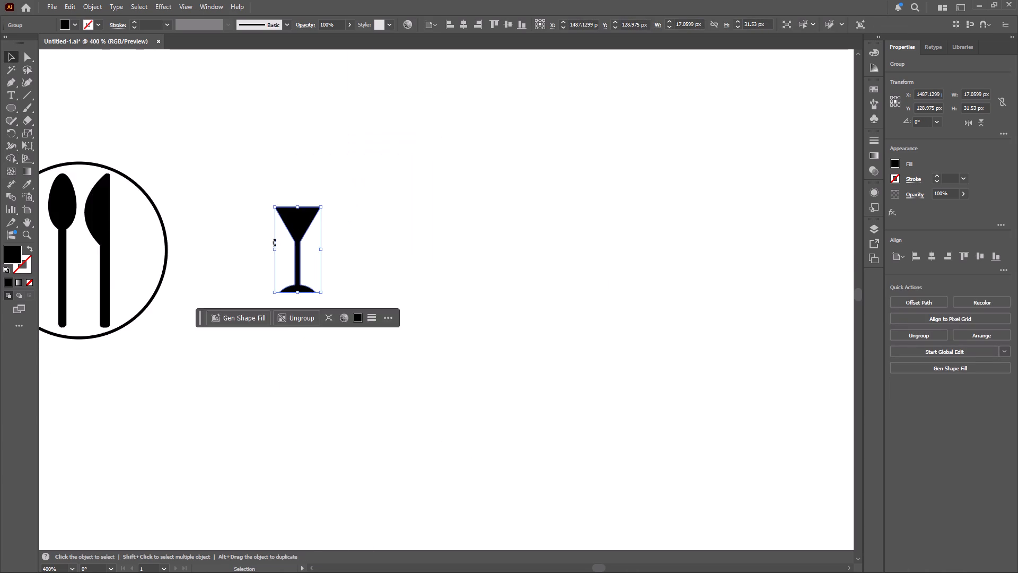
pyautogui.keyDown('alt'); pyautogui.scroll(-1, 274, 242); pyautogui.keyUp('alt')
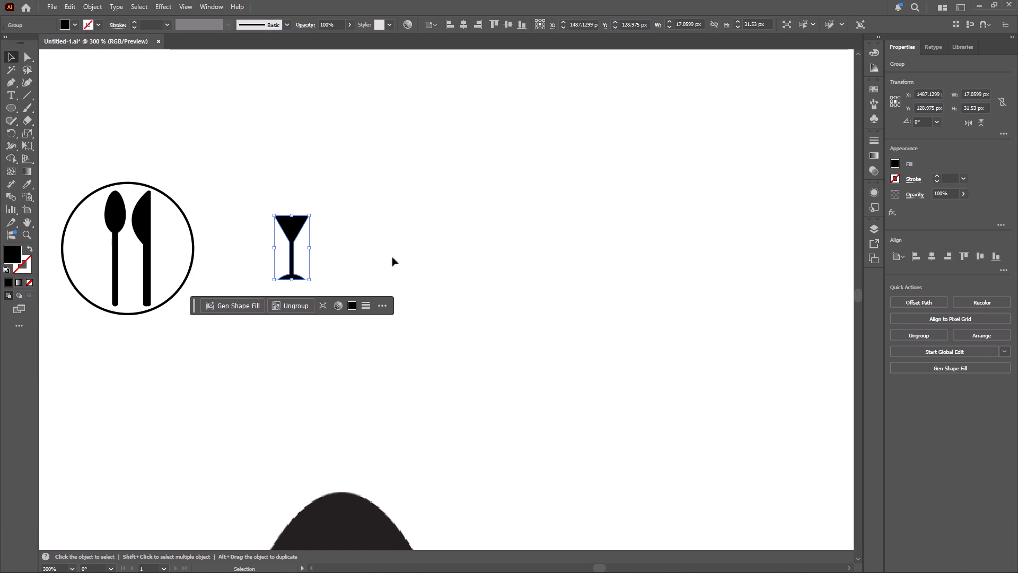
pyautogui.click(392, 256)
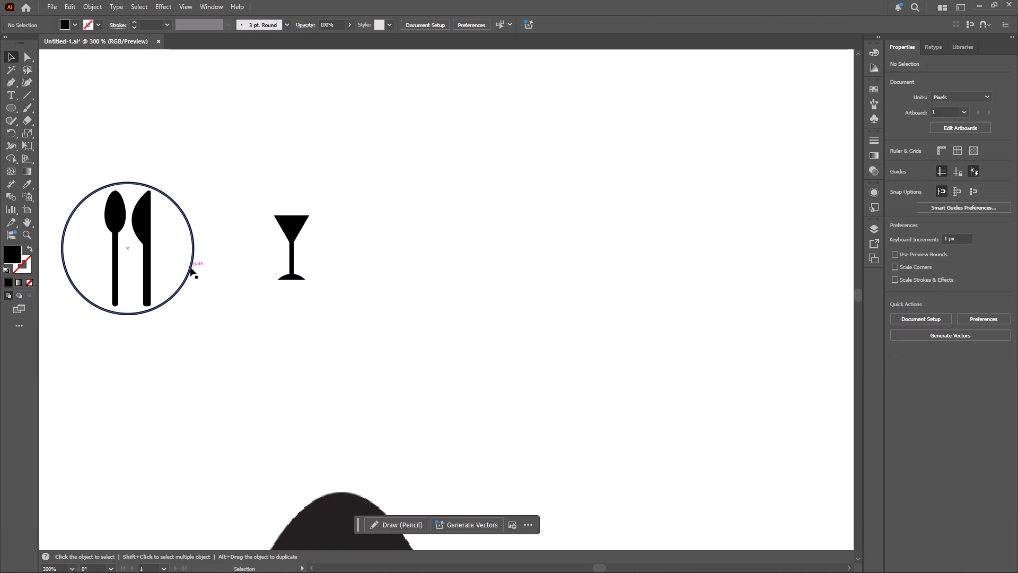
pyautogui.keyDown('alt'); pyautogui.moveTo(190, 267); pyautogui.dragTo(346, 267); pyautogui.keyUp('alt')
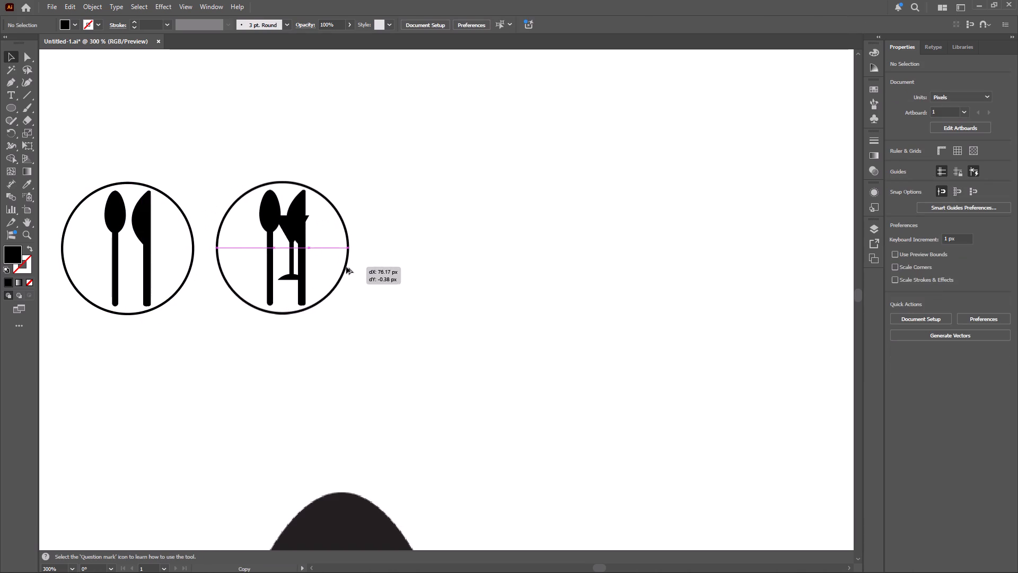
pyautogui.keyDown('alt'); pyautogui.moveTo(346, 267); pyautogui.dragTo(353, 266); pyautogui.keyUp('alt')
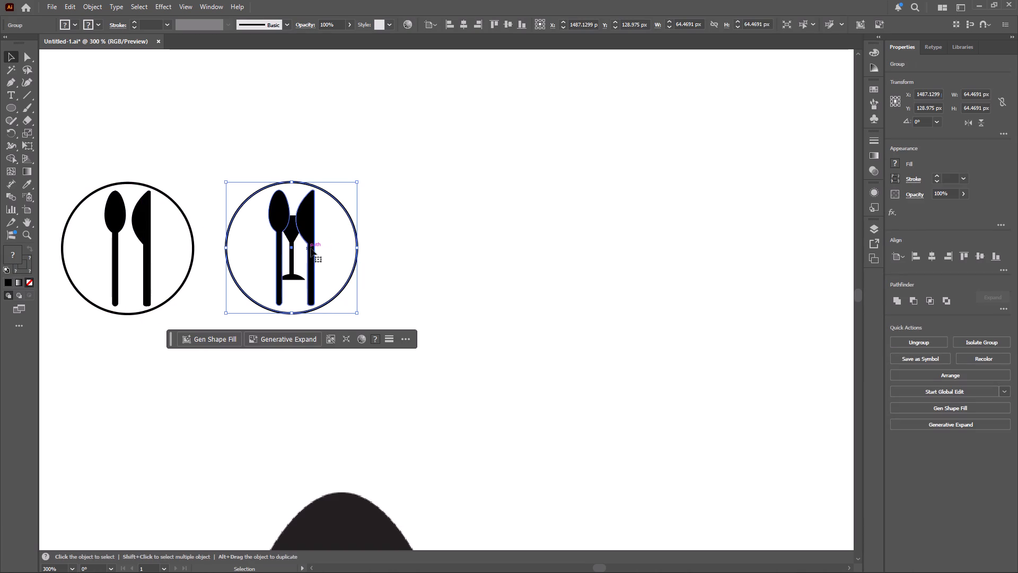
# Ungroup the copied icon and delete its spoon and knife, keeping only the circle around the glass.
pyautogui.rightClick(308, 233)
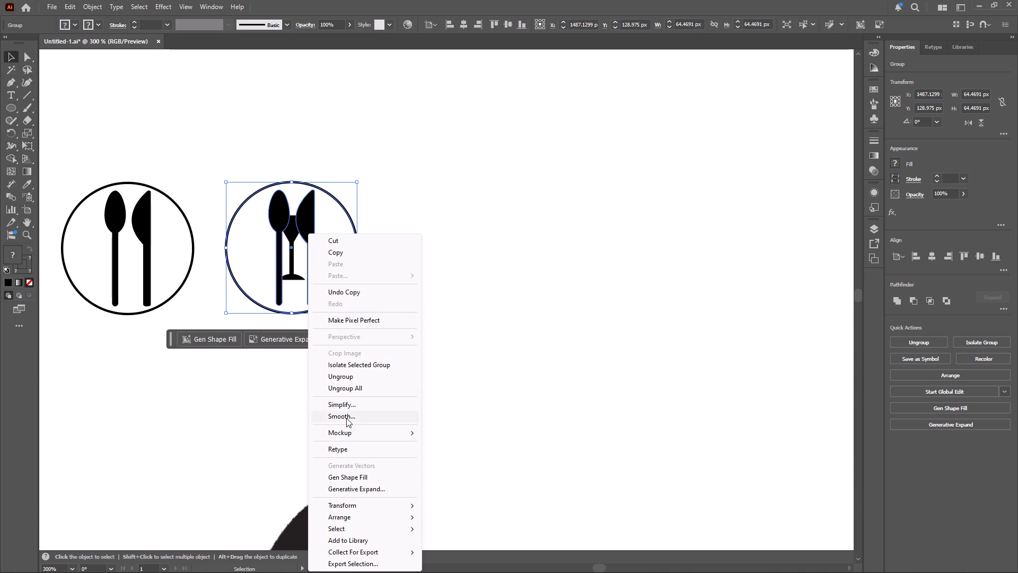
pyautogui.click(345, 378)
pyautogui.click(418, 258)
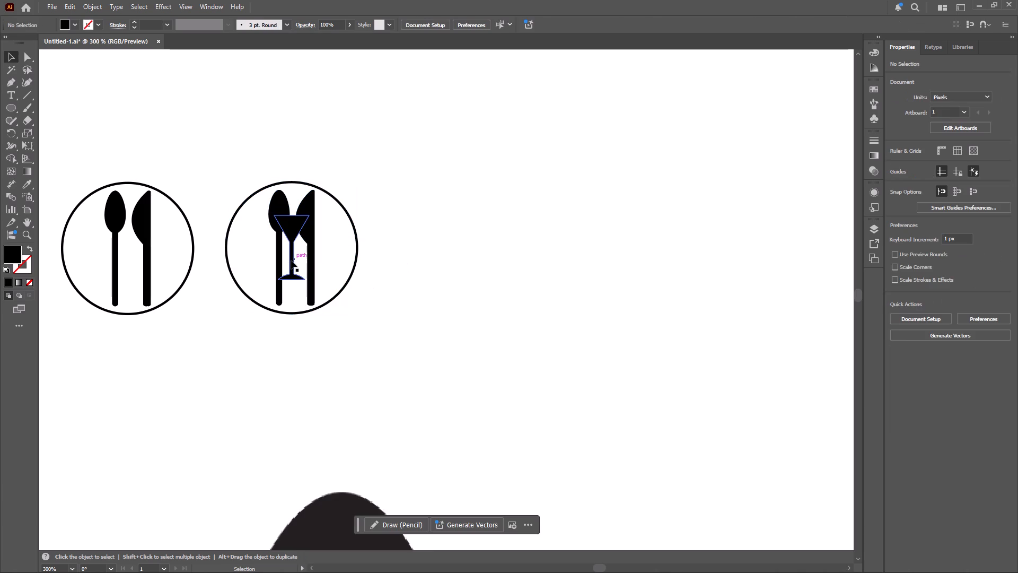
pyautogui.click(314, 264)
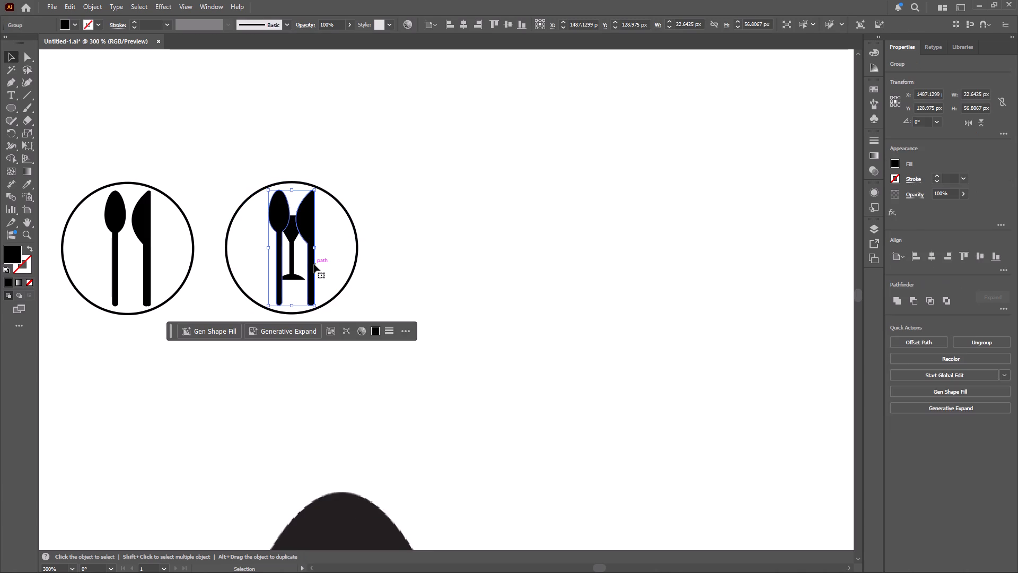
pyautogui.press('Delete')
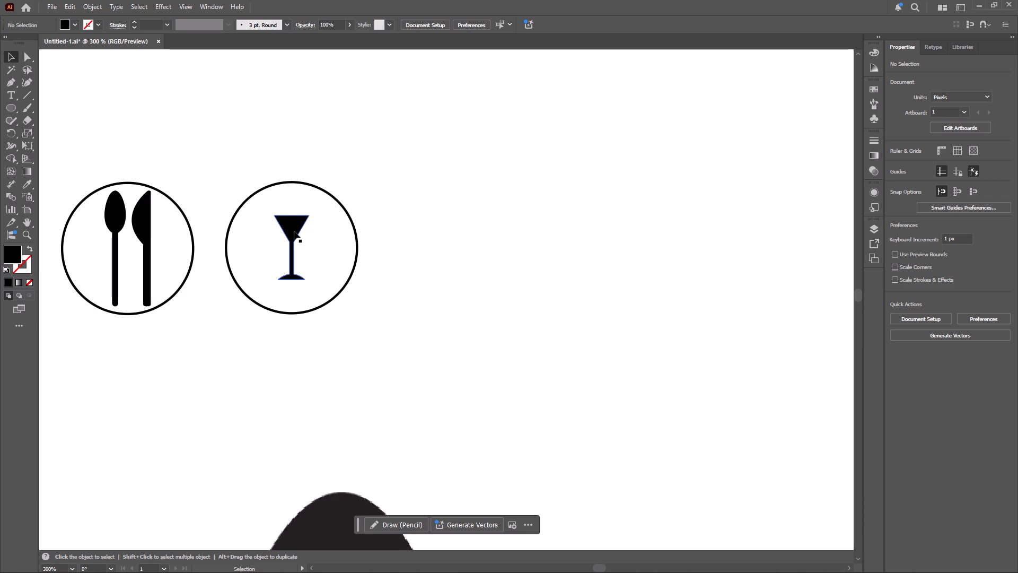
# Enlarge the cocktail glass proportionally and reposition it so that it fills more of its circle.
pyautogui.click(181, 211)
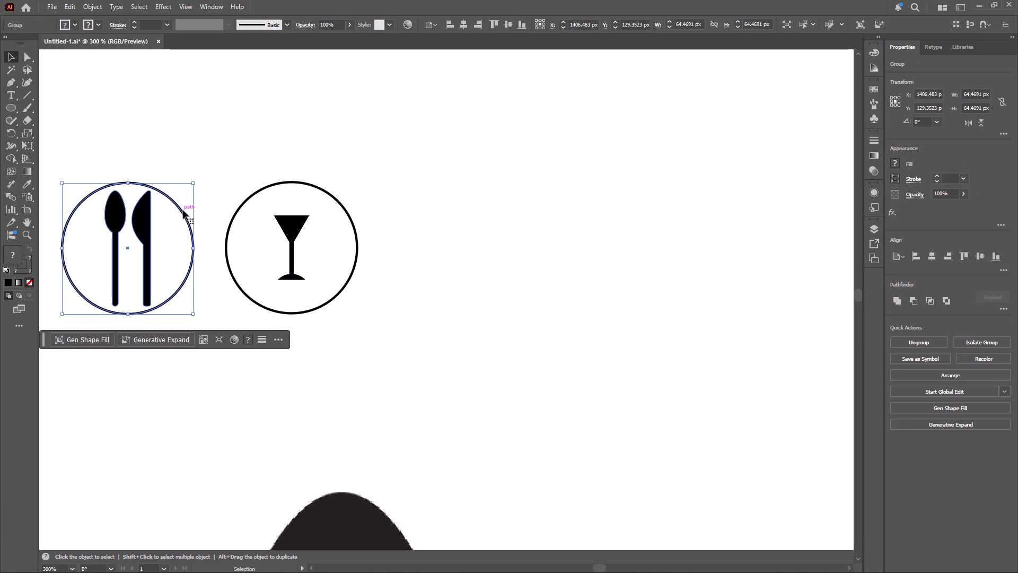
pyautogui.click(337, 201)
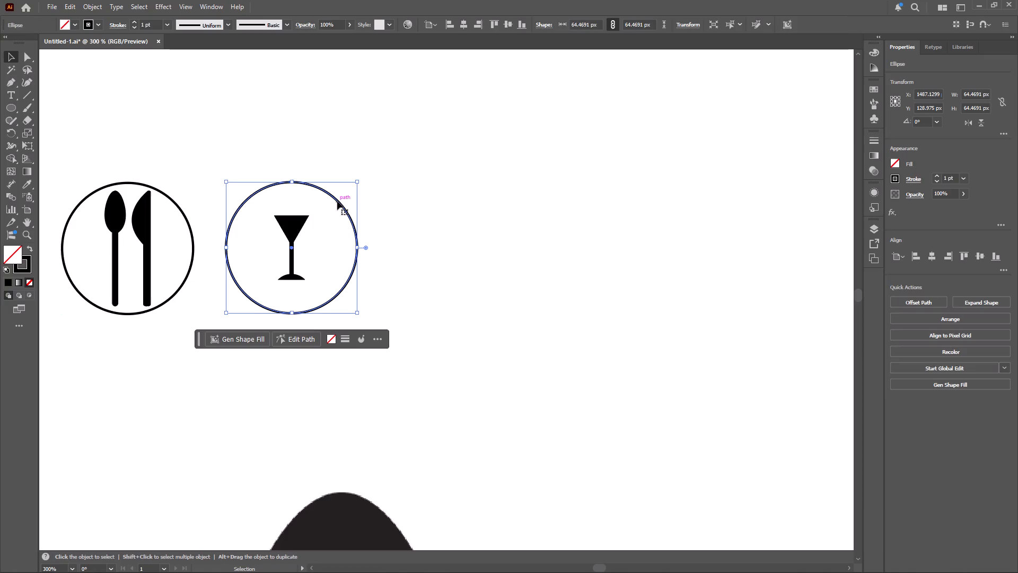
pyautogui.click(294, 227)
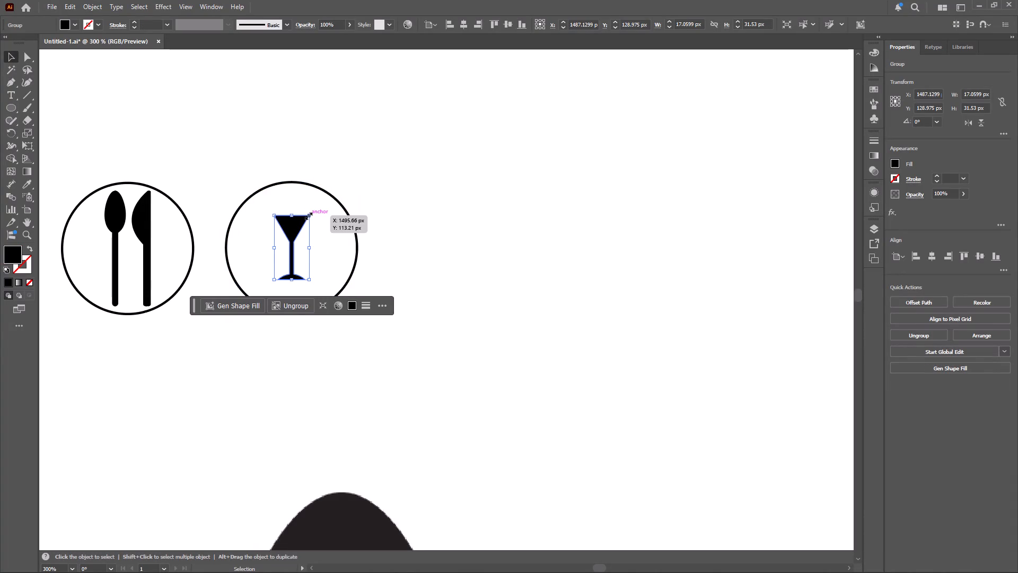
pyautogui.keyDown('shift'); pyautogui.moveTo(308, 215); pyautogui.dragTo(339, 196); pyautogui.keyUp('shift')
pyautogui.moveTo(297, 207); pyautogui.dragTo(293, 211)
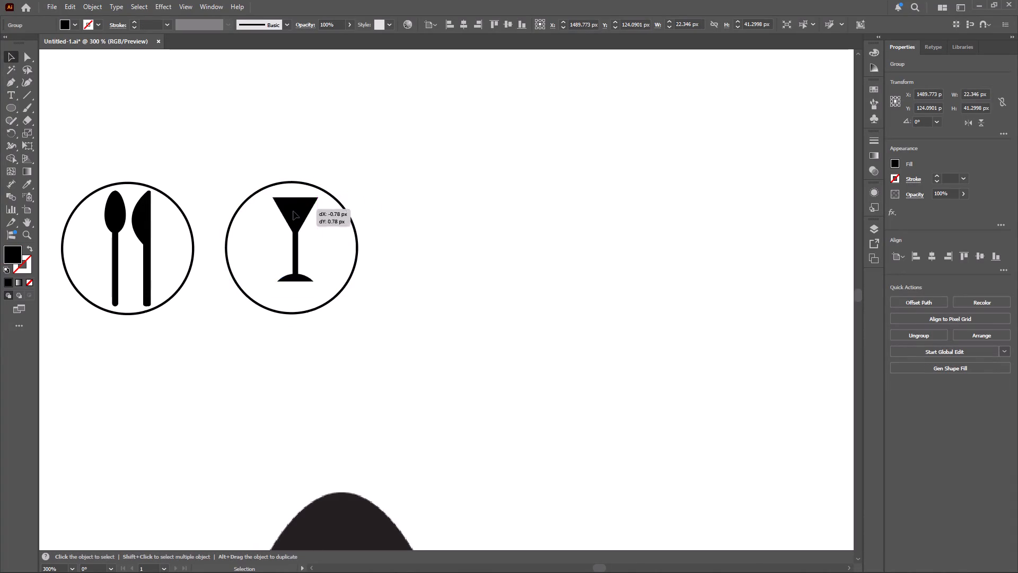
pyautogui.moveTo(293, 211); pyautogui.dragTo(282, 226)
pyautogui.keyDown('shift'); pyautogui.moveTo(304, 214); pyautogui.dragTo(312, 206); pyautogui.keyUp('shift')
# Align the cocktail glass and its circle to each other's centres, both horizontally and vertically.
pyautogui.click(362, 187)
pyautogui.moveTo(370, 187); pyautogui.dragTo(297, 258)
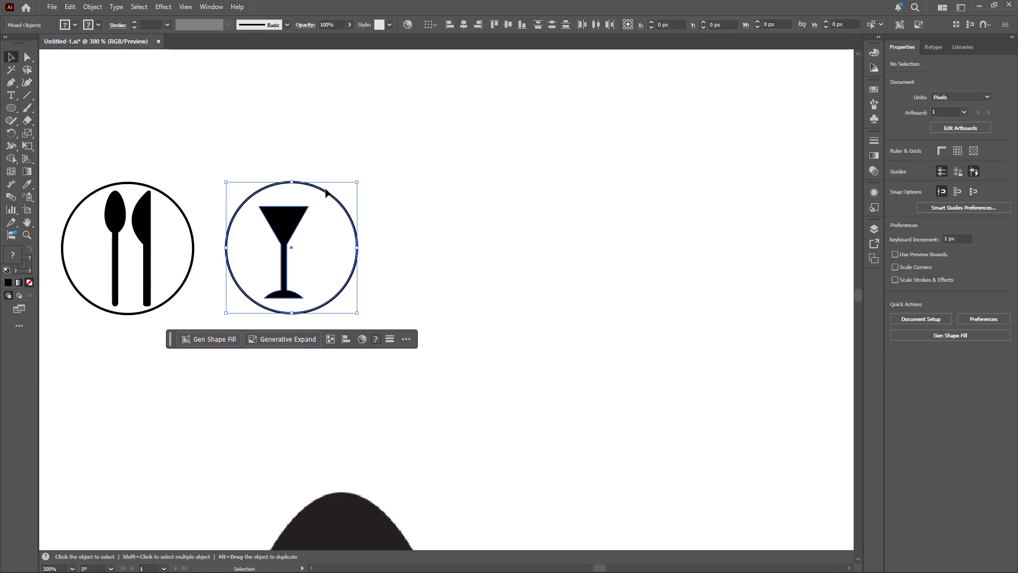
pyautogui.click(461, 24)
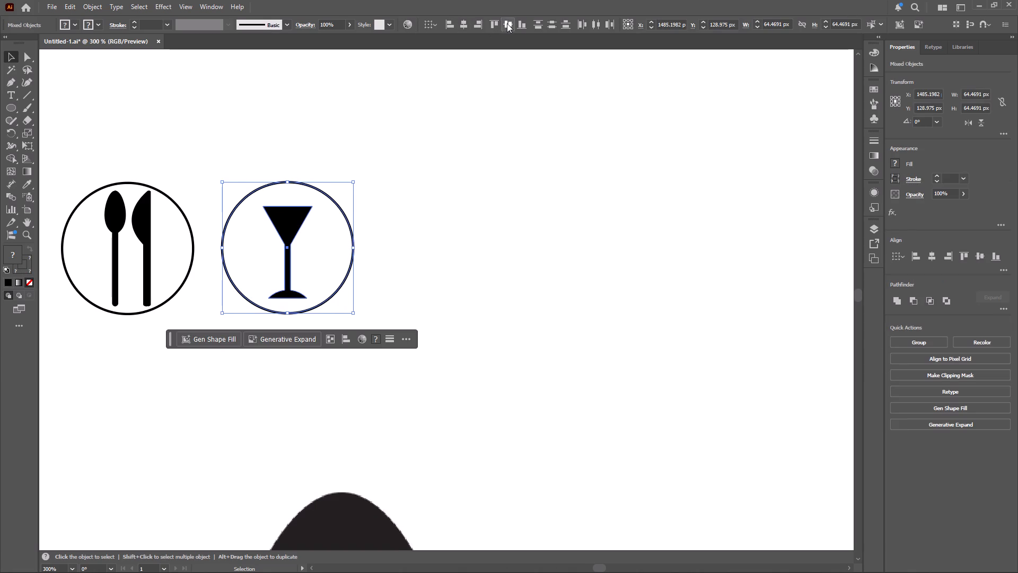
pyautogui.click(508, 23)
pyautogui.click(440, 225)
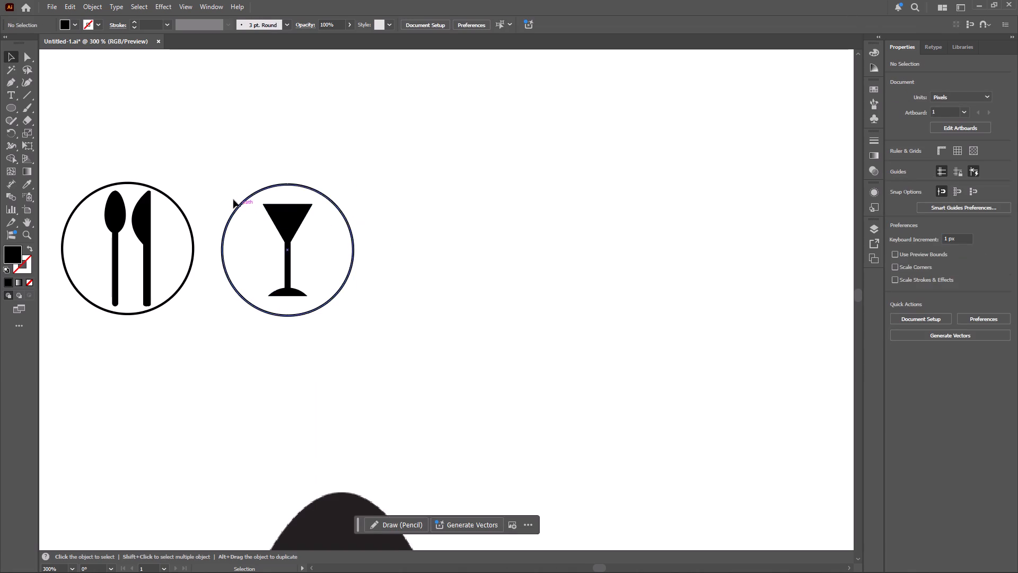
# Group the cocktail glass with its surrounding circle.
pyautogui.moveTo(240, 190); pyautogui.dragTo(277, 257)
pyautogui.hotkey('ctrl', 'g')
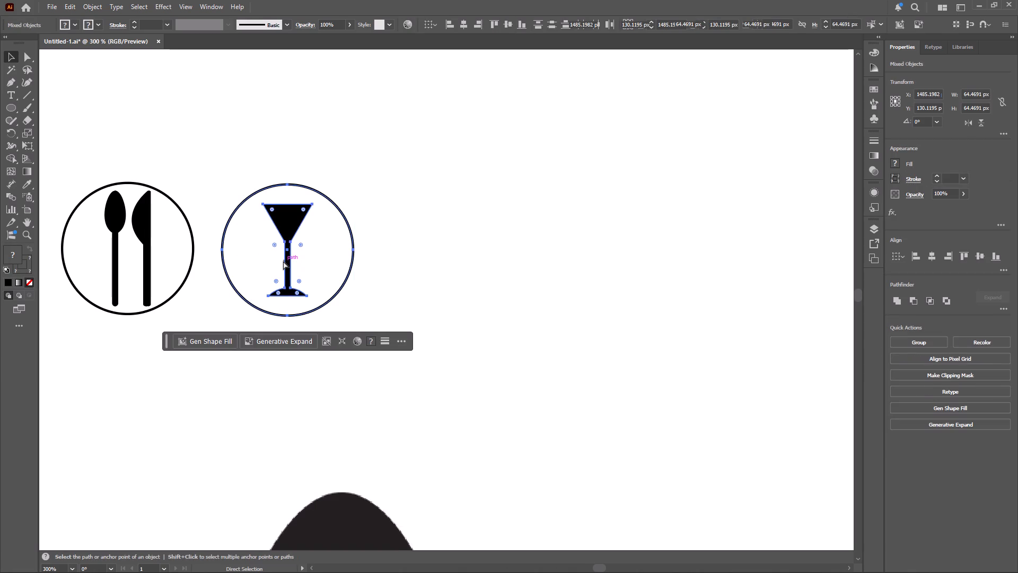
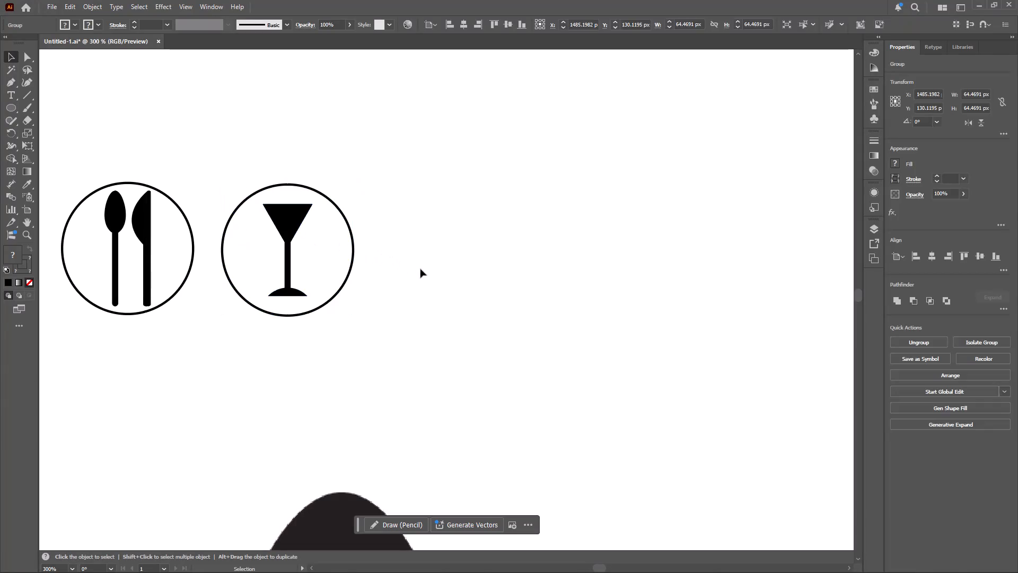
# Draw a black square about 38 px wide with the Rectangle tool beside the cocktail glass icon.
pyautogui.click(13, 108)
pyautogui.click(13, 108)
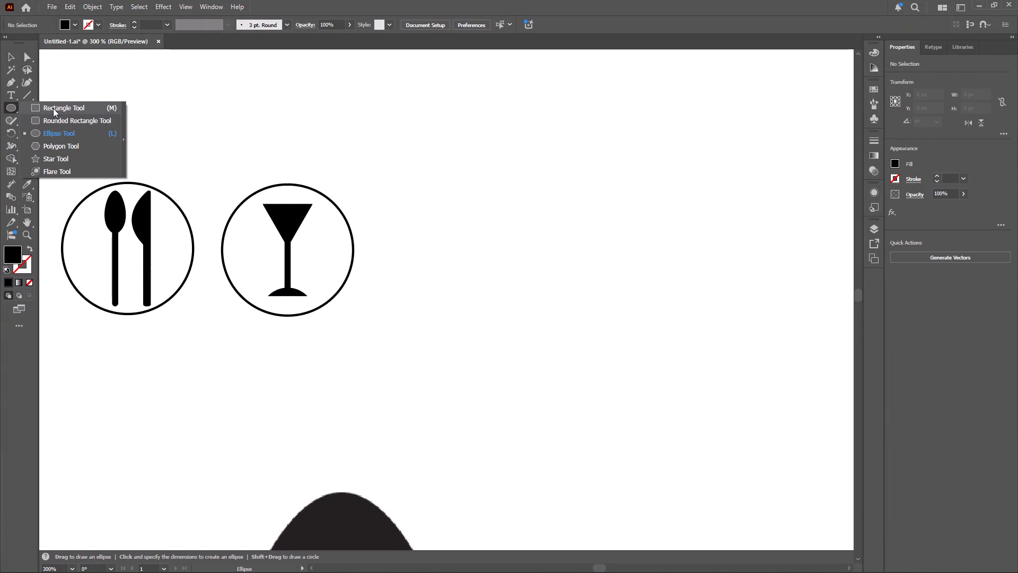
pyautogui.click(53, 108)
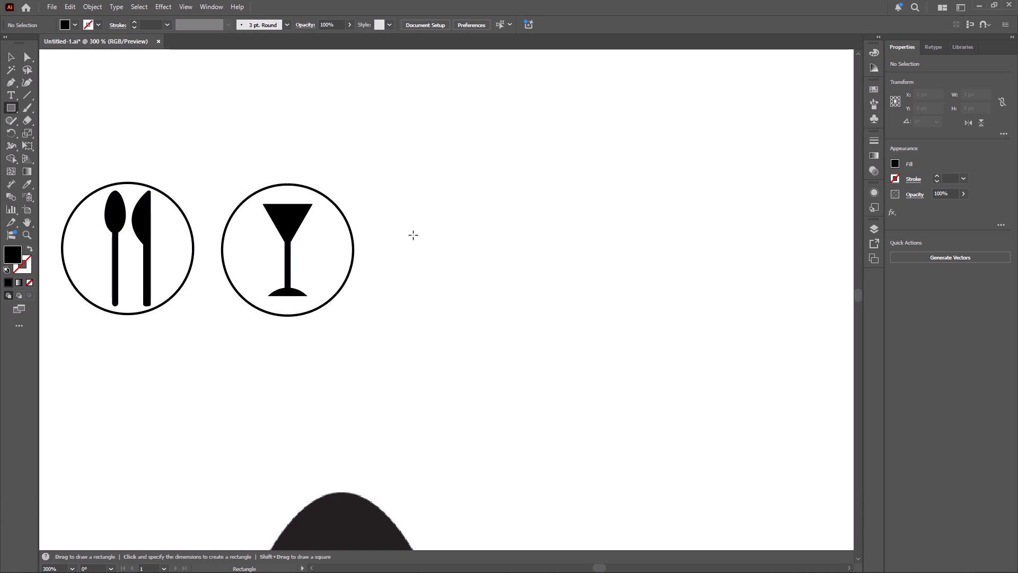
pyautogui.keyDown('shift'); pyautogui.moveTo(413, 233); pyautogui.dragTo(488, 293); pyautogui.keyUp('shift')
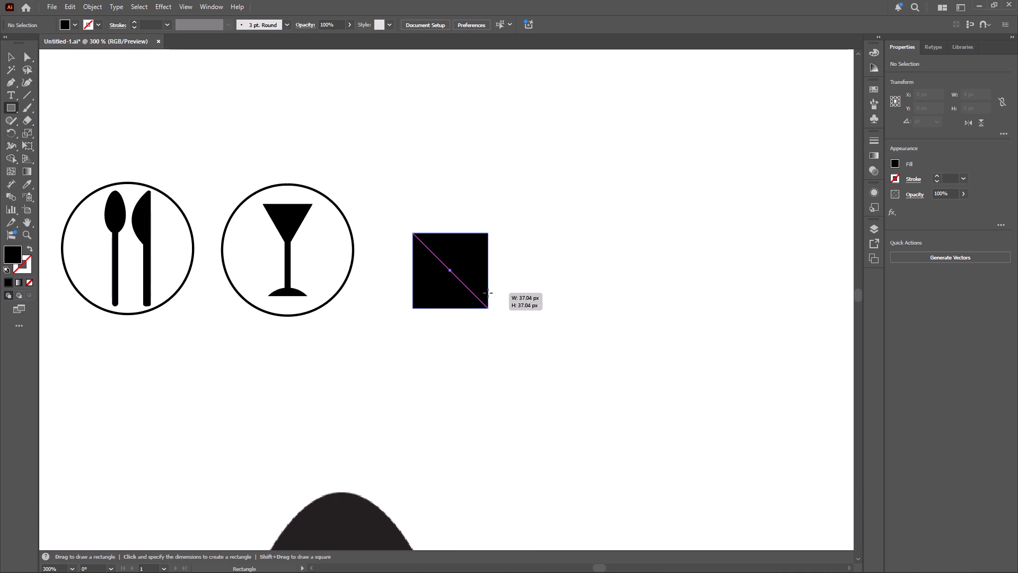
pyautogui.keyDown('shift'); pyautogui.moveTo(488, 293); pyautogui.dragTo(490, 294); pyautogui.keyUp('shift')
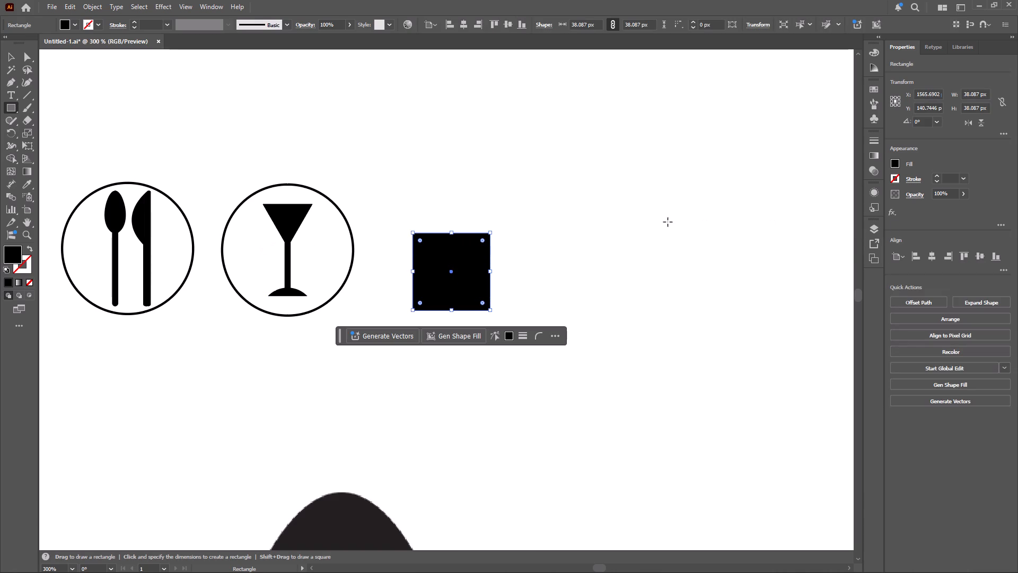
# Set both the width and the height of the new square to 40 px.
pyautogui.moveTo(979, 95); pyautogui.dragTo(942, 97)
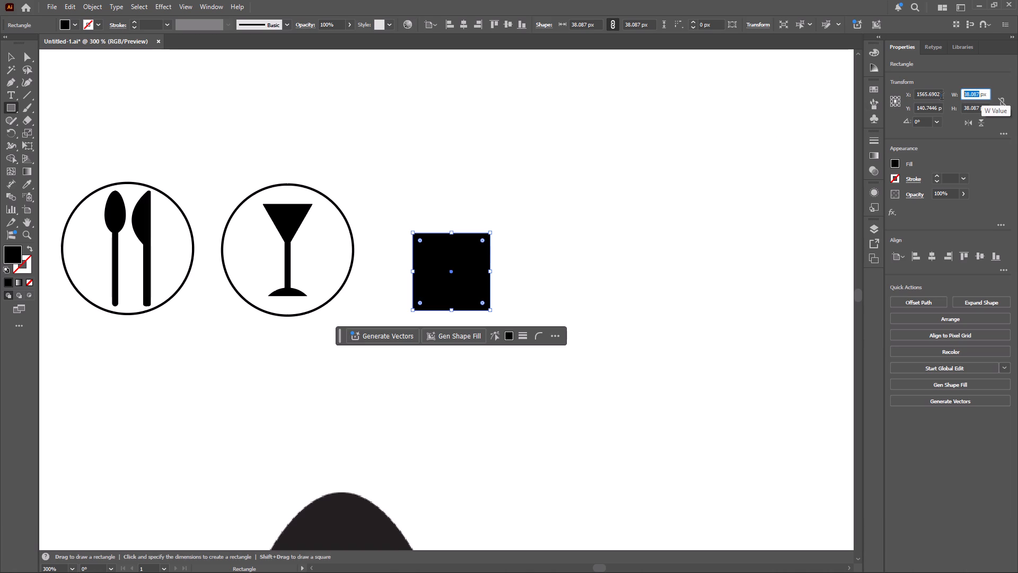
pyautogui.moveTo(942, 97); pyautogui.dragTo(937, 97)
pyautogui.write('40')
pyautogui.press('Return')
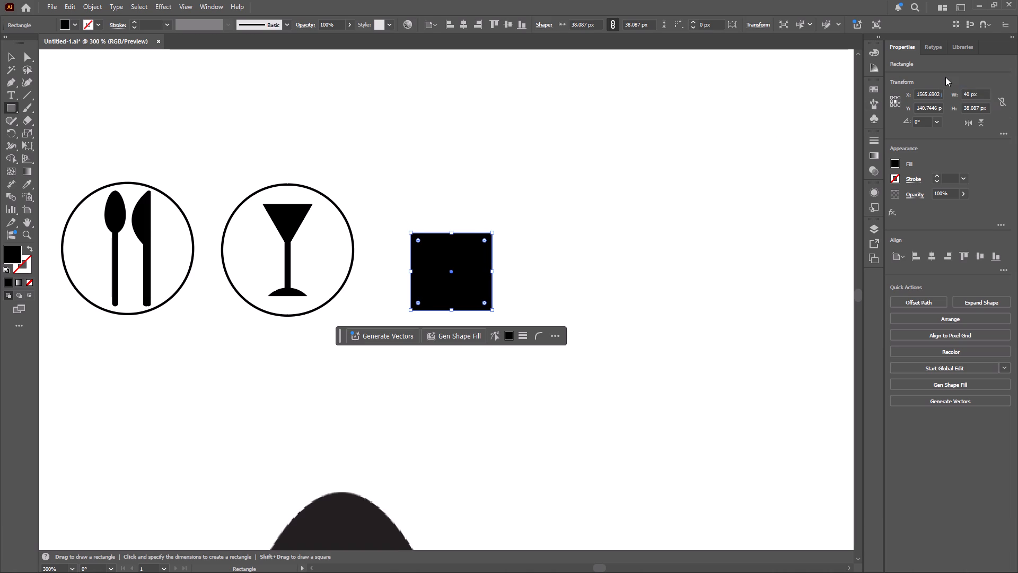
pyautogui.moveTo(981, 108); pyautogui.dragTo(955, 110)
pyautogui.write('40')
pyautogui.press('Return')
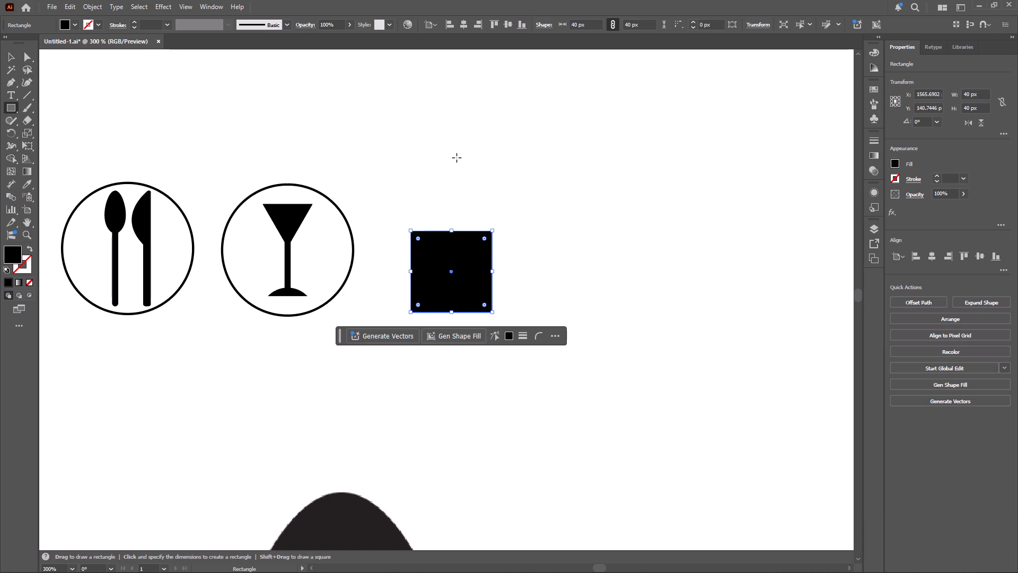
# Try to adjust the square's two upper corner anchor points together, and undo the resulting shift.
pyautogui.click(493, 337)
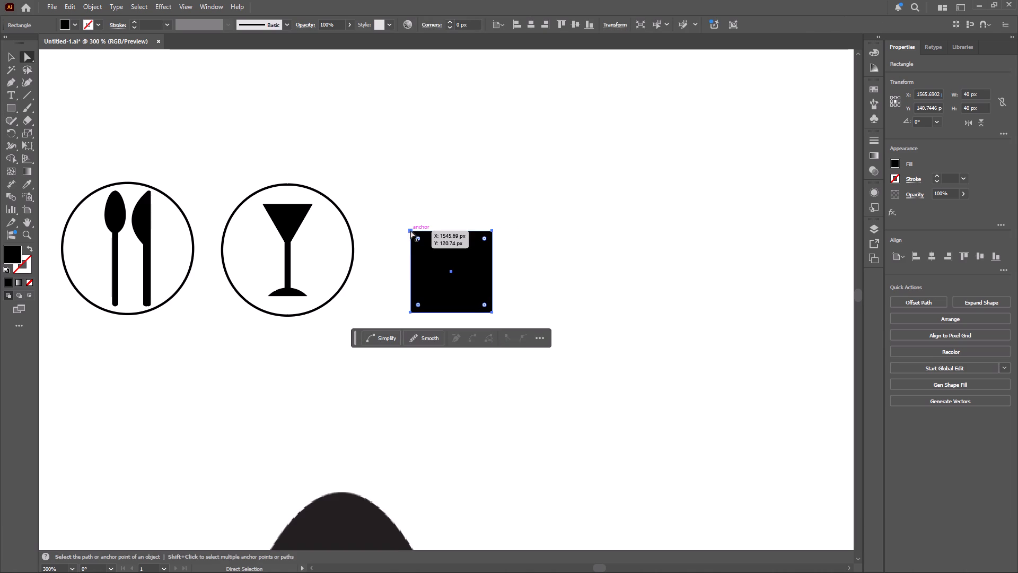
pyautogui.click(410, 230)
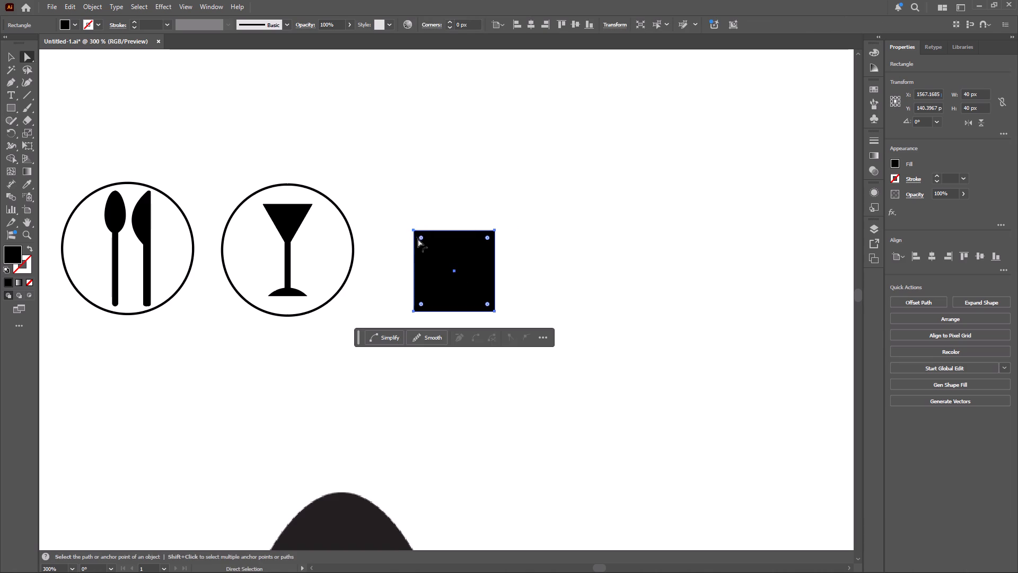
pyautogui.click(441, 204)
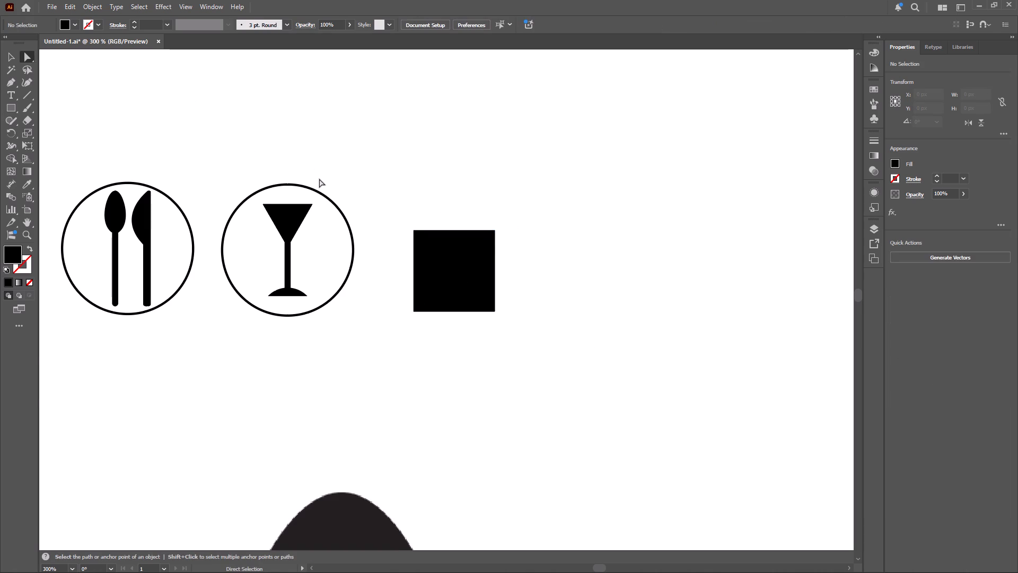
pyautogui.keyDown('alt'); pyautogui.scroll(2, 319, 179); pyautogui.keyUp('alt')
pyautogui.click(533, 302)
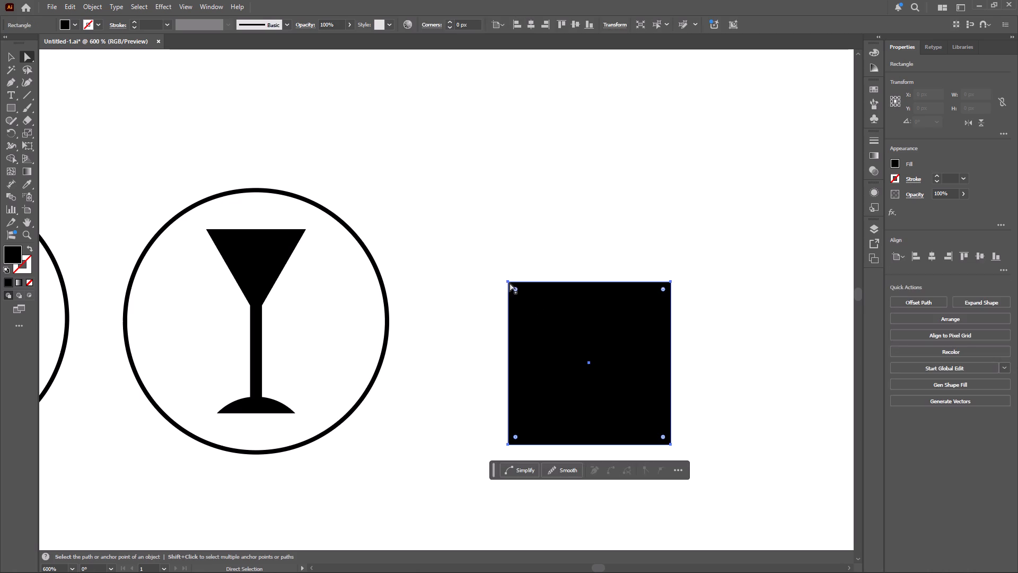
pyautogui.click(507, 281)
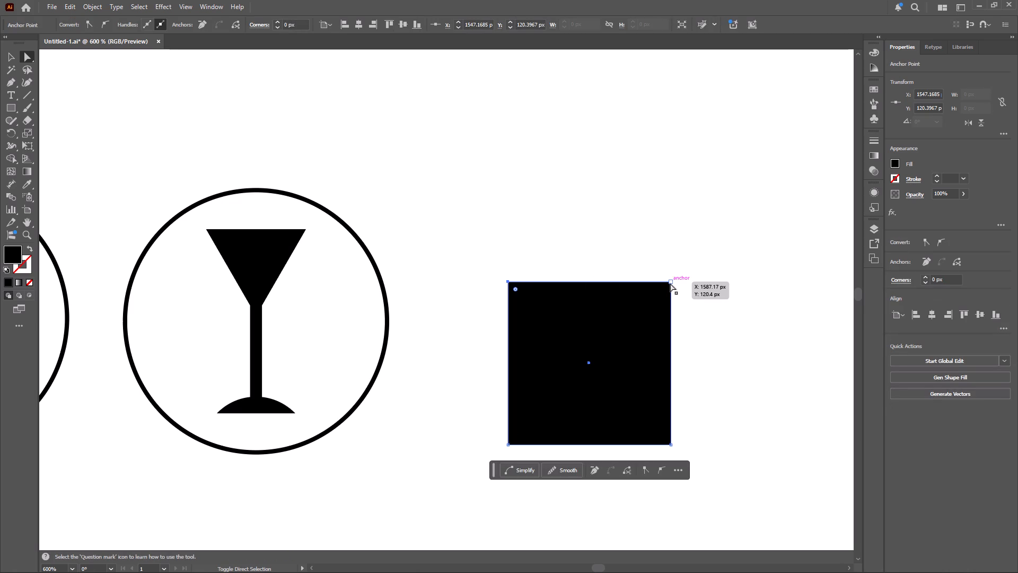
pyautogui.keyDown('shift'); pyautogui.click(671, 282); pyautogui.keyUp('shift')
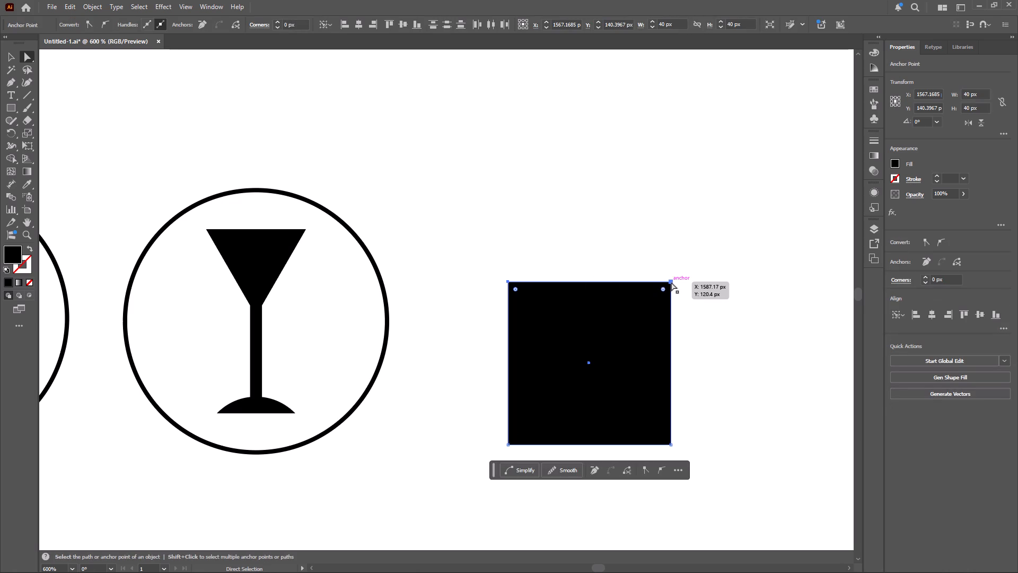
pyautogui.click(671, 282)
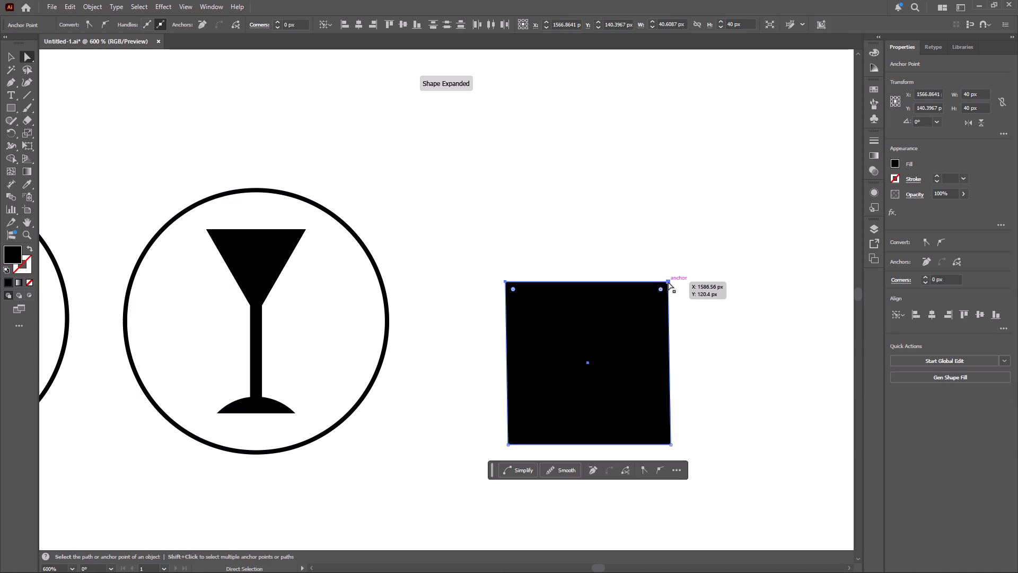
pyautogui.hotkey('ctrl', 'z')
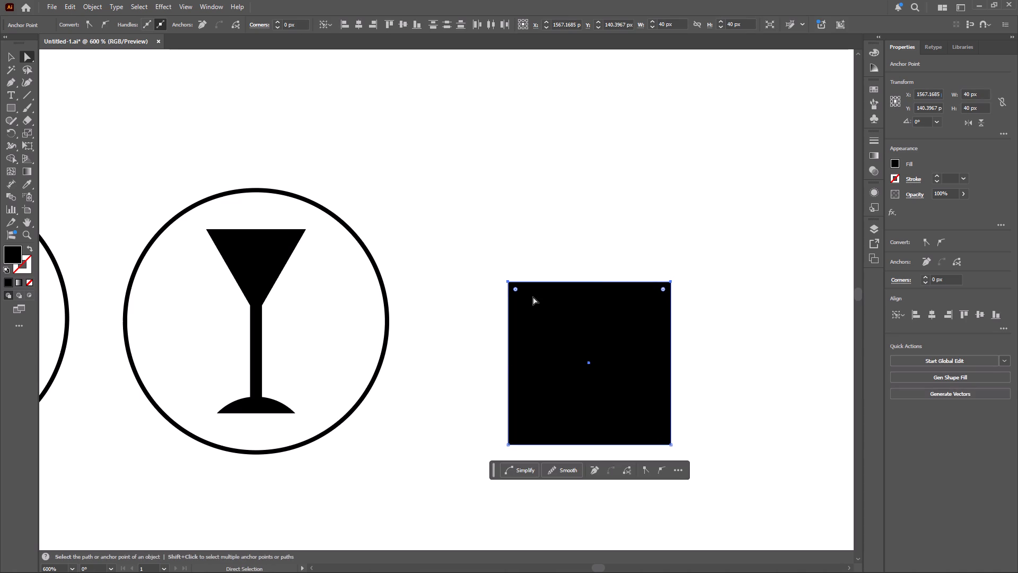
# Taper the square by moving its upper corner anchors inward horizontally, the left about 3 px and the right about 4 px.
pyautogui.click(507, 282)
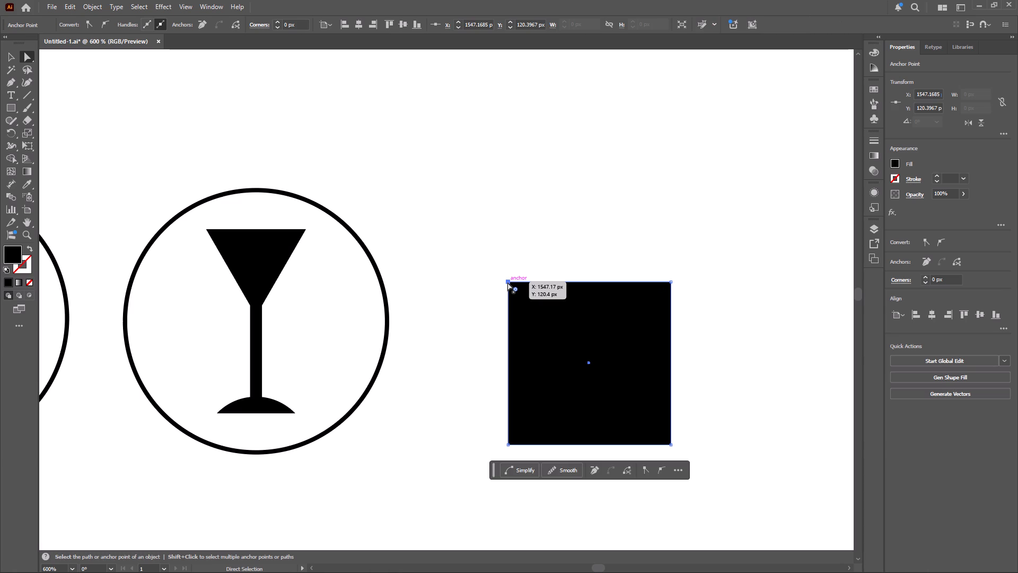
pyautogui.moveTo(507, 282); pyautogui.dragTo(511, 282)
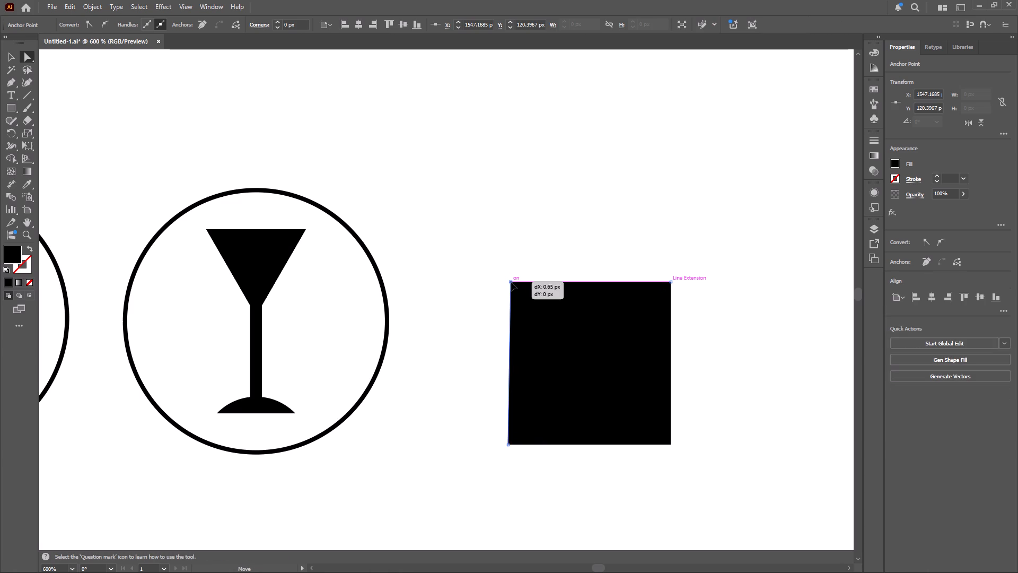
pyautogui.moveTo(511, 282); pyautogui.dragTo(520, 282)
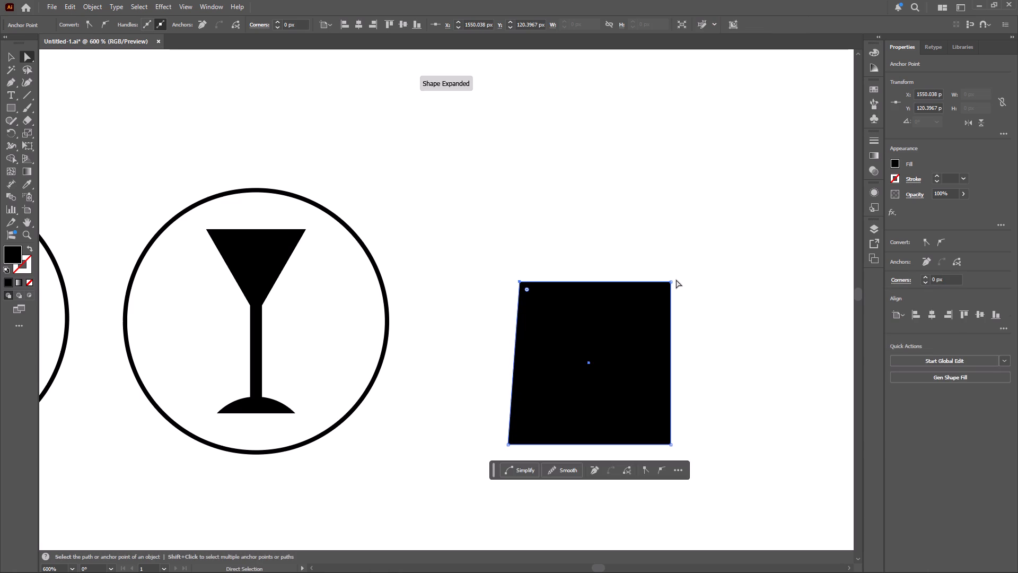
pyautogui.moveTo(671, 281); pyautogui.dragTo(653, 282)
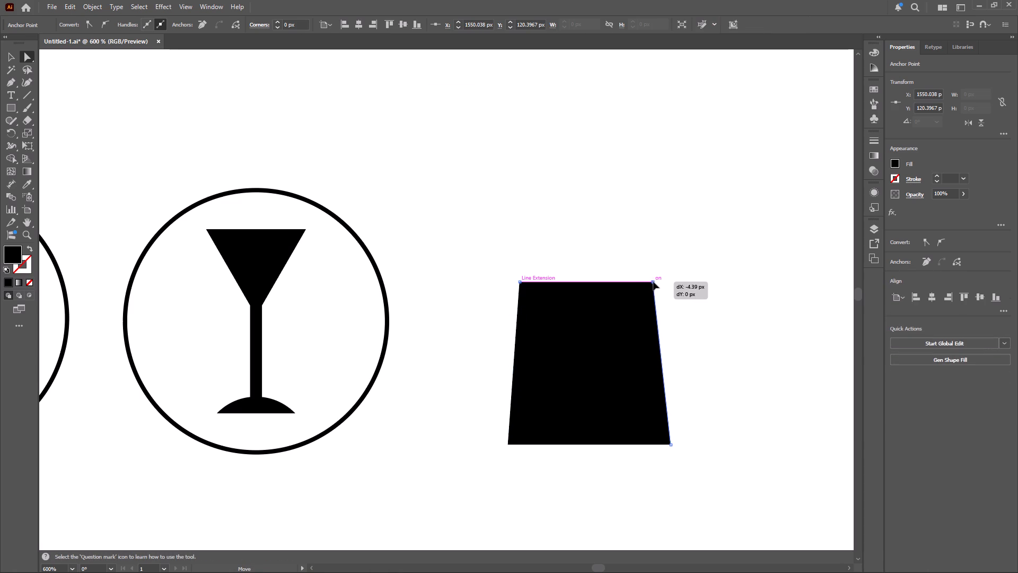
pyautogui.moveTo(653, 282); pyautogui.dragTo(654, 282)
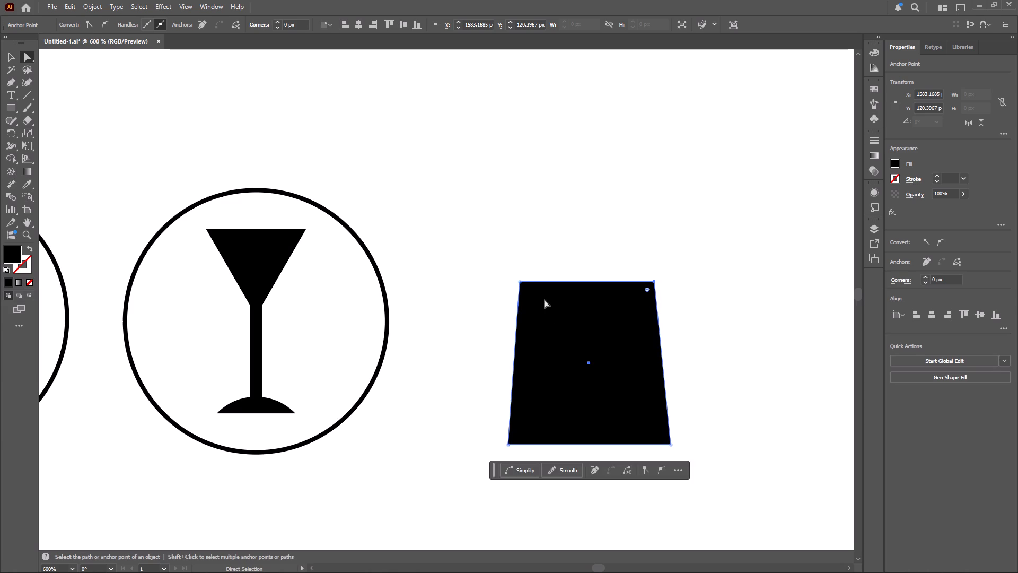
pyautogui.click(533, 259)
# Round all four corners of the tapered shape to a radius of about 3.4 px.
pyautogui.click(8, 54)
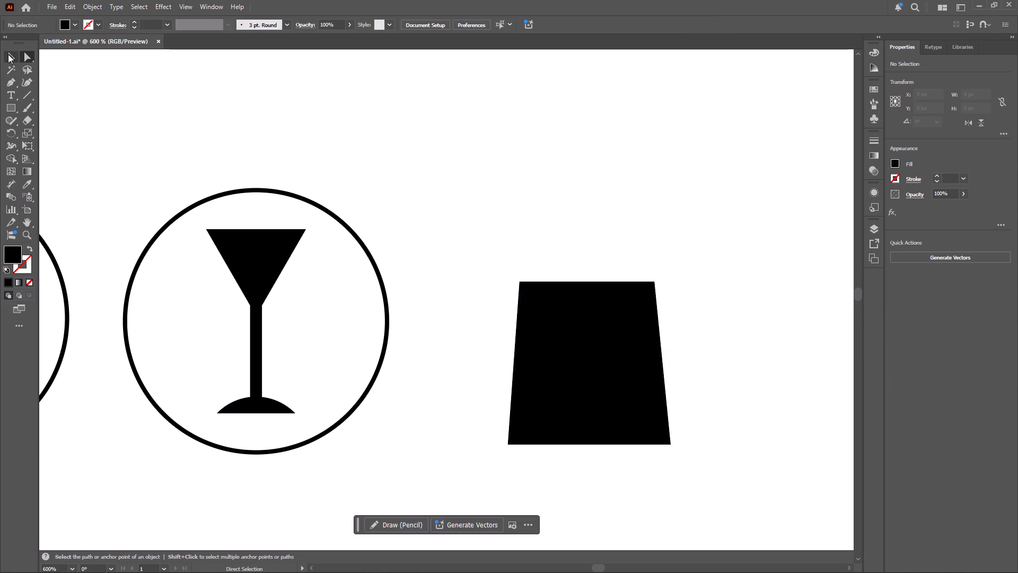
pyautogui.click(558, 332)
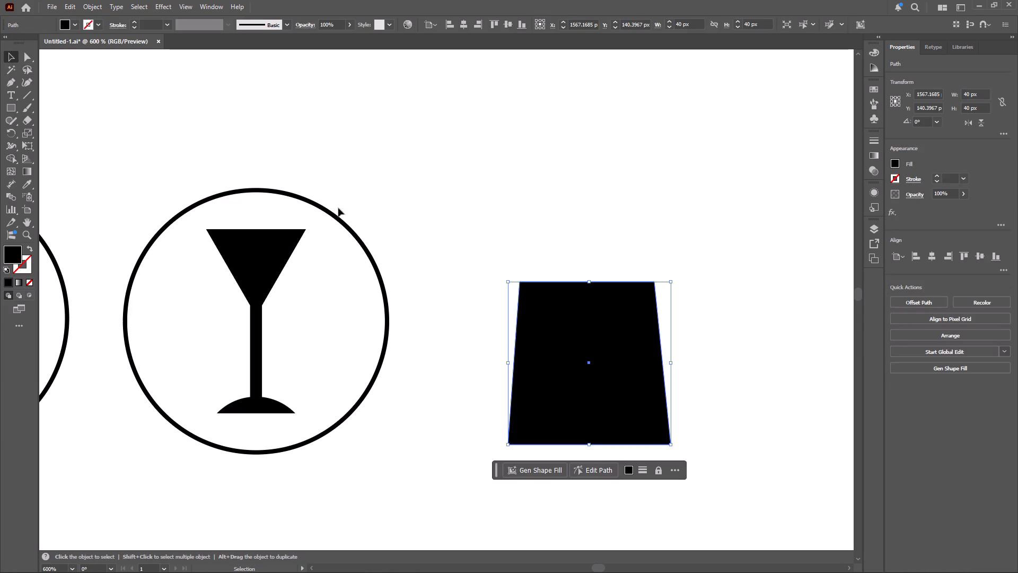
pyautogui.click(23, 55)
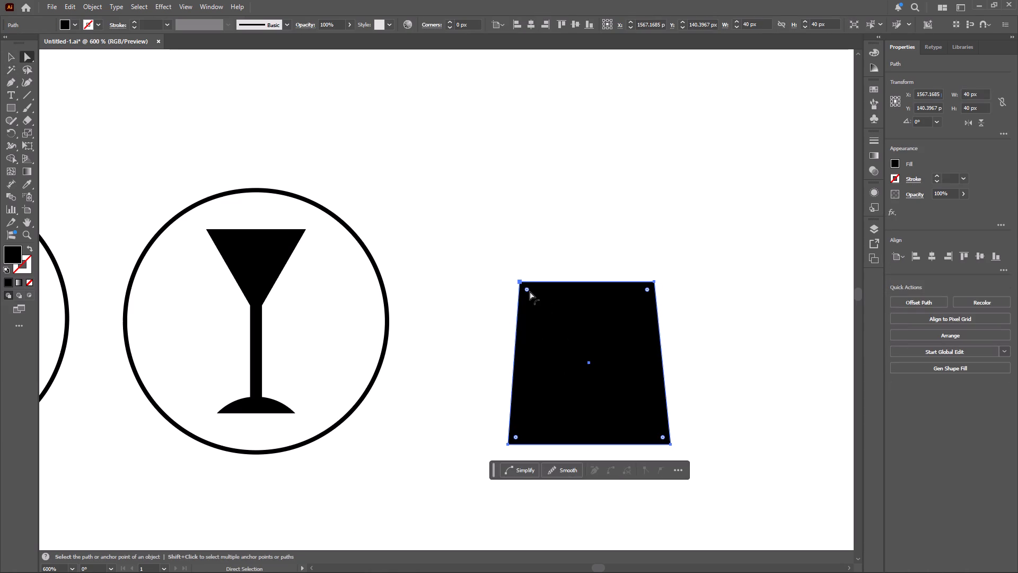
pyautogui.moveTo(528, 291); pyautogui.dragTo(533, 294)
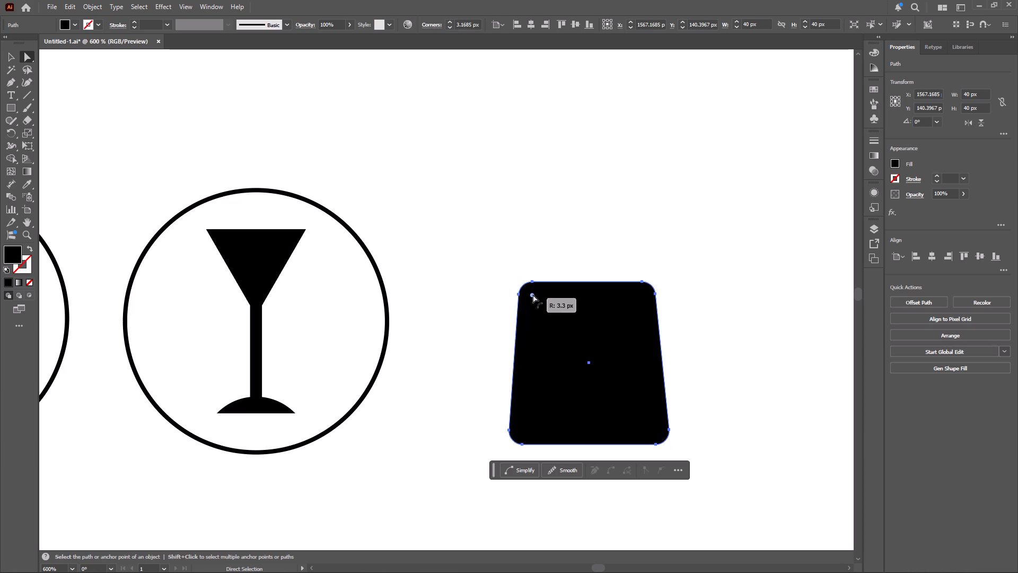
pyautogui.moveTo(533, 294); pyautogui.dragTo(533, 295)
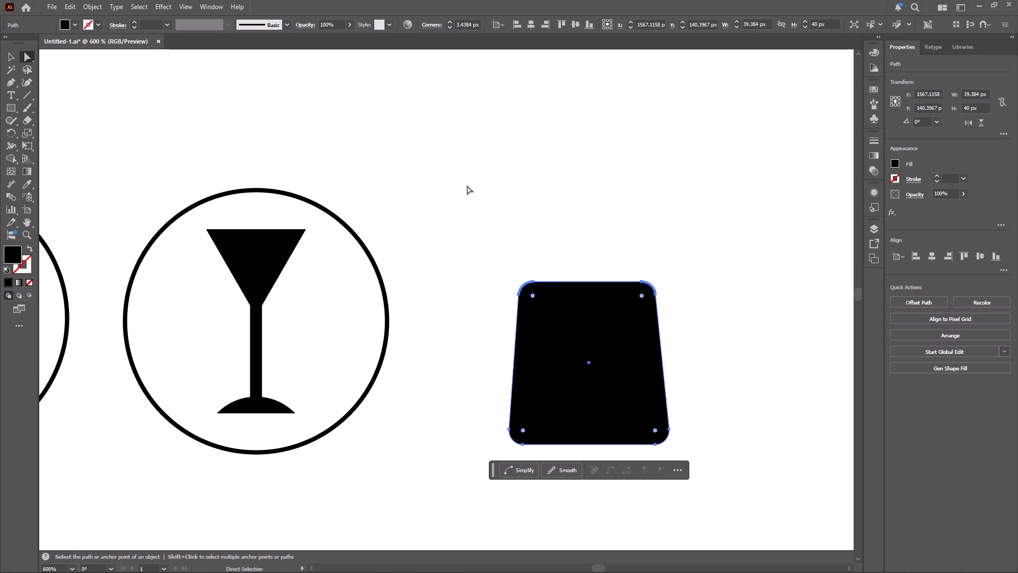
# Reposition the rounded trapezoid in the empty area beside the cocktail glass icon, centred at about X 1574 px, Y 137 px.
pyautogui.click(13, 59)
pyautogui.press('space')
pyautogui.press('space')
pyautogui.press('space')
pyautogui.press('space')
pyautogui.press('space')
pyautogui.press('space')
pyautogui.press('space')
pyautogui.press('space')
pyautogui.press('space')
pyautogui.press('space')
pyautogui.press('space')
pyautogui.press('space')
pyautogui.press('space')
pyautogui.press('space')
pyautogui.press('space')
pyautogui.press('space')
pyautogui.press('space')
pyautogui.press('space')
pyautogui.press('space')
pyautogui.press('space')
pyautogui.moveTo(576, 338); pyautogui.dragTo(488, 266)
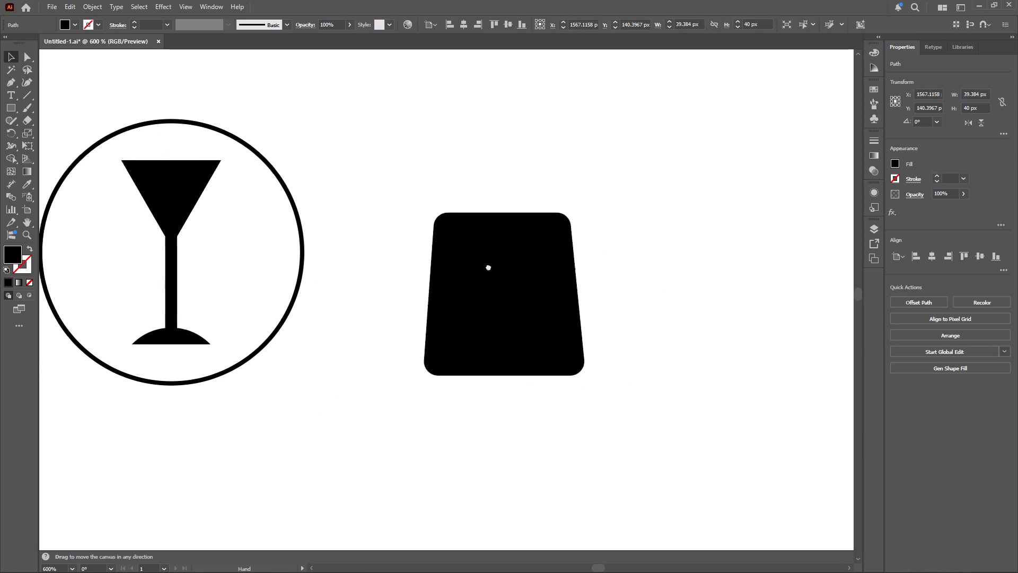
pyautogui.moveTo(488, 266); pyautogui.dragTo(665, 358)
pyautogui.moveTo(674, 356); pyautogui.dragTo(635, 327)
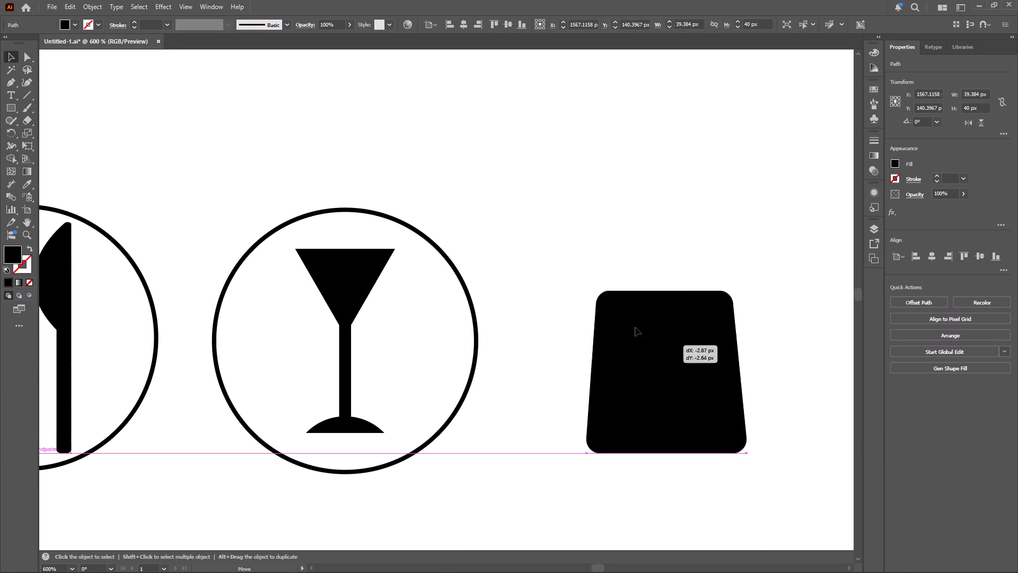
pyautogui.moveTo(635, 327); pyautogui.dragTo(620, 316)
pyautogui.press('space')
pyautogui.press('space')
pyautogui.press('space')
pyautogui.press('space')
pyautogui.press('space')
pyautogui.press('space')
pyautogui.press('space')
pyautogui.press('space')
pyautogui.press('space')
pyautogui.press('space')
pyautogui.press('space')
pyautogui.press('space')
pyautogui.press('space')
pyautogui.press('space')
pyautogui.press('space')
pyautogui.press('space')
pyautogui.press('space')
pyautogui.press('space')
pyautogui.press('space')
pyautogui.press('space')
pyautogui.moveTo(639, 334); pyautogui.dragTo(337, 305)
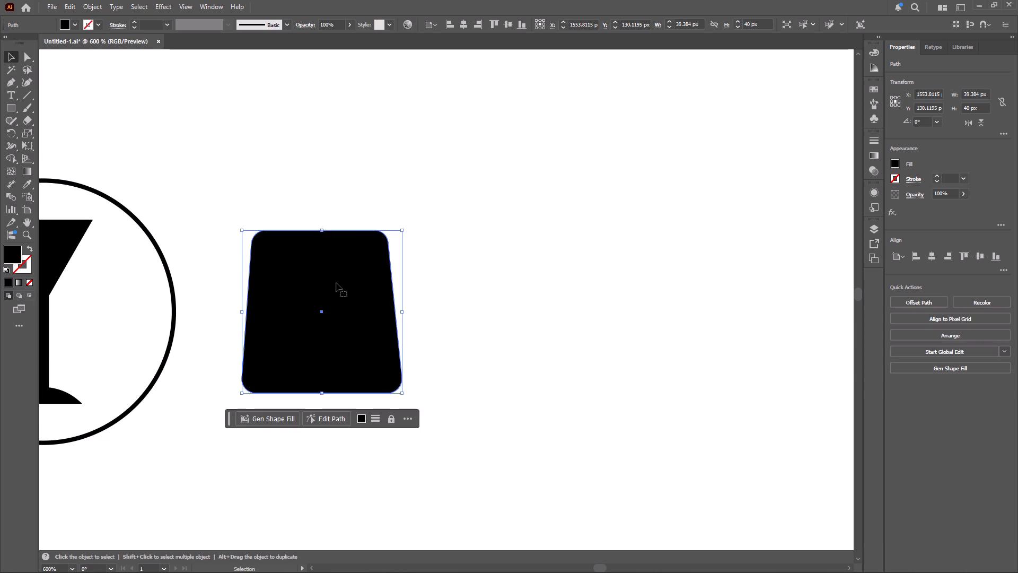
pyautogui.moveTo(317, 277); pyautogui.dragTo(401, 306)
pyautogui.click(545, 315)
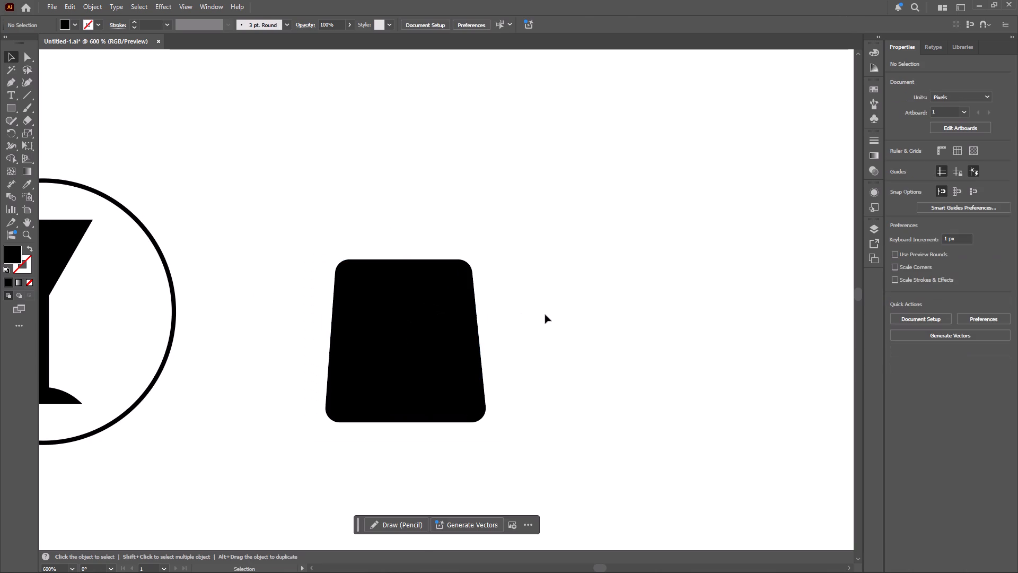
pyautogui.click(441, 322)
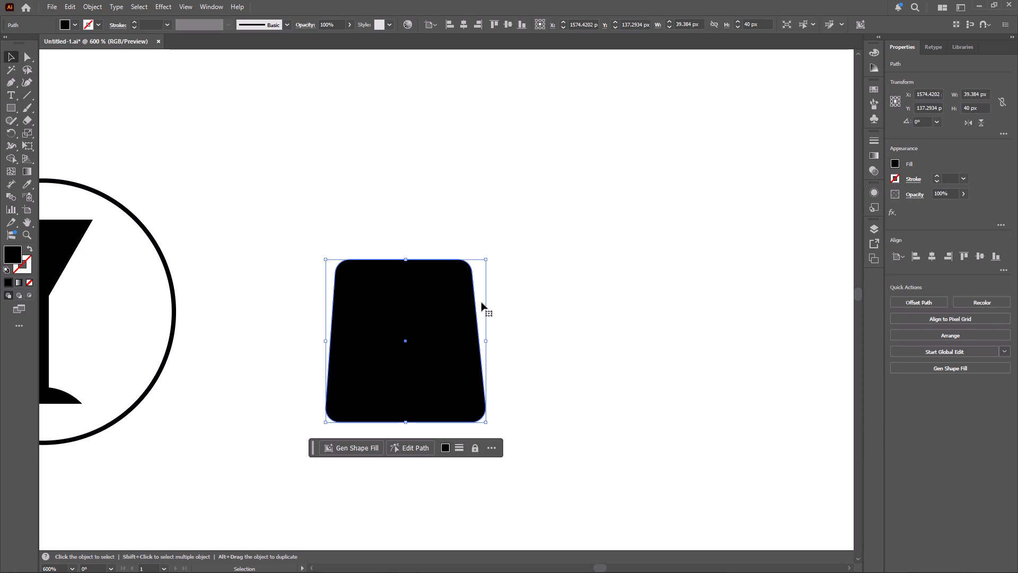
pyautogui.click(530, 261)
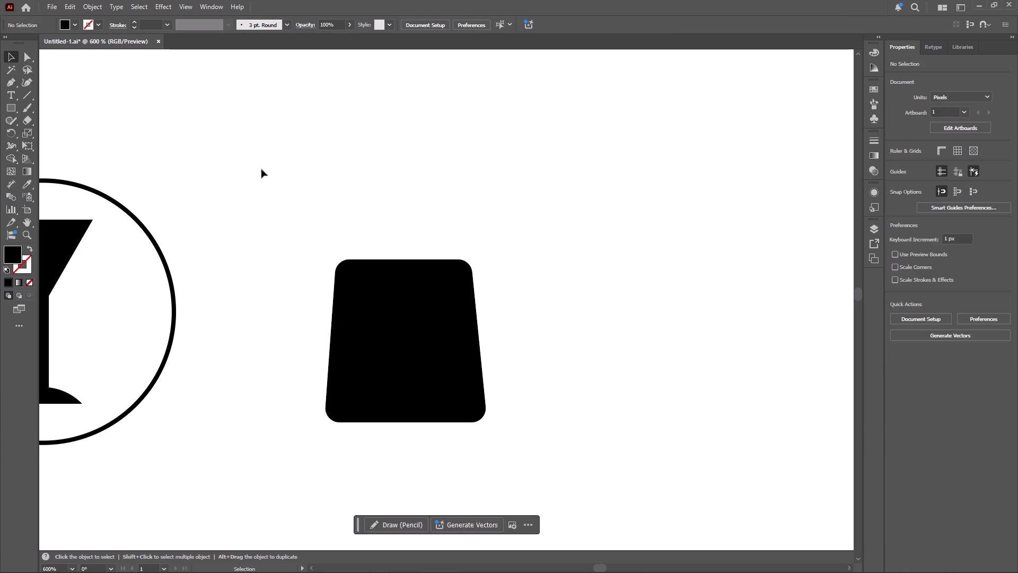
# Draw a circle about 26 px in diameter above the rounded trapezoid, with no fill and a 1 pt black stroke.
pyautogui.click(18, 107)
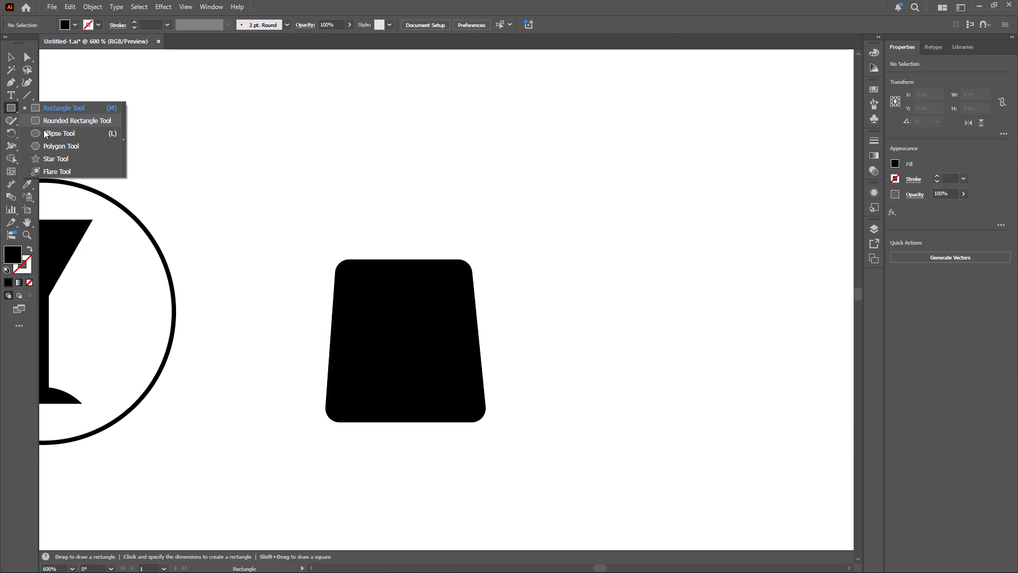
pyautogui.click(45, 135)
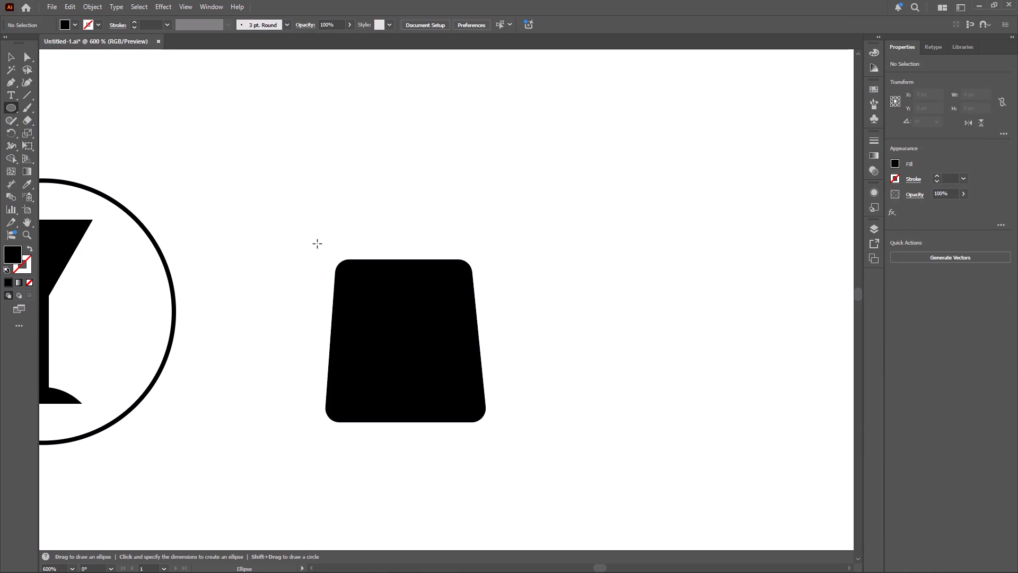
pyautogui.keyDown('shift'); pyautogui.moveTo(338, 236); pyautogui.dragTo(342, 232); pyautogui.keyUp('shift')
pyautogui.keyDown('shift'); pyautogui.moveTo(342, 232); pyautogui.dragTo(445, 149); pyautogui.keyUp('shift')
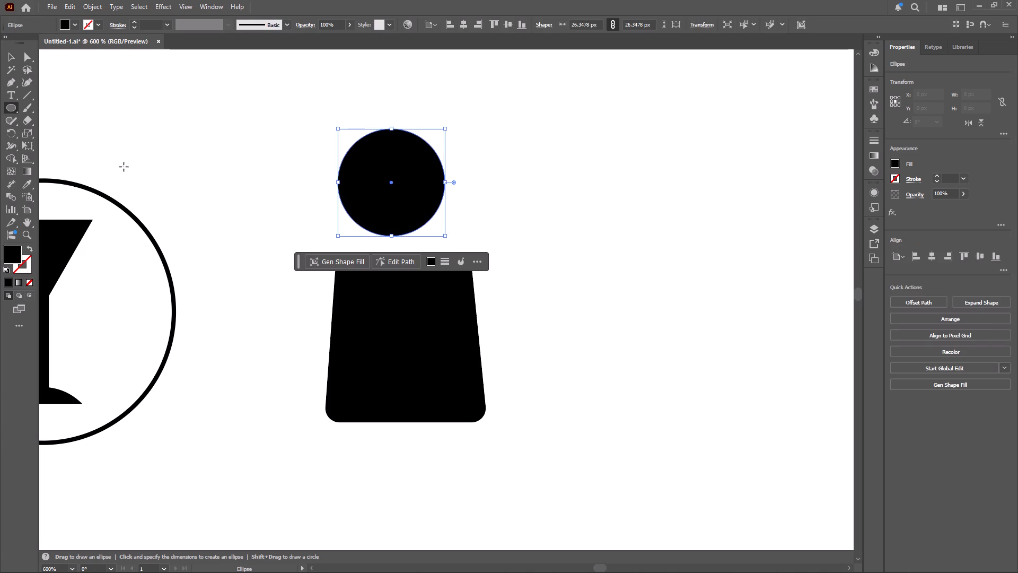
pyautogui.click(30, 249)
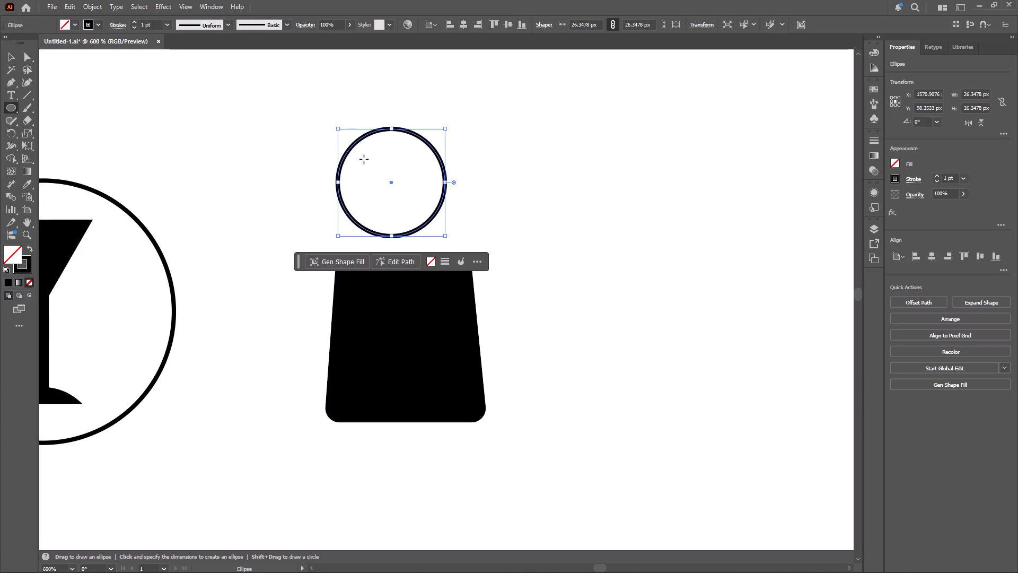
pyautogui.click(9, 60)
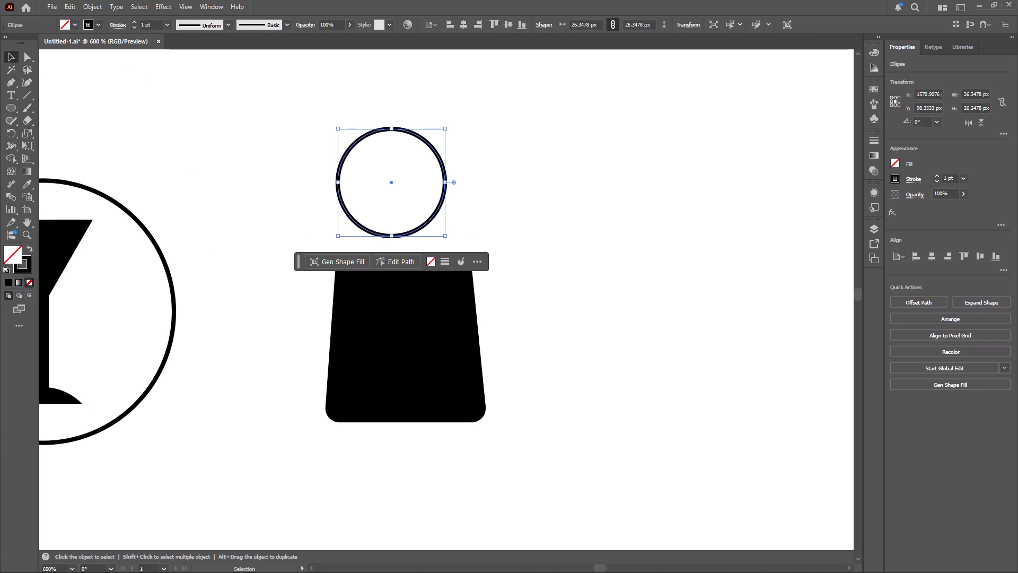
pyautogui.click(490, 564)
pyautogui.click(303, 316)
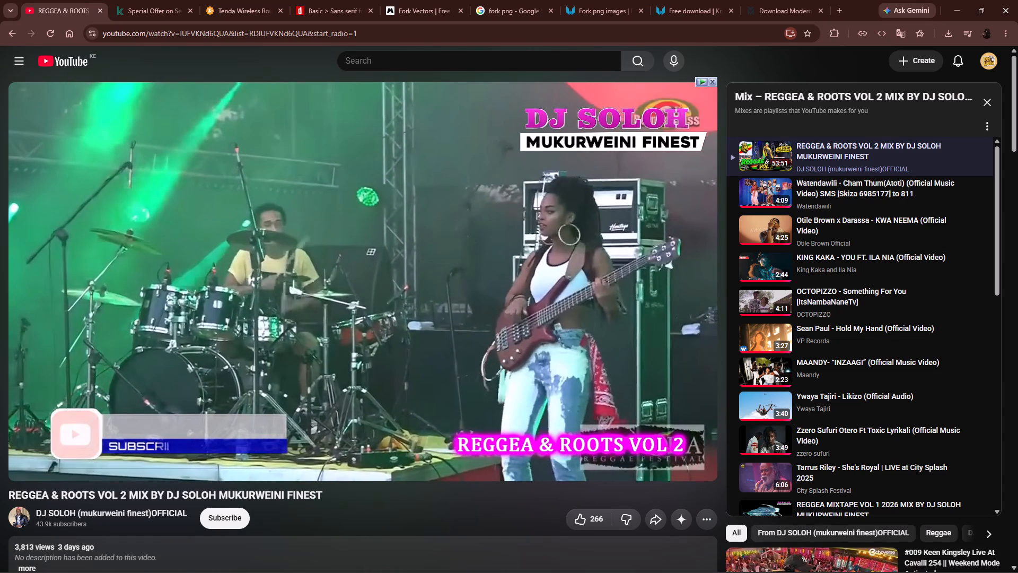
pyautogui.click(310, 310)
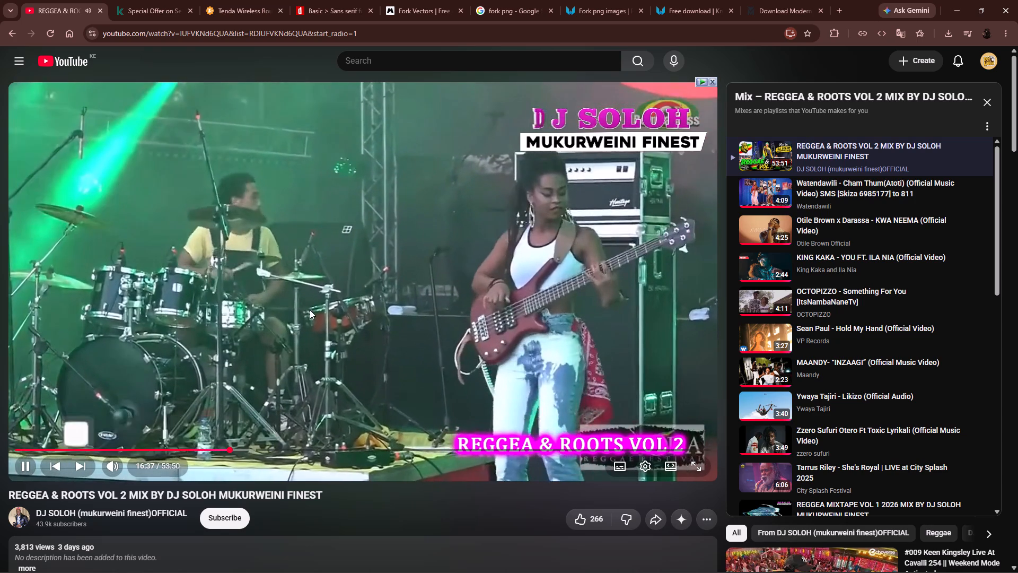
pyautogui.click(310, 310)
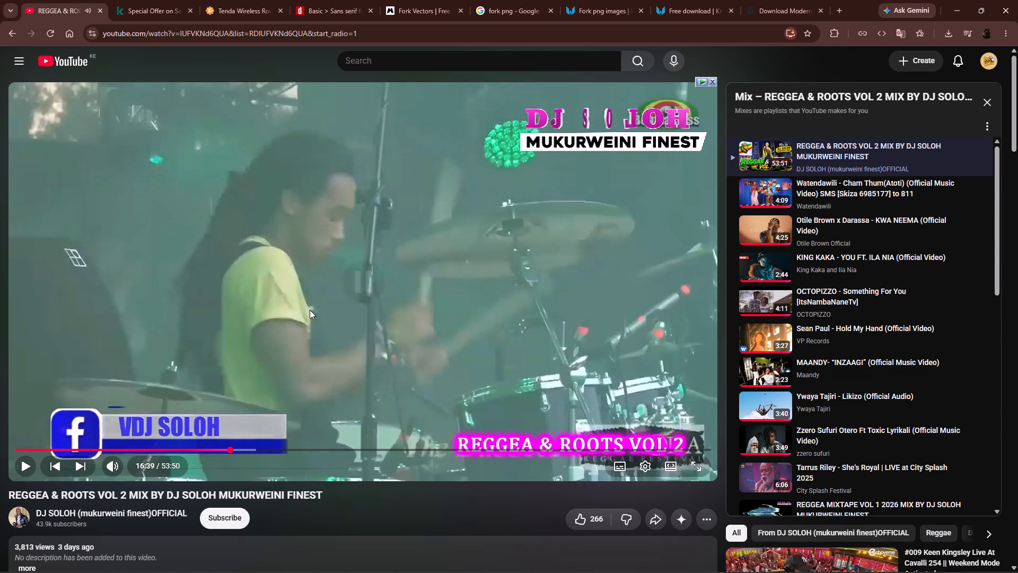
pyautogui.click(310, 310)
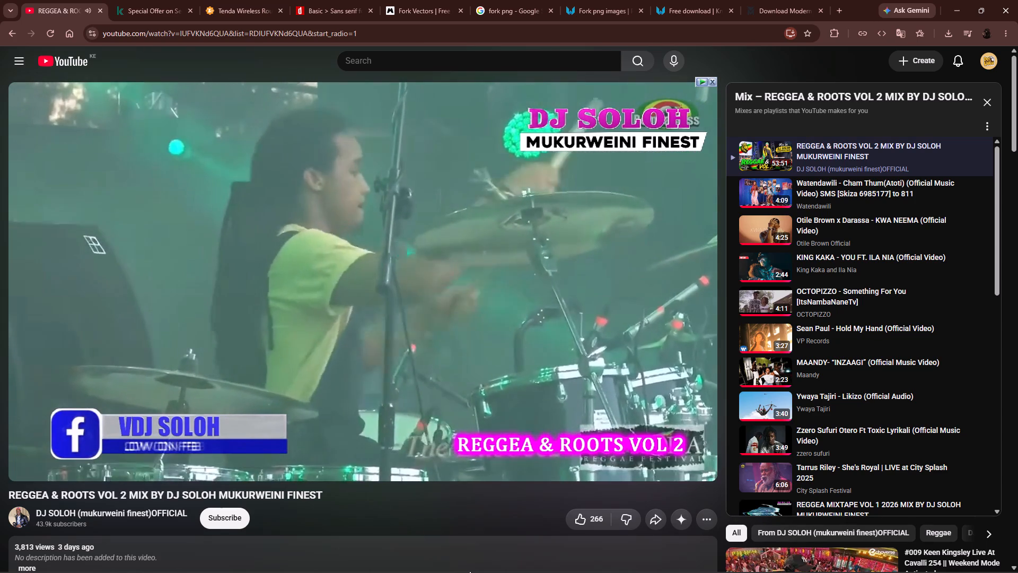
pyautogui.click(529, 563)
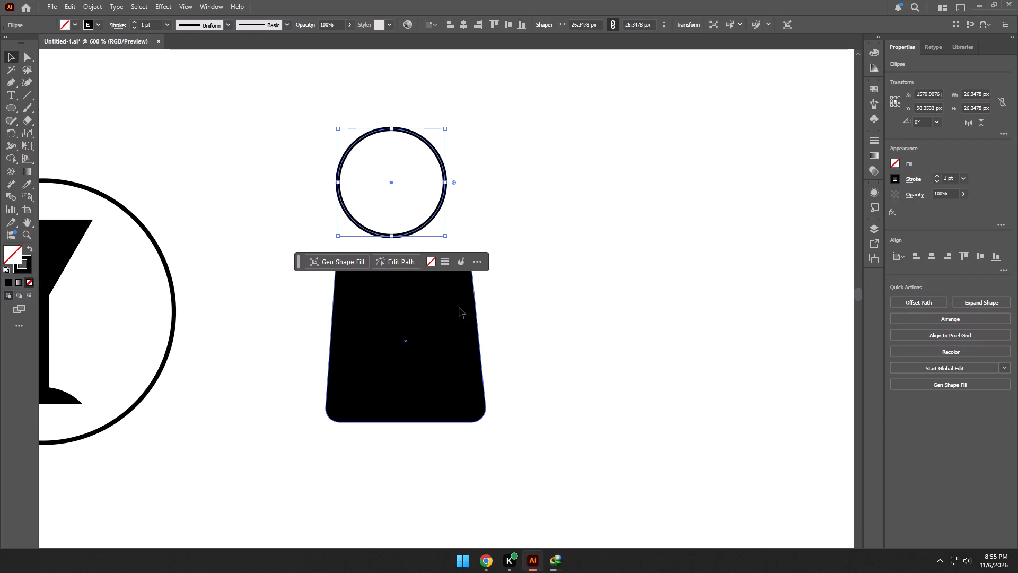
# Narrow the outlined circle to about 24 px wide and overlap it with the trapezoid's top edge as a bag handle.
pyautogui.click(103, 105)
pyautogui.click(338, 173)
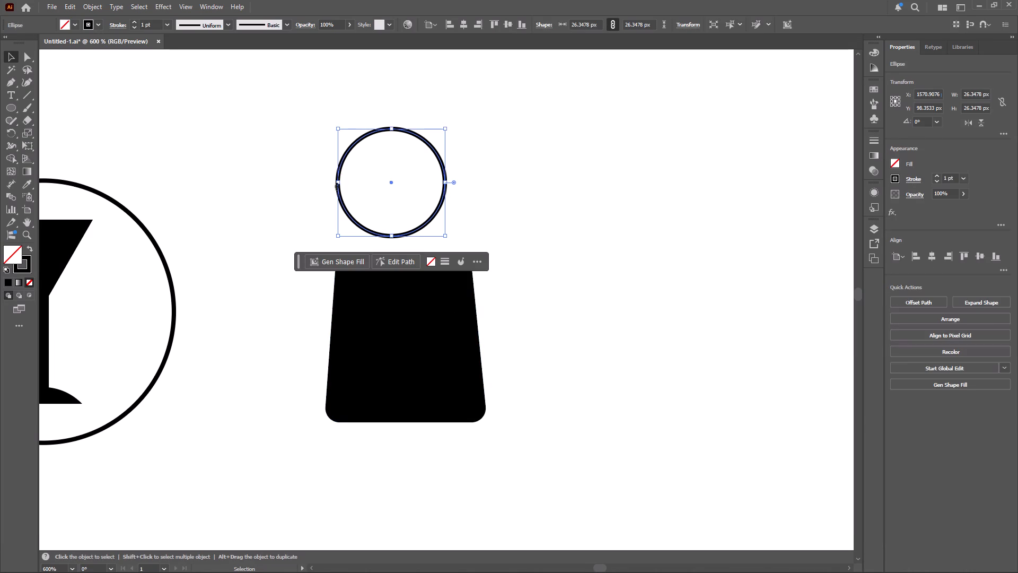
pyautogui.moveTo(336, 183); pyautogui.dragTo(348, 182)
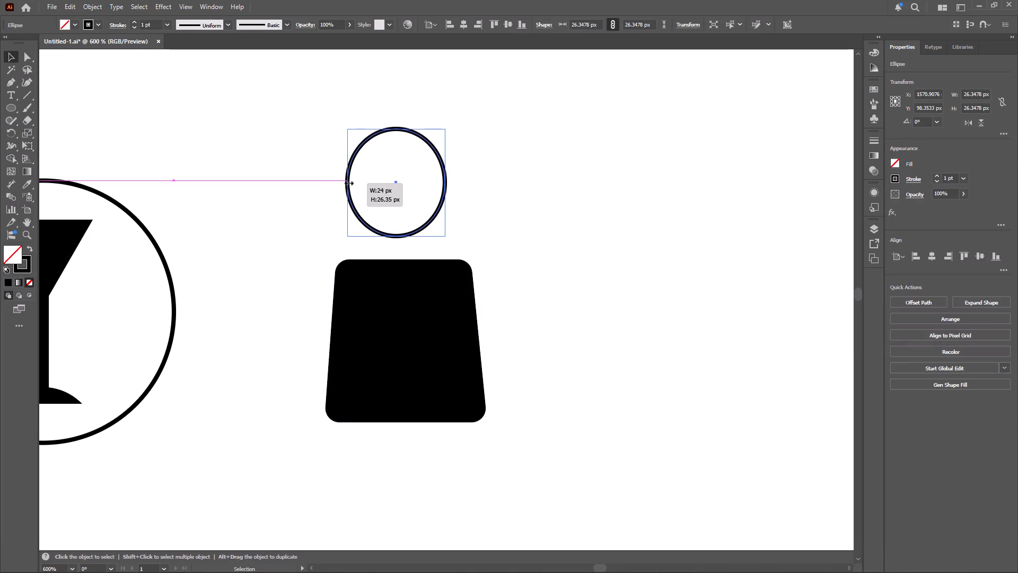
pyautogui.moveTo(348, 182); pyautogui.dragTo(348, 182)
pyautogui.click(232, 103)
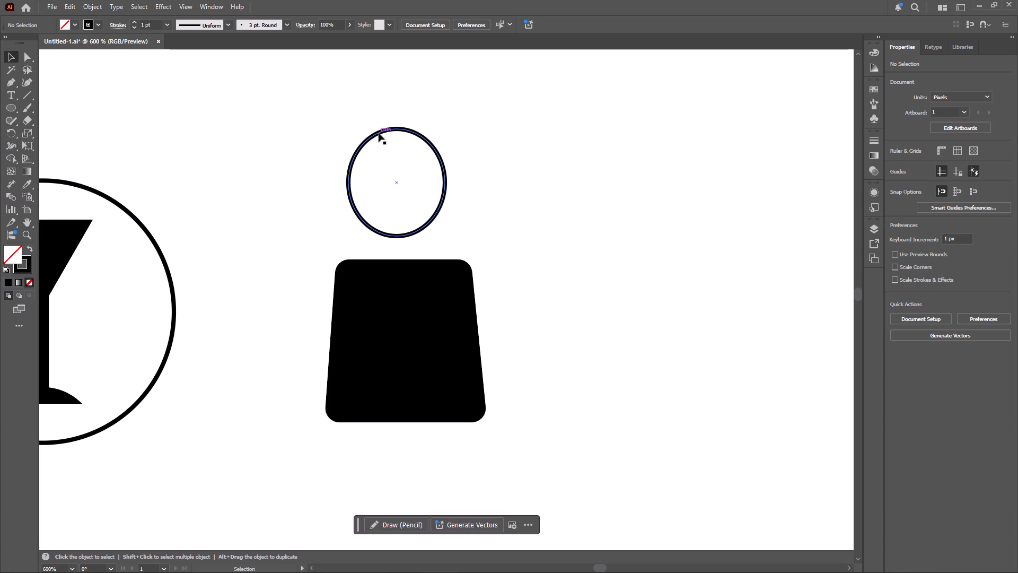
pyautogui.moveTo(379, 134); pyautogui.dragTo(384, 216)
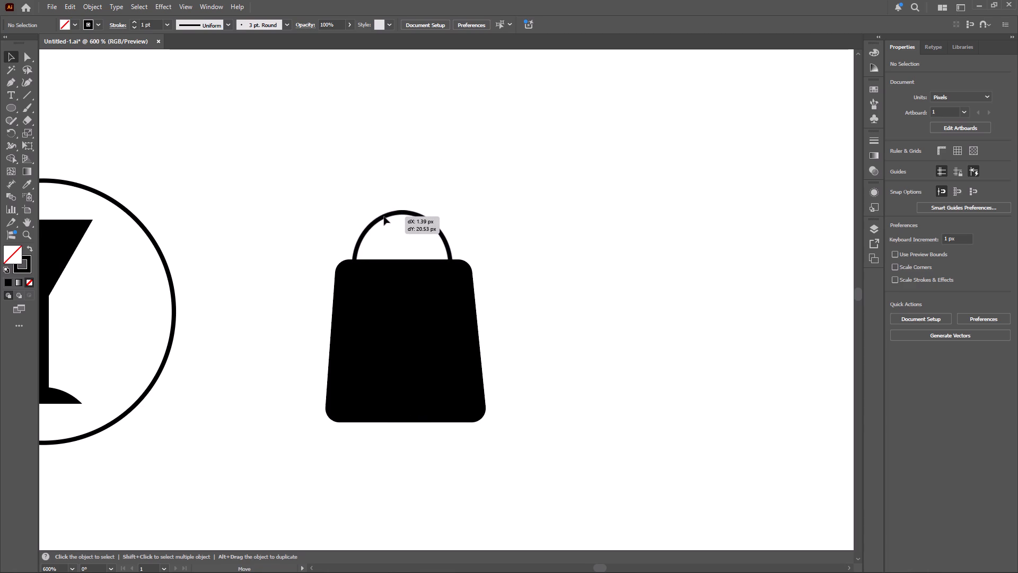
pyautogui.moveTo(384, 216); pyautogui.dragTo(384, 216)
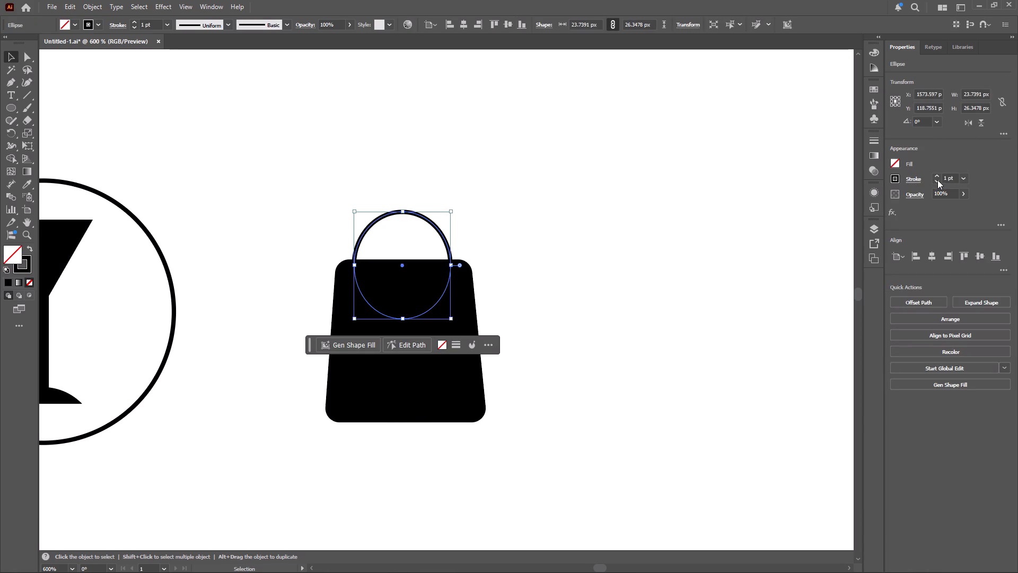
# Thicken the handle ellipse's stroke to 3 pt and narrow the ellipse to about 23 px wide.
pyautogui.tripleClick(937, 176)
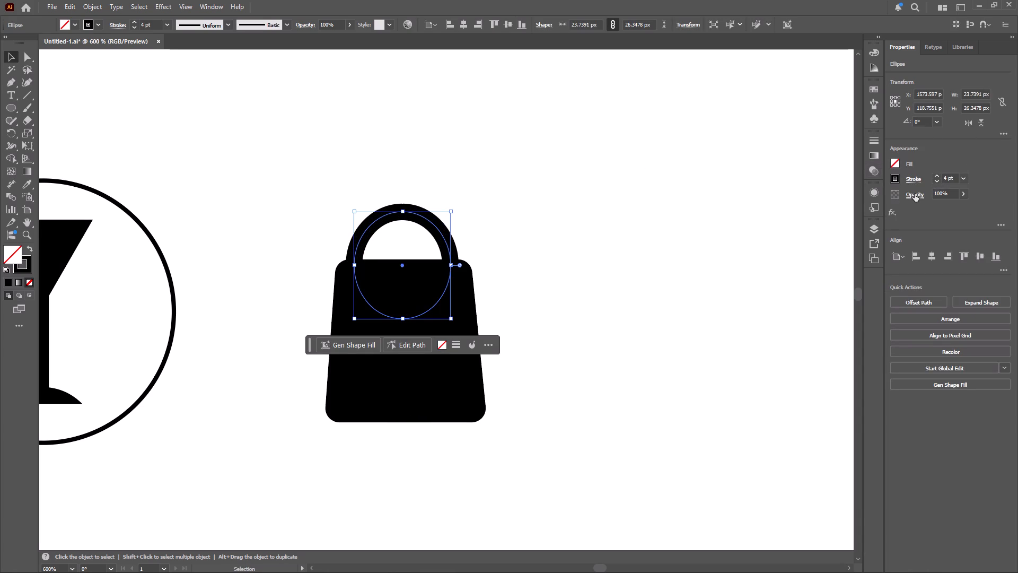
pyautogui.click(934, 183)
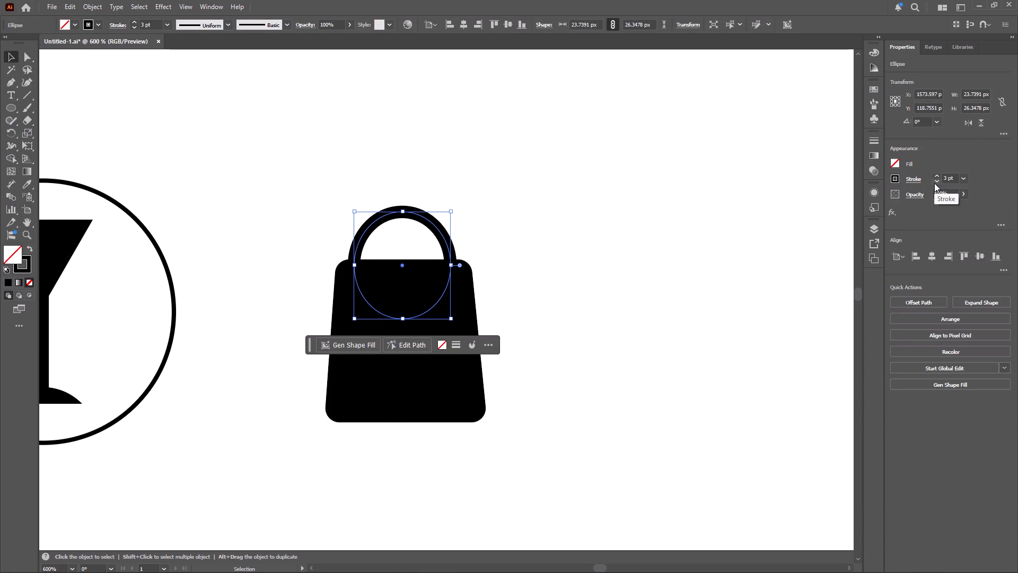
pyautogui.click(354, 265)
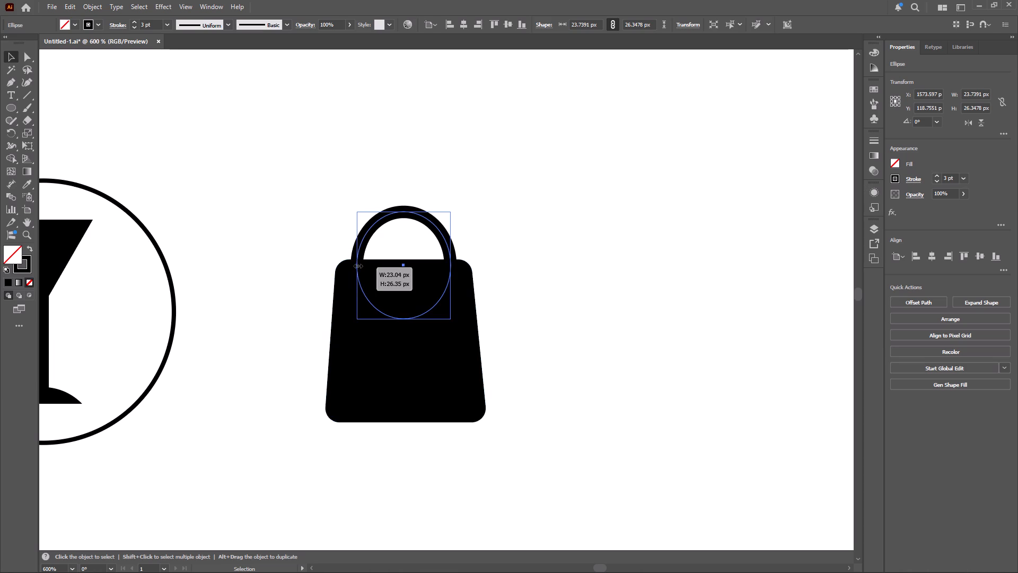
pyautogui.click(494, 208)
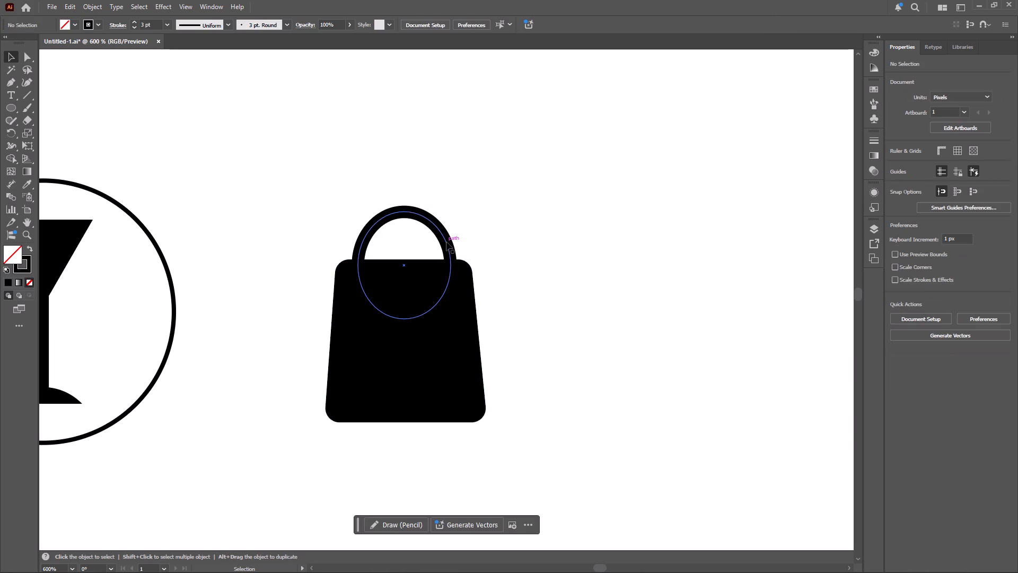
pyautogui.click(446, 242)
pyautogui.click(504, 239)
# Align the handle ellipse and the bag body to a common horizontal centre.
pyautogui.moveTo(323, 223); pyautogui.dragTo(387, 294)
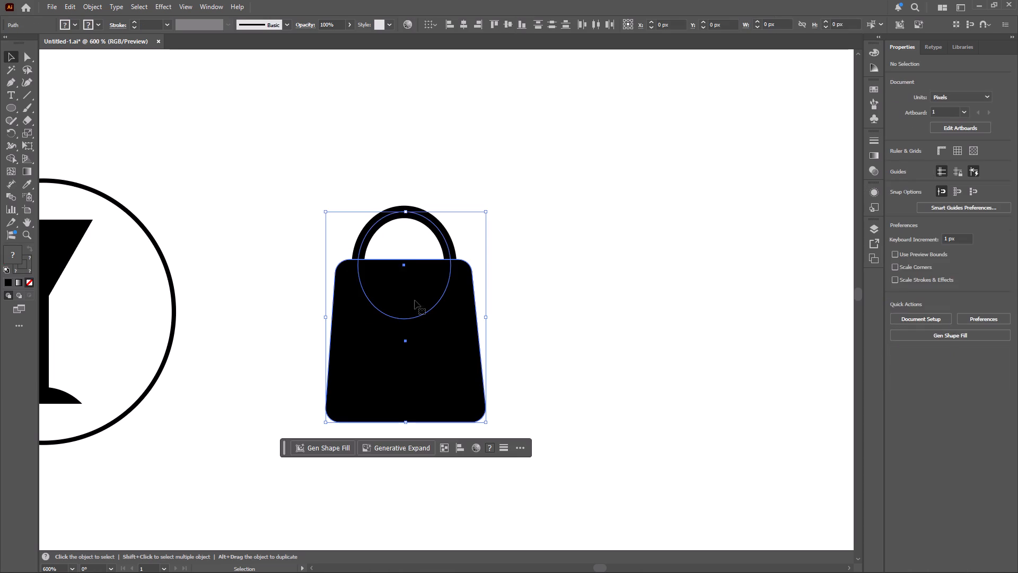
pyautogui.click(464, 26)
pyautogui.click(555, 264)
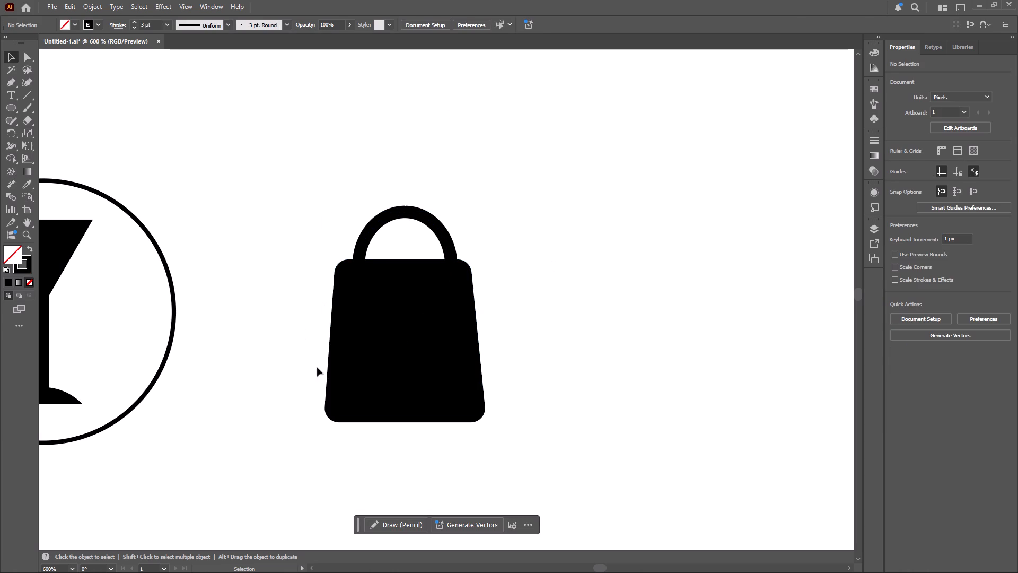
# Shorten the bag body from its bottom edge to about 34 px high, keeping its width.
pyautogui.click(363, 367)
pyautogui.moveTo(404, 421); pyautogui.dragTo(403, 401)
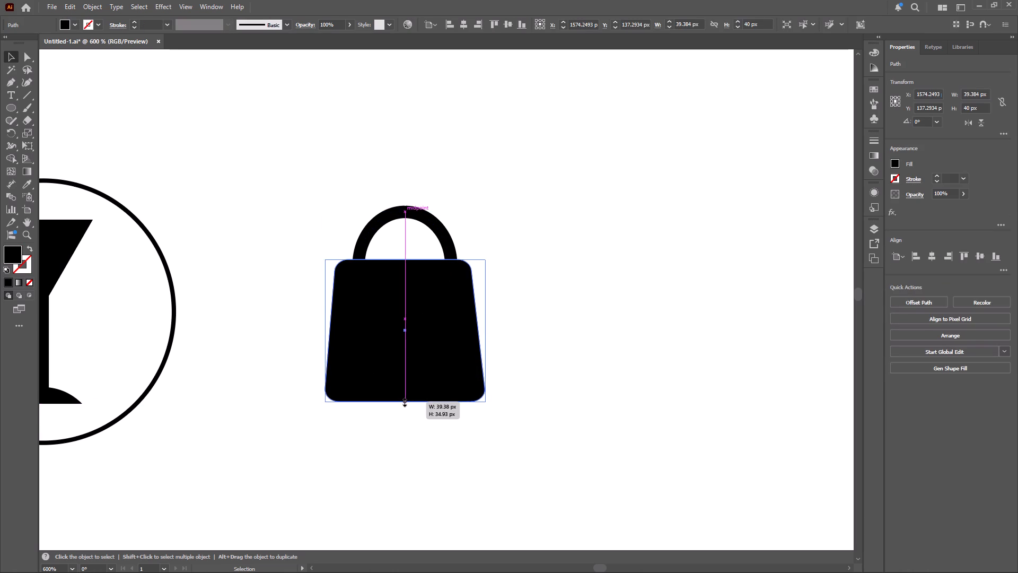
pyautogui.moveTo(403, 401); pyautogui.dragTo(403, 397)
pyautogui.click(542, 290)
# Align the handle and the shortened bag body by their horizontal centres again.
pyautogui.click(322, 220)
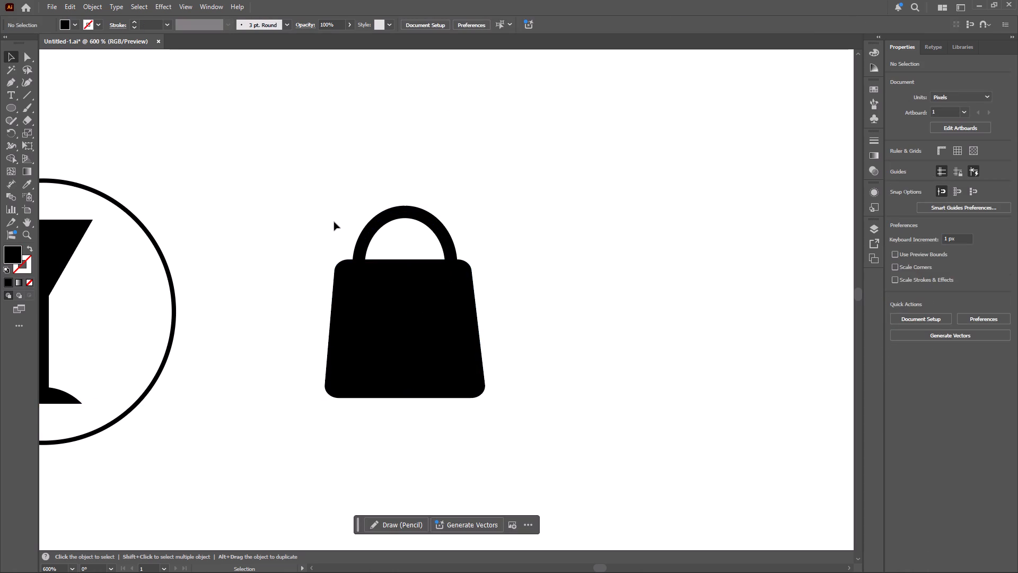
pyautogui.moveTo(337, 224); pyautogui.dragTo(407, 294)
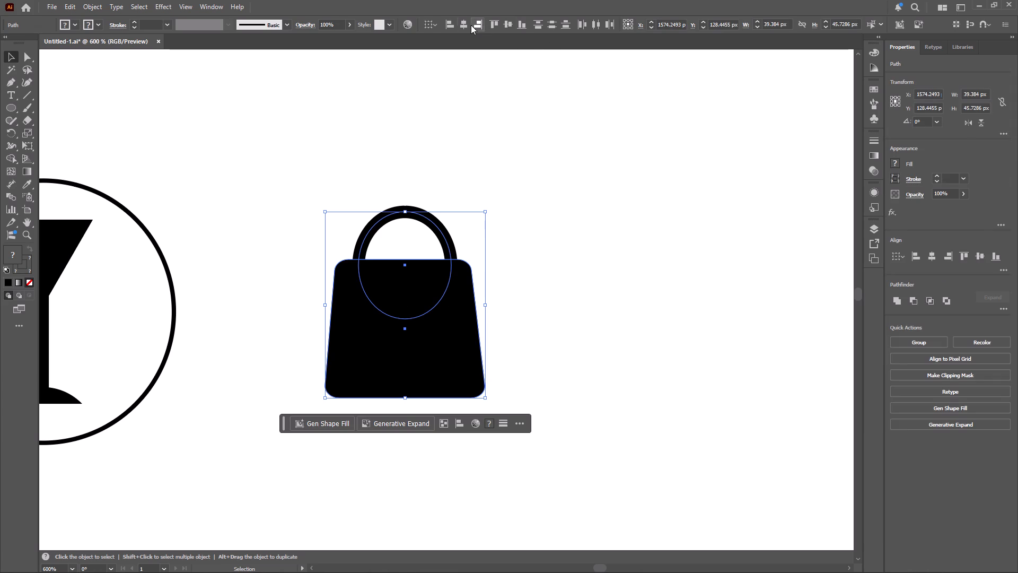
pyautogui.click(465, 25)
pyautogui.click(537, 248)
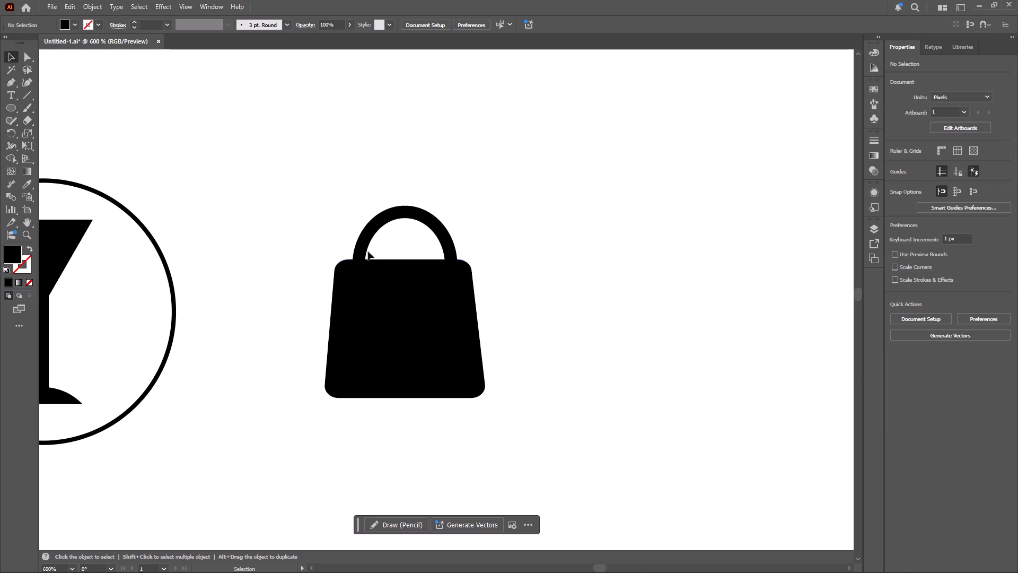
# Expand the fill and stroke of the handle and bag body into plain shapes.
pyautogui.moveTo(317, 225); pyautogui.dragTo(413, 324)
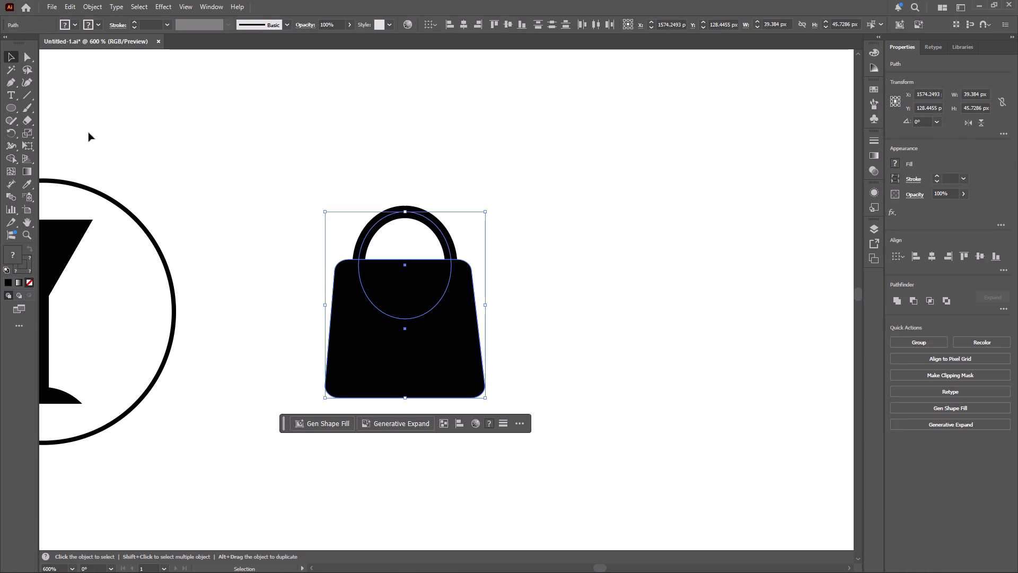
pyautogui.click(84, 5)
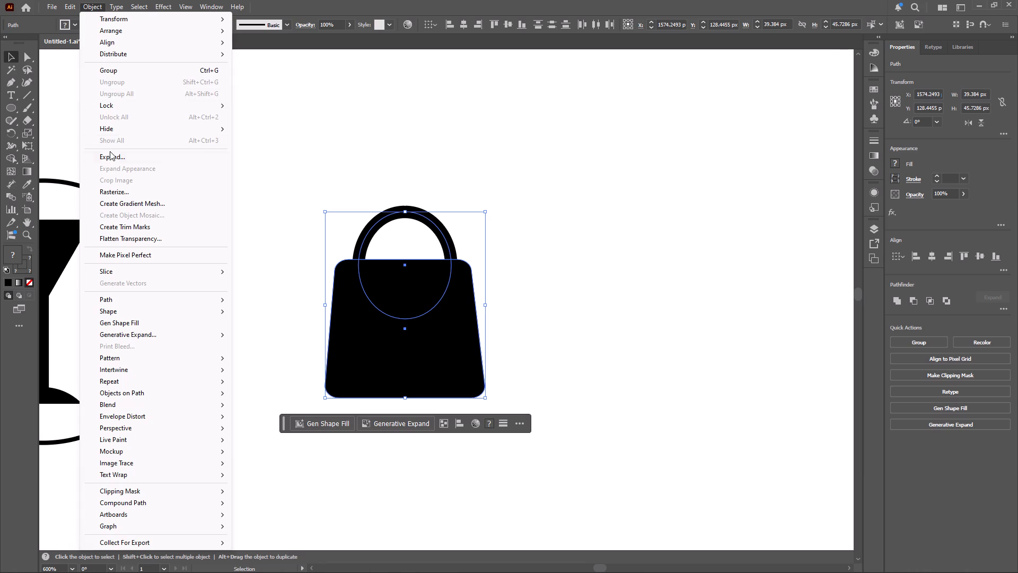
pyautogui.click(109, 160)
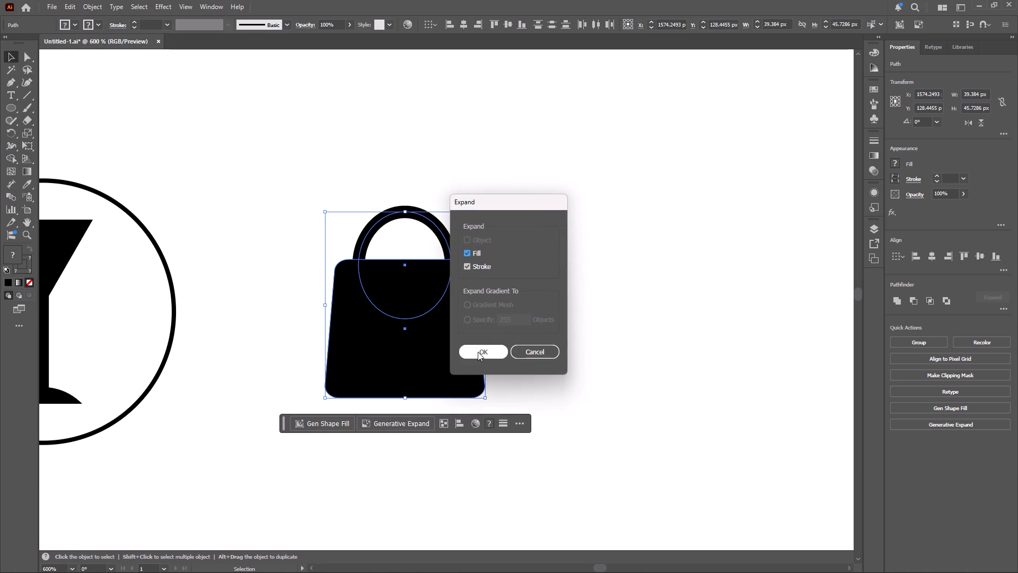
pyautogui.click(478, 352)
# Merge the handle and bag body into one solid bag silhouette with the Shape Builder, keeping the handle opening empty.
pyautogui.click(8, 161)
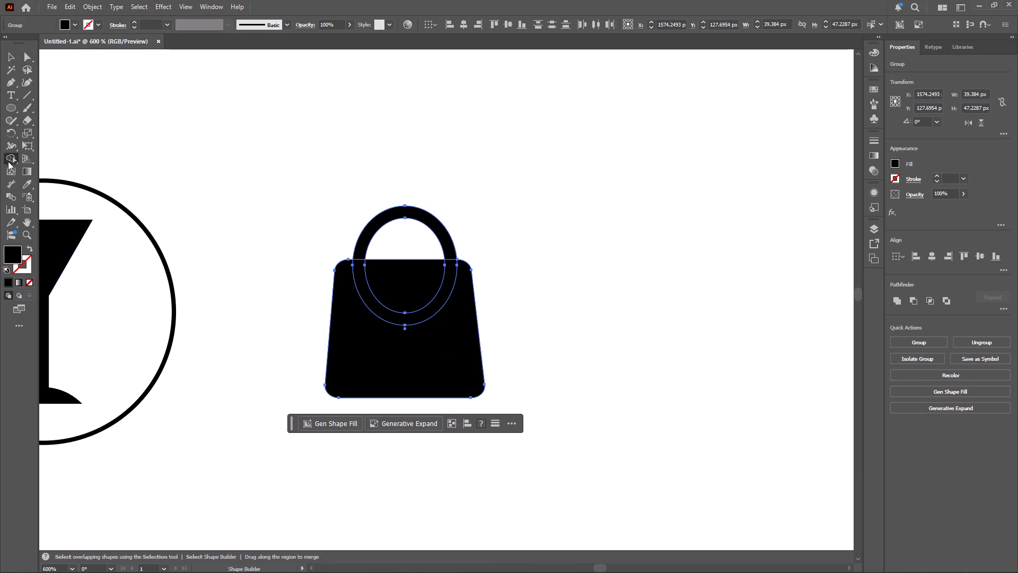
pyautogui.moveTo(352, 322); pyautogui.dragTo(408, 295)
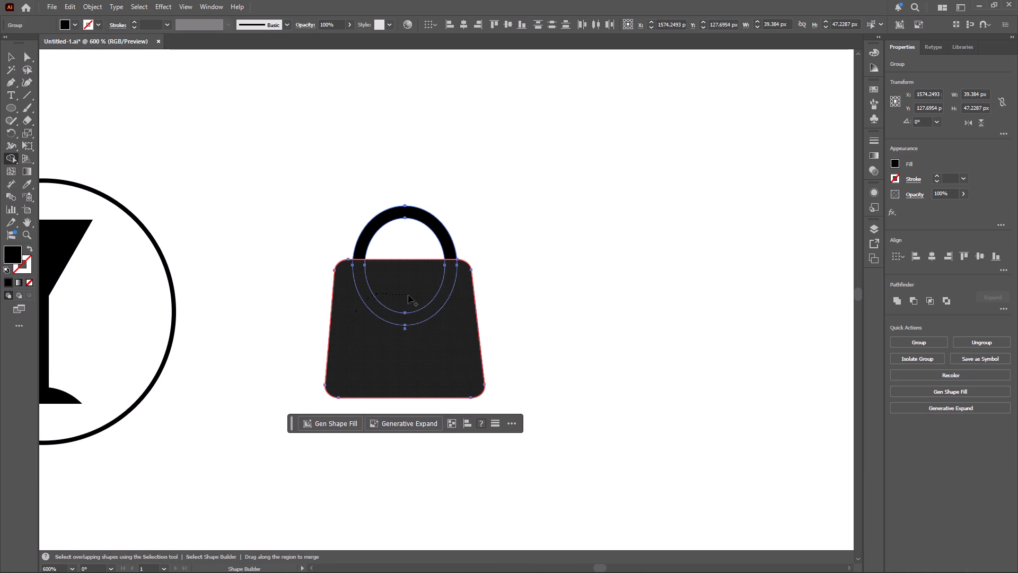
pyautogui.moveTo(408, 295); pyautogui.dragTo(453, 257)
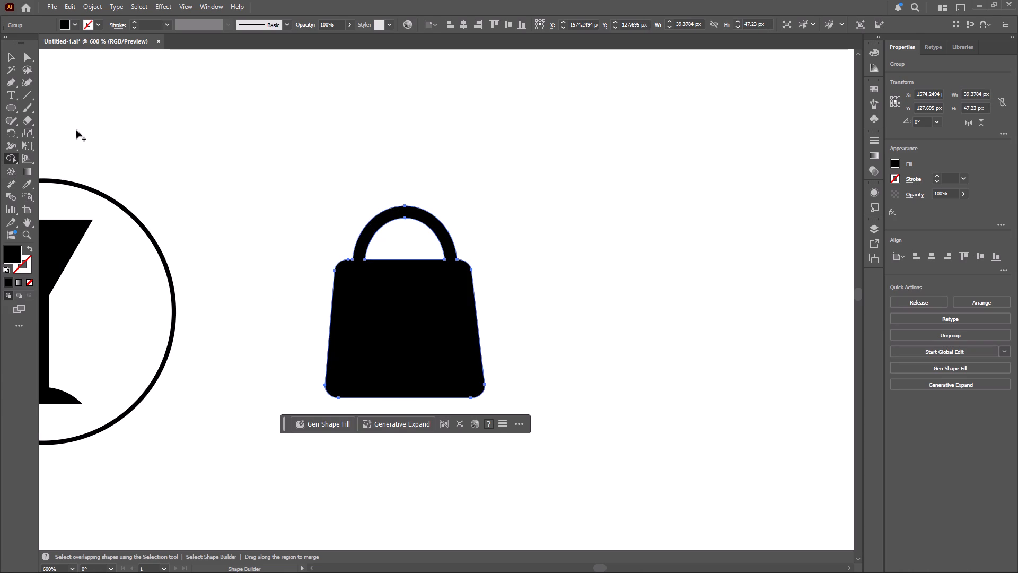
pyautogui.click(6, 54)
pyautogui.click(243, 195)
# Scale the merged bag down proportionally to about 34.5 px wide and 41.4 px high.
pyautogui.click(411, 330)
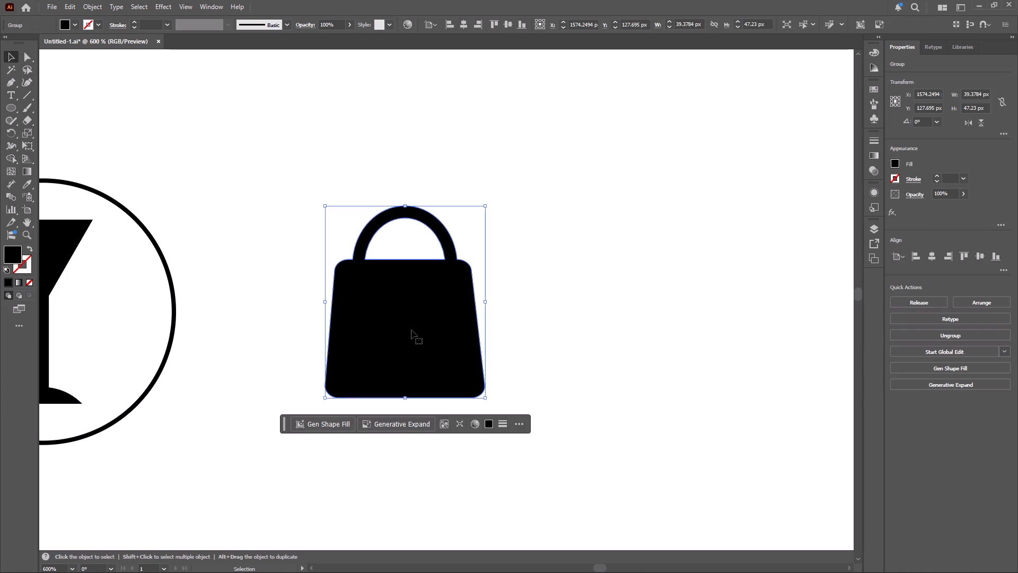
pyautogui.keyDown('shift'); pyautogui.moveTo(485, 205); pyautogui.dragTo(471, 214); pyautogui.keyUp('shift')
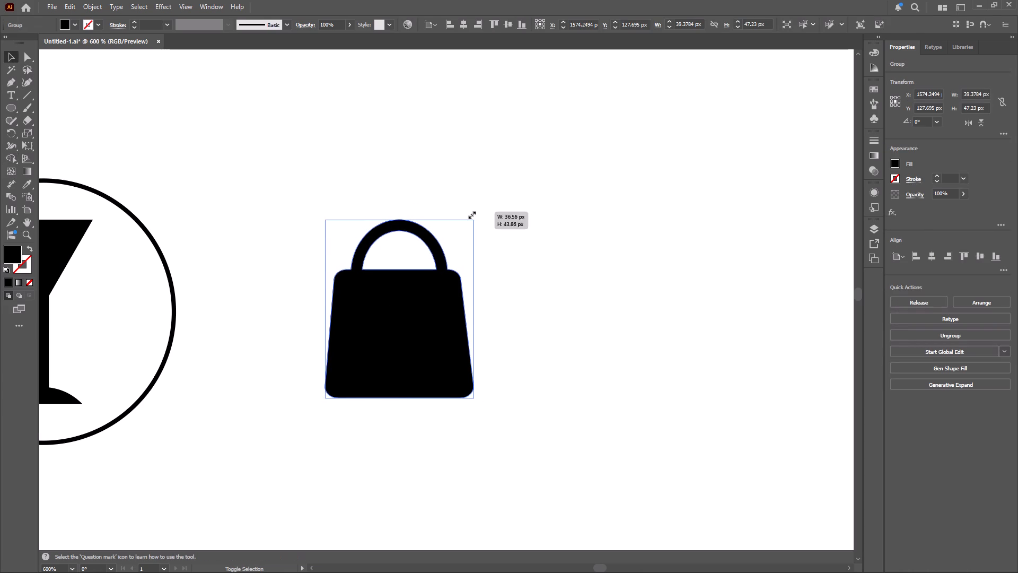
pyautogui.keyDown('shift'); pyautogui.moveTo(471, 214); pyautogui.dragTo(465, 221); pyautogui.keyUp('shift')
# Duplicate the circled cocktail icon onto the bag, ungroup the copy and delete its glass so only the circle remains.
pyautogui.click(172, 330)
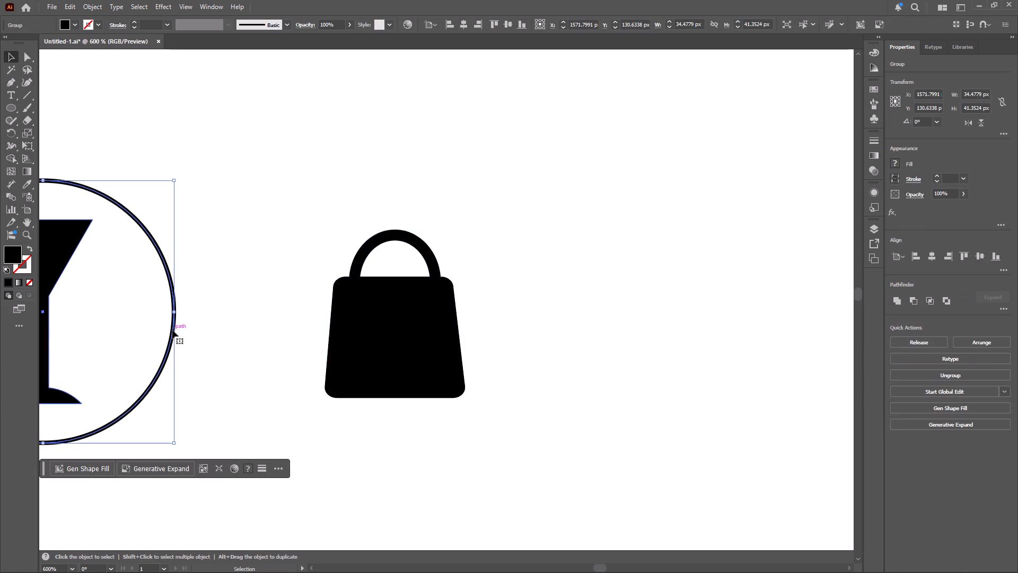
pyautogui.keyDown('alt'); pyautogui.moveTo(172, 330); pyautogui.dragTo(499, 328); pyautogui.keyUp('alt')
pyautogui.rightClick(367, 239)
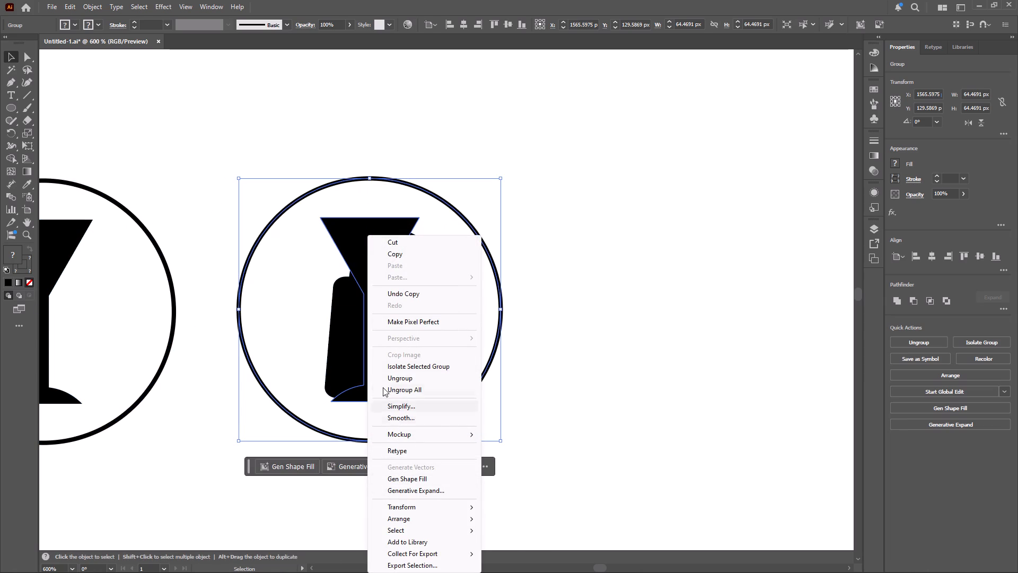
pyautogui.click(396, 378)
pyautogui.click(291, 301)
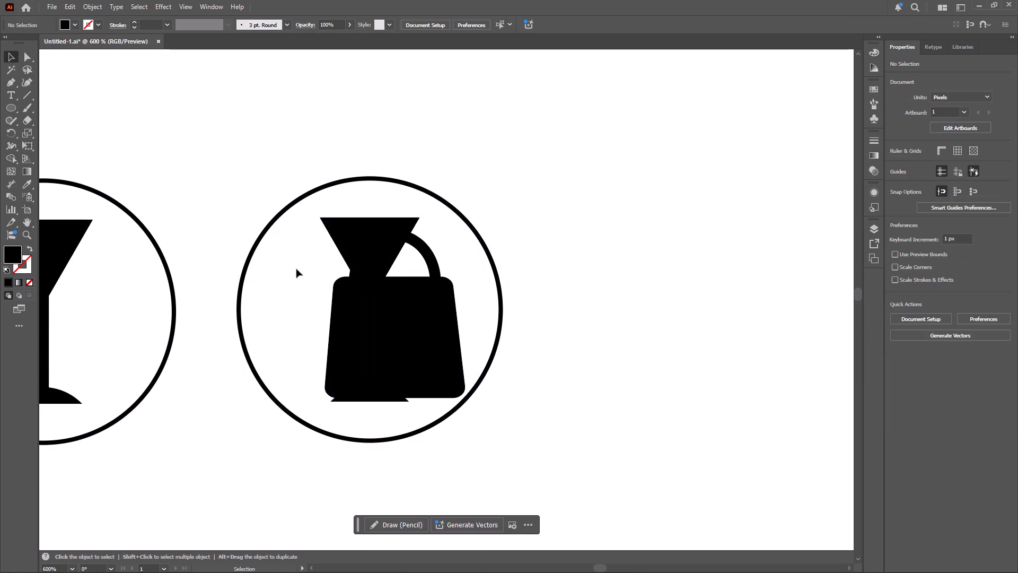
pyautogui.click(336, 228)
pyautogui.press('Delete')
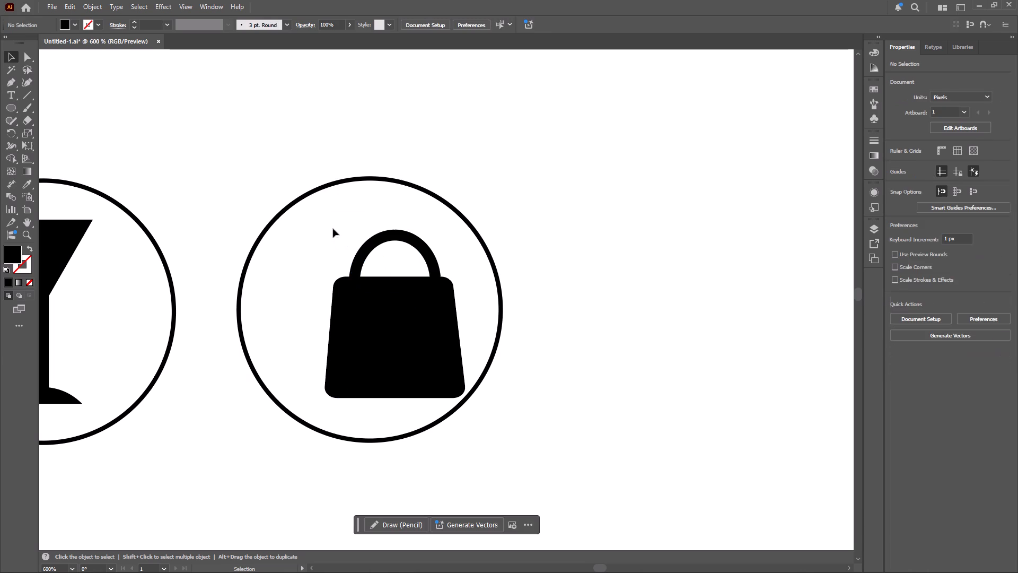
# Align the bag and its new circle by their horizontal and vertical centres.
pyautogui.click(364, 322)
pyautogui.moveTo(294, 162); pyautogui.dragTo(368, 280)
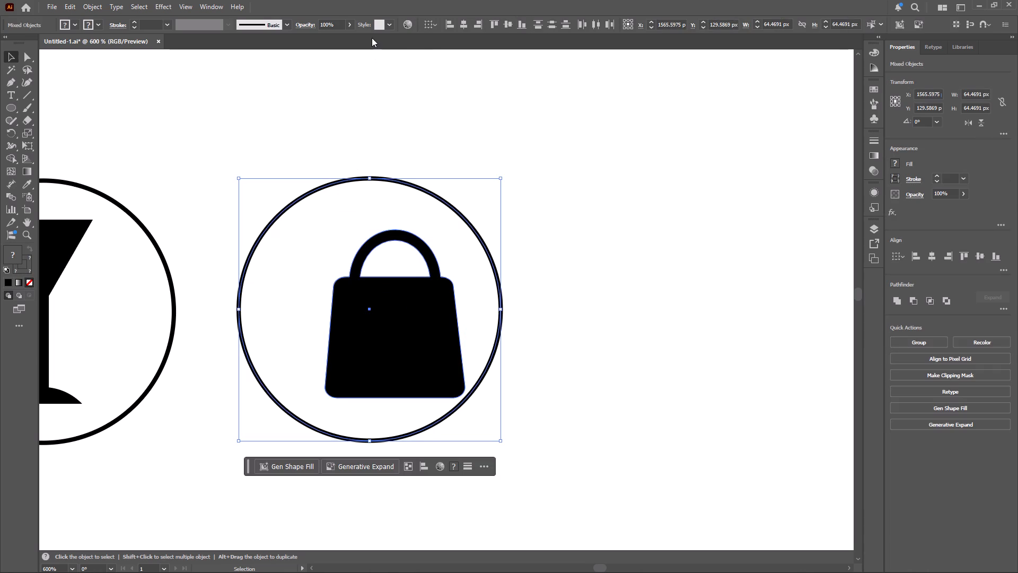
pyautogui.click(463, 23)
pyautogui.click(508, 23)
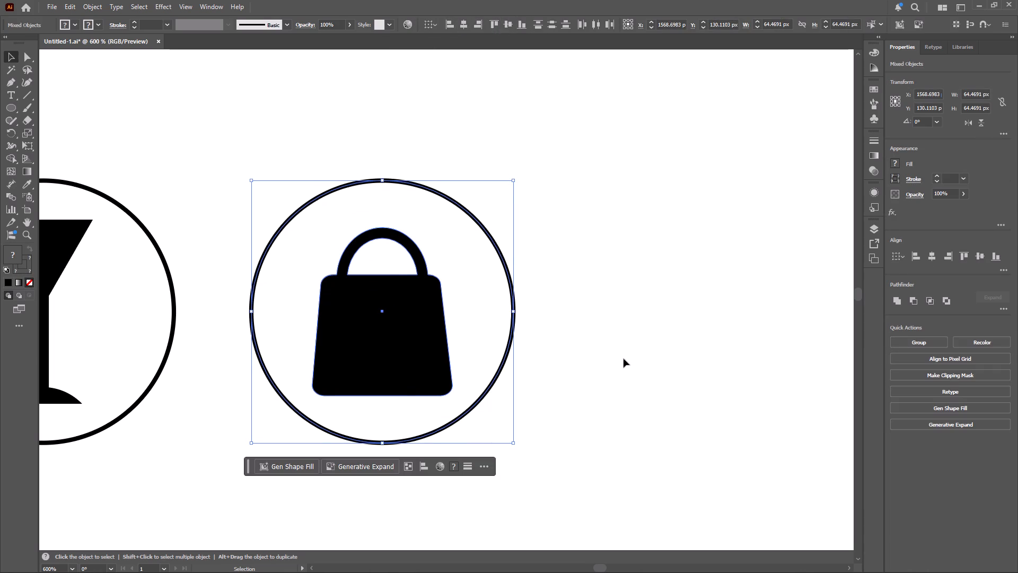
pyautogui.click(637, 365)
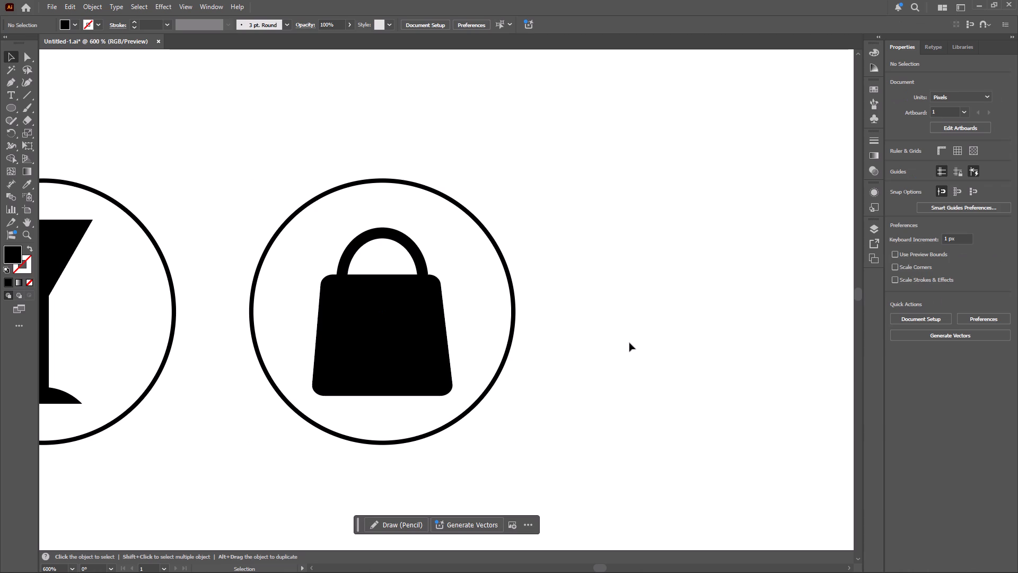
# Place three copies of the bag icon's empty circle in the free area beside the spoon-and-knife icon.
pyautogui.keyDown('alt'); pyautogui.scroll(-4, 616, 316); pyautogui.keyUp('alt')
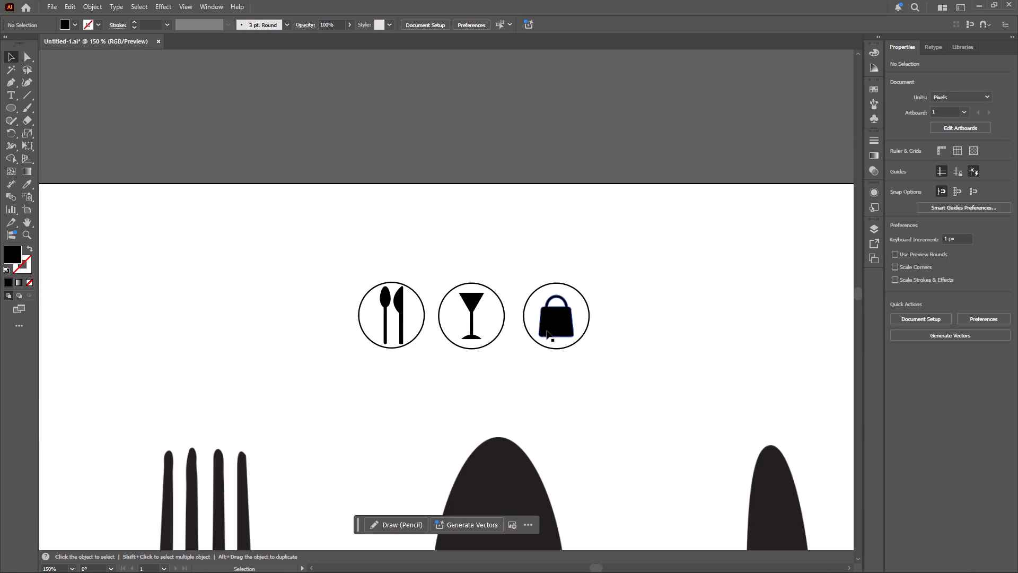
pyautogui.click(571, 288)
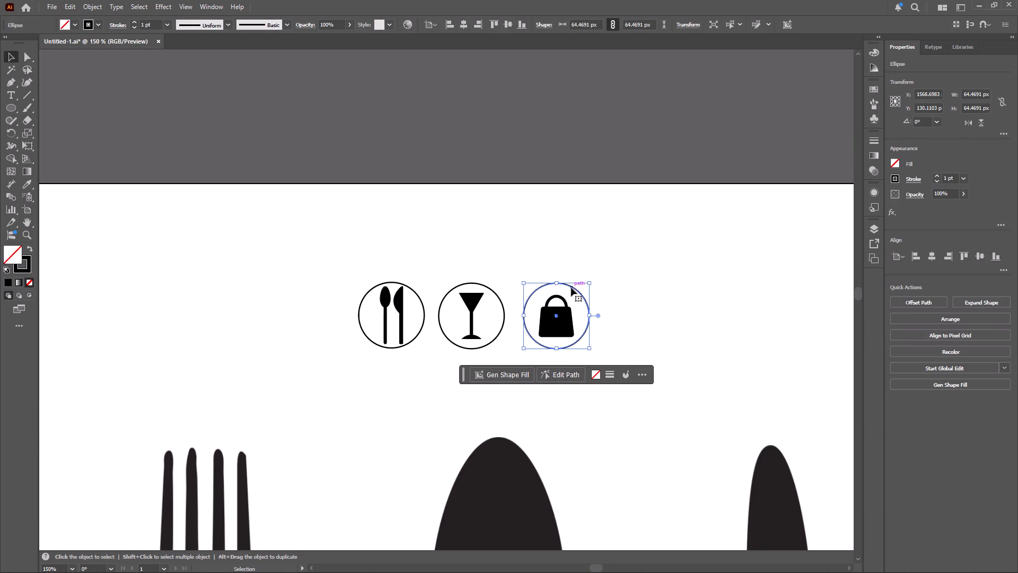
pyautogui.keyDown('alt'); pyautogui.moveTo(571, 288); pyautogui.dragTo(266, 254); pyautogui.keyUp('alt')
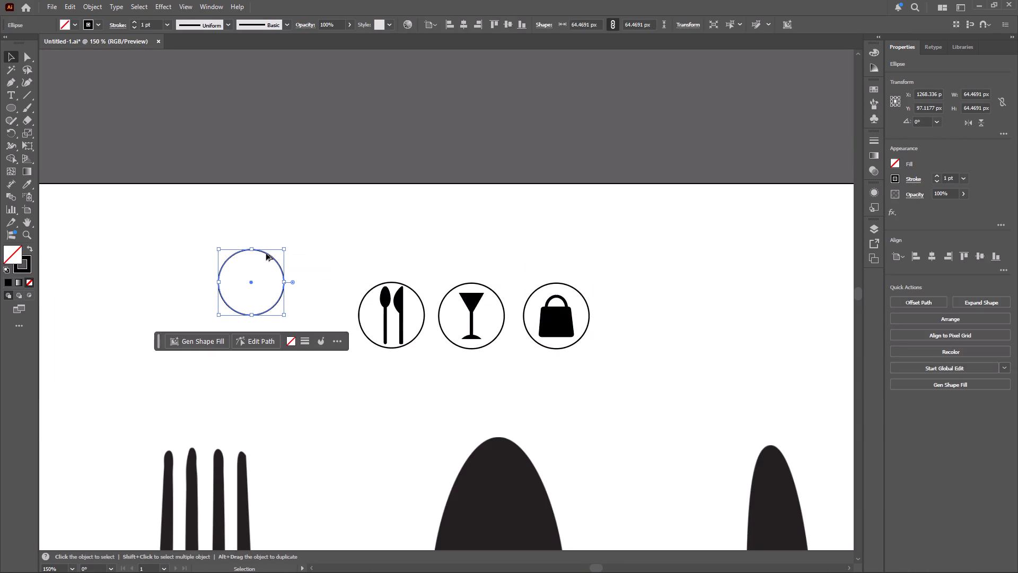
pyautogui.keyDown('alt'); pyautogui.moveTo(266, 254); pyautogui.dragTo(344, 225); pyautogui.keyUp('alt')
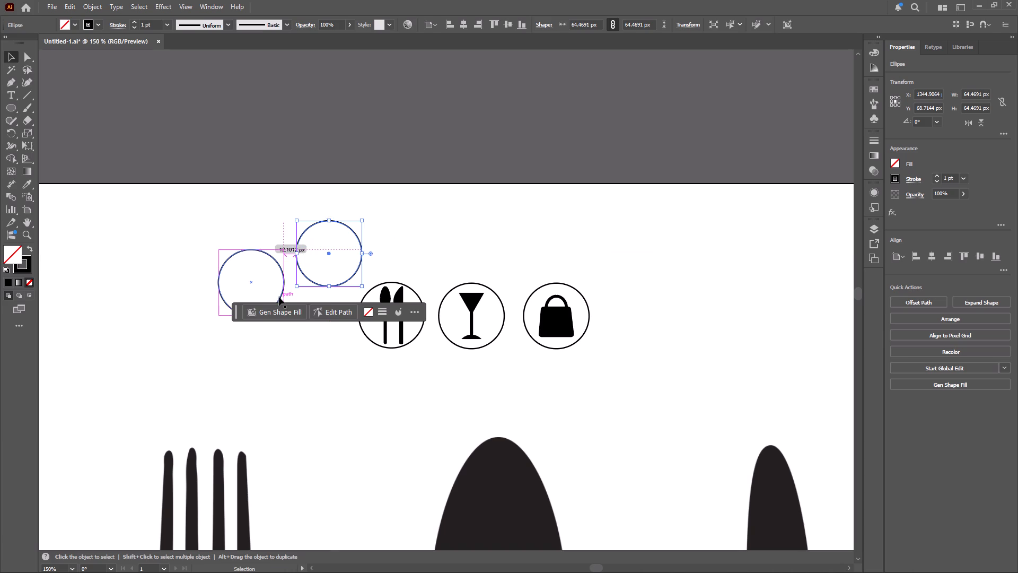
pyautogui.keyDown('alt'); pyautogui.moveTo(279, 297); pyautogui.dragTo(336, 372); pyautogui.keyUp('alt')
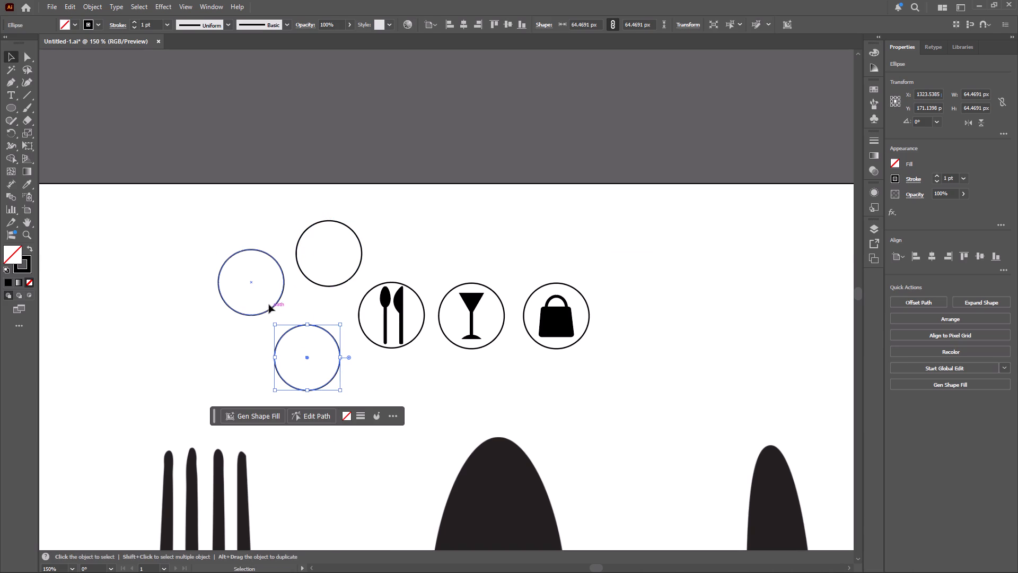
pyautogui.click(254, 283)
# Add a lowercase letter "i" as point text inside the leftmost empty circle.
pyautogui.click(9, 90)
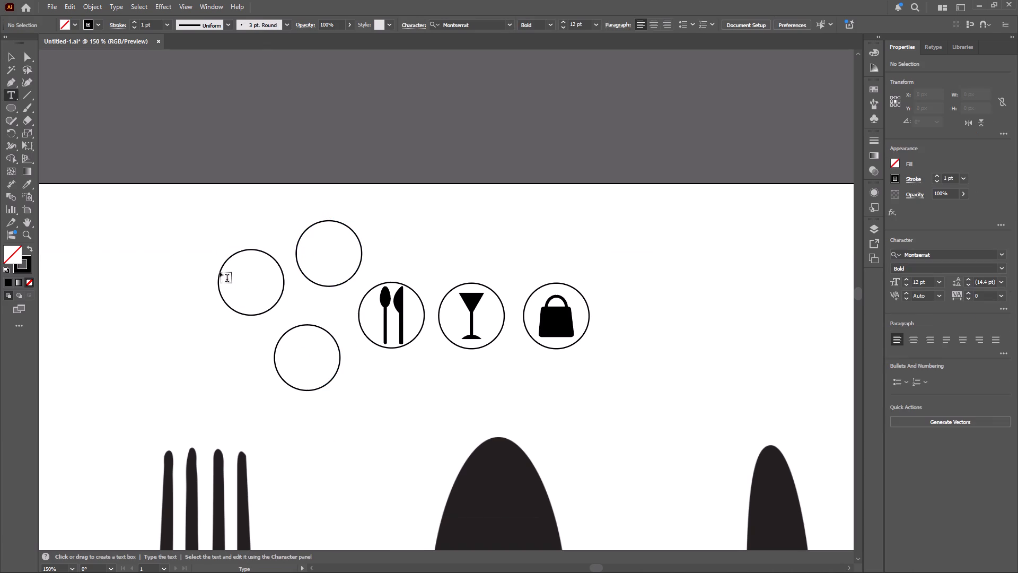
pyautogui.click(250, 284)
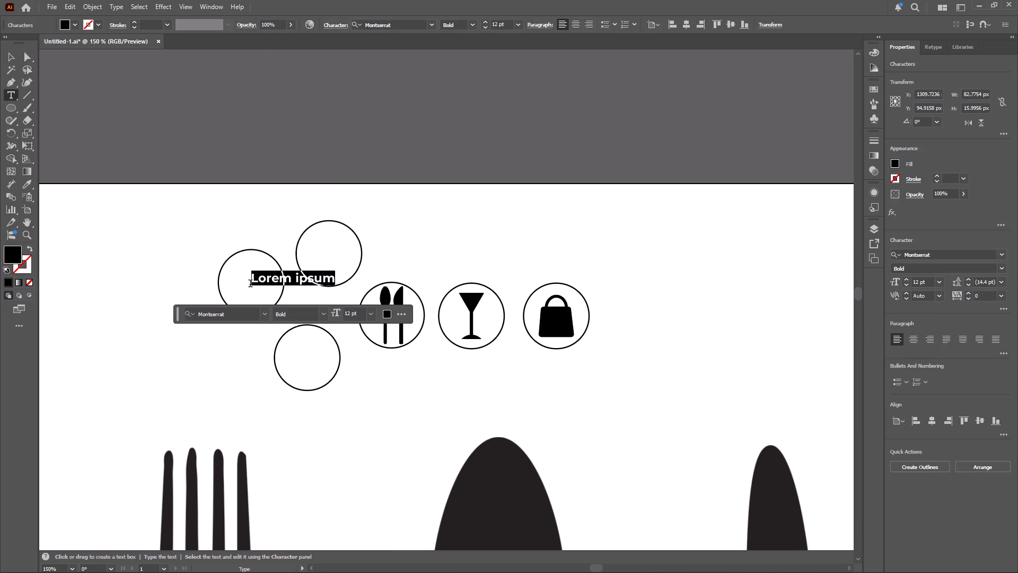
pyautogui.press('i')
pyautogui.click(14, 55)
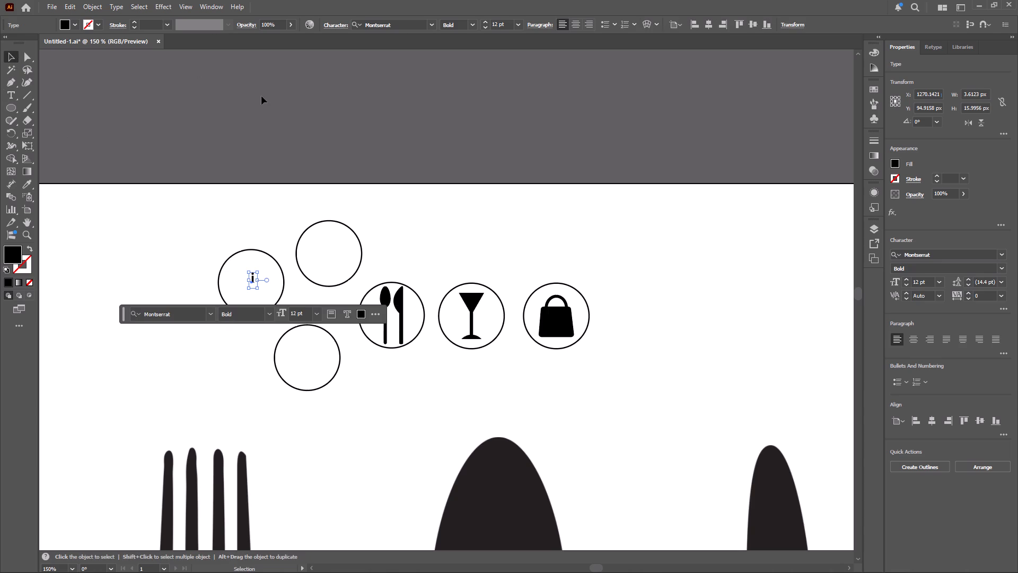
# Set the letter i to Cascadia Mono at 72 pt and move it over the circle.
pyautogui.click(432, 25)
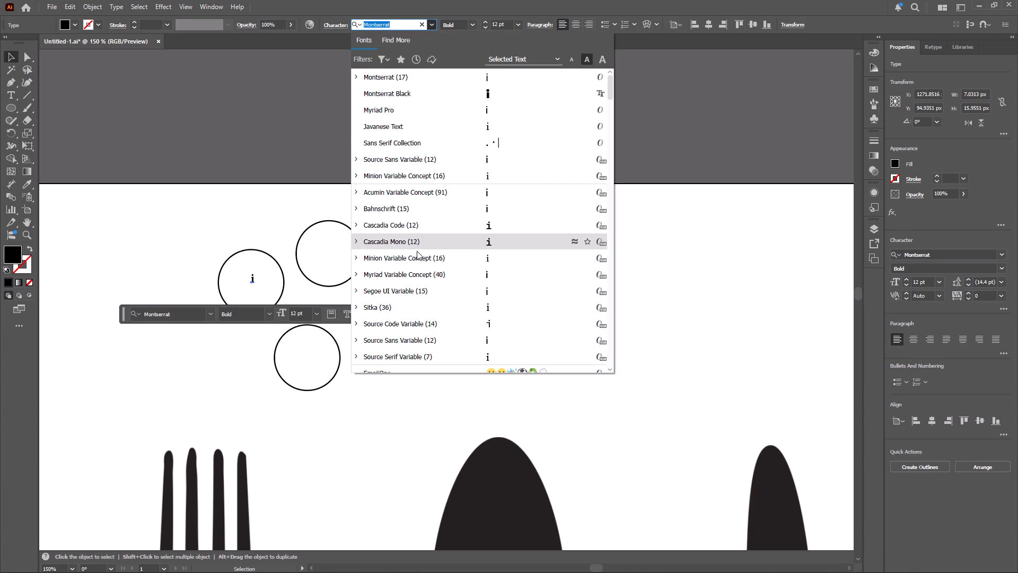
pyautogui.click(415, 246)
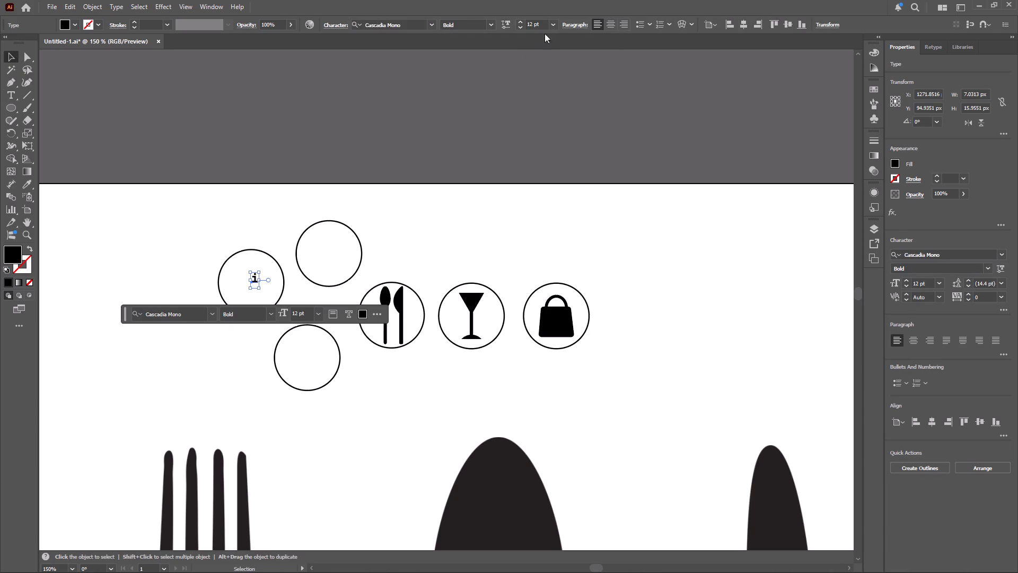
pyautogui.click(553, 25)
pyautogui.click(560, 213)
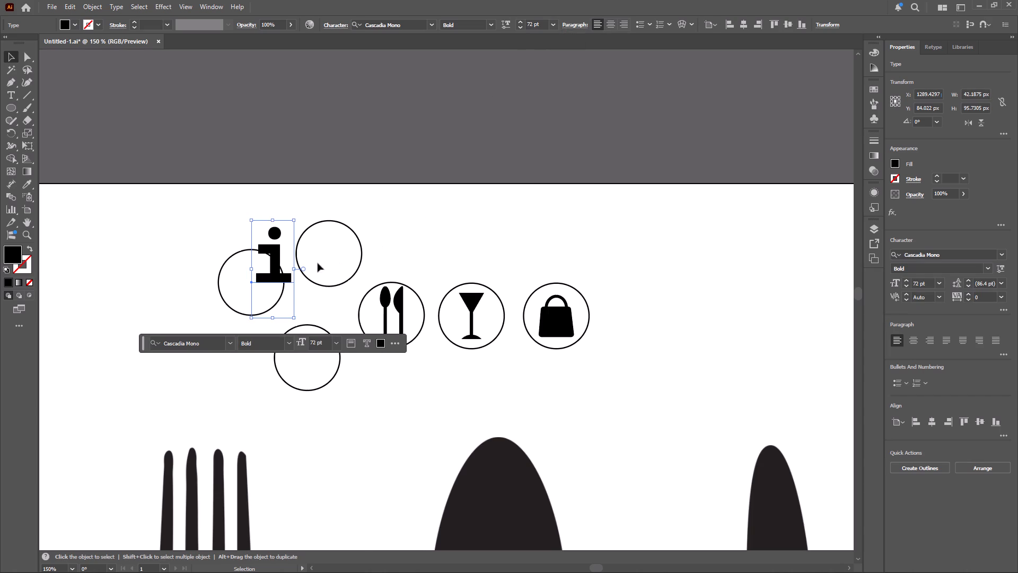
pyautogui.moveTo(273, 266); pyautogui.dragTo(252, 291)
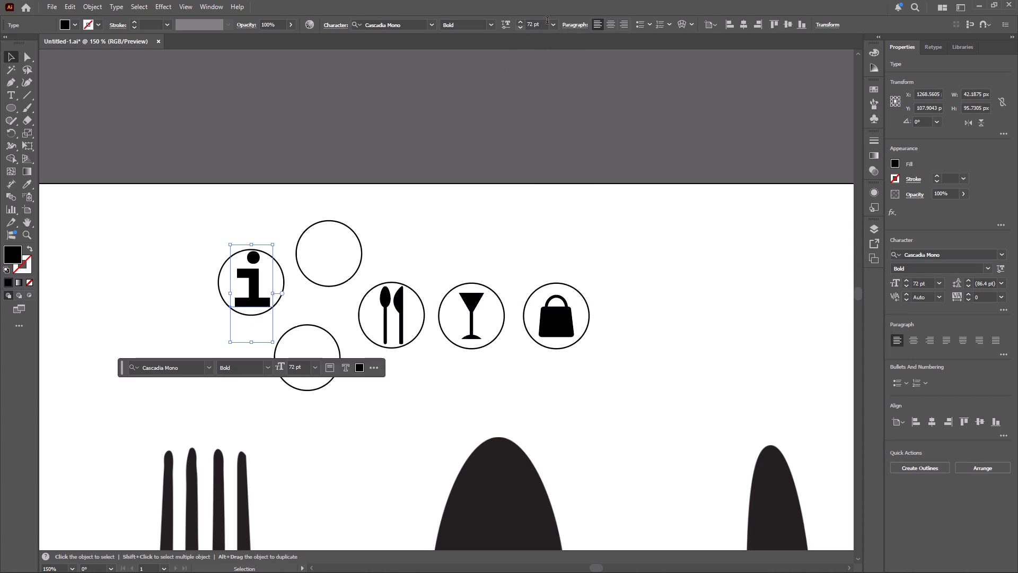
# Set the letter i to 48 pt and reposition it near the middle of its circle.
pyautogui.click(555, 27)
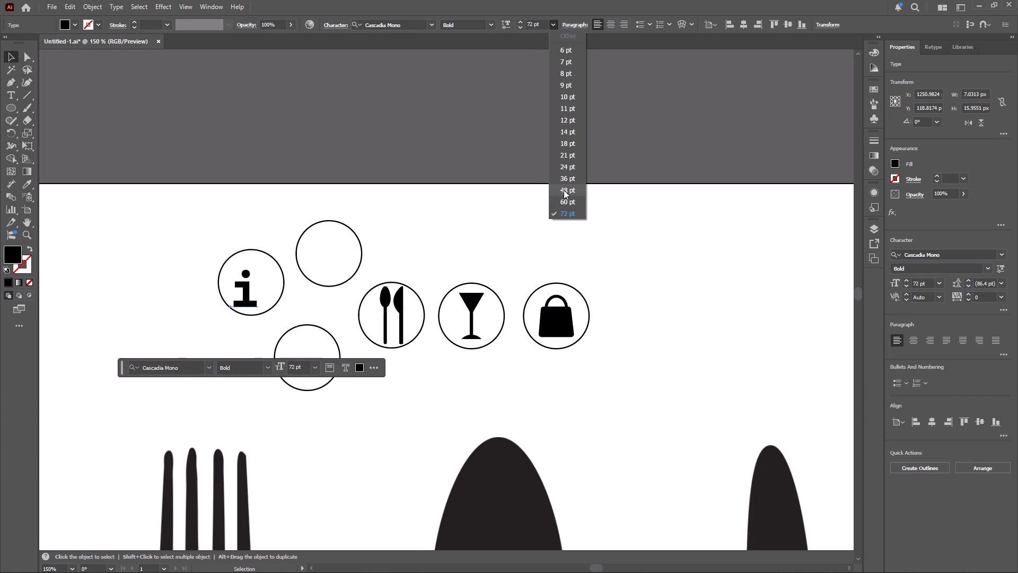
pyautogui.click(564, 190)
pyautogui.moveTo(247, 292); pyautogui.dragTo(254, 285)
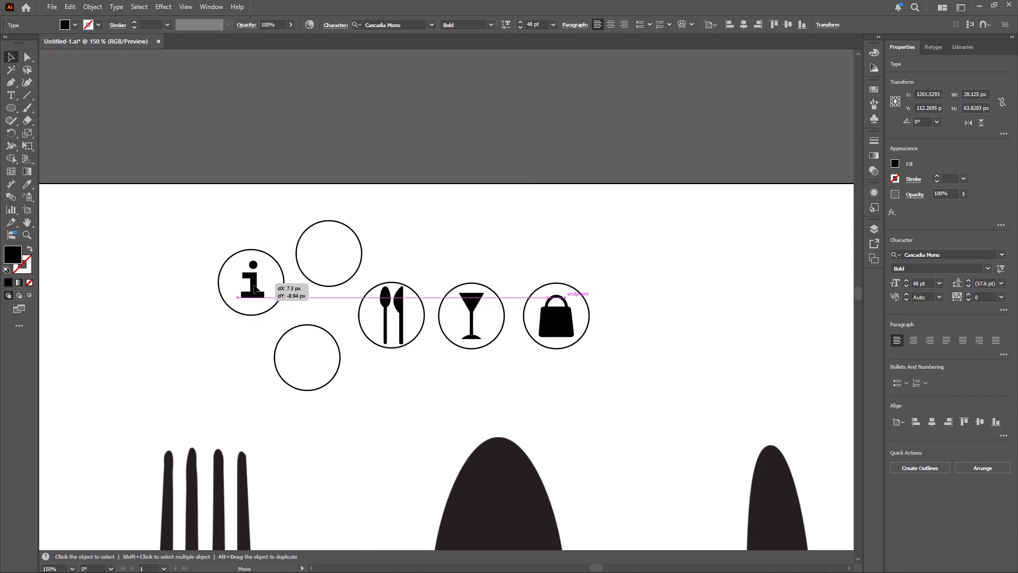
pyautogui.moveTo(254, 285); pyautogui.dragTo(253, 284)
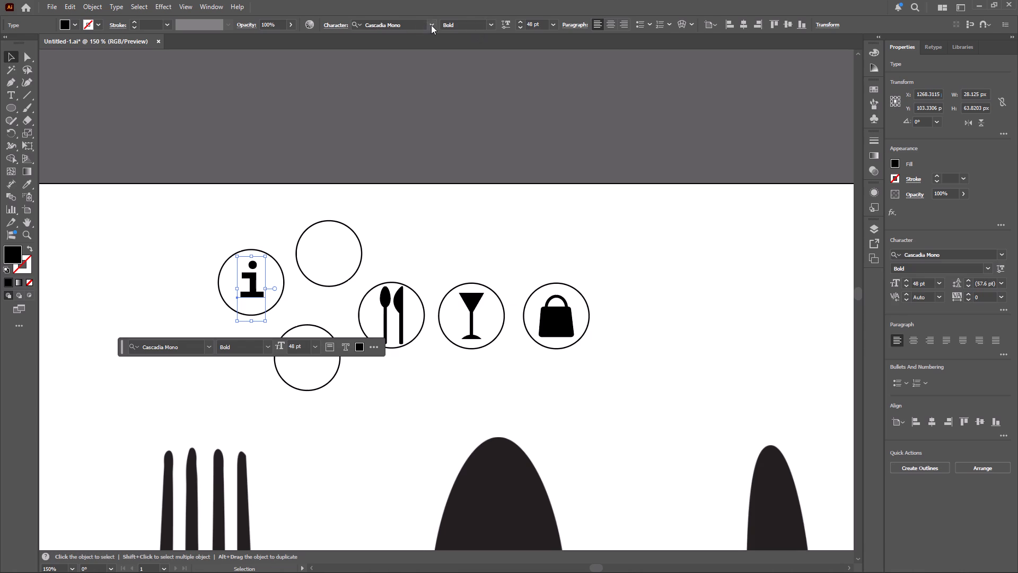
# Change the font of the letter i to Source Serif Variable.
pyautogui.click(431, 25)
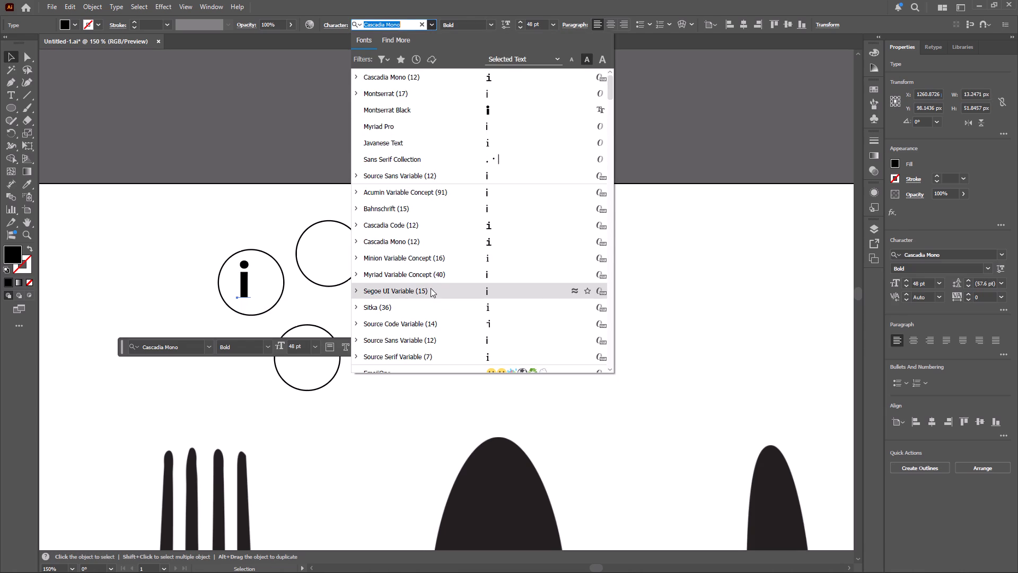
pyautogui.scroll(-3, 429, 312)
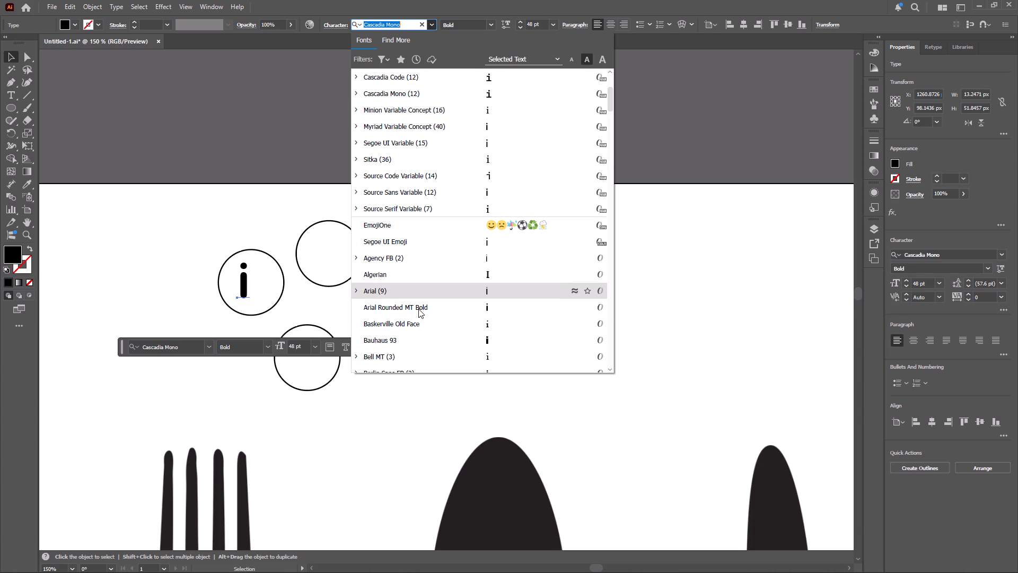
pyautogui.click(424, 211)
pyautogui.click(154, 216)
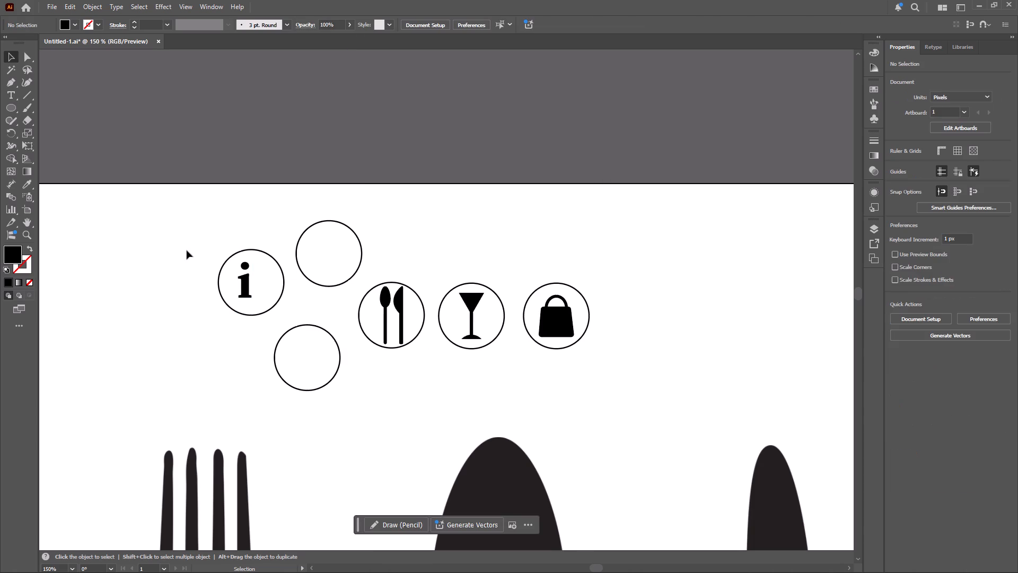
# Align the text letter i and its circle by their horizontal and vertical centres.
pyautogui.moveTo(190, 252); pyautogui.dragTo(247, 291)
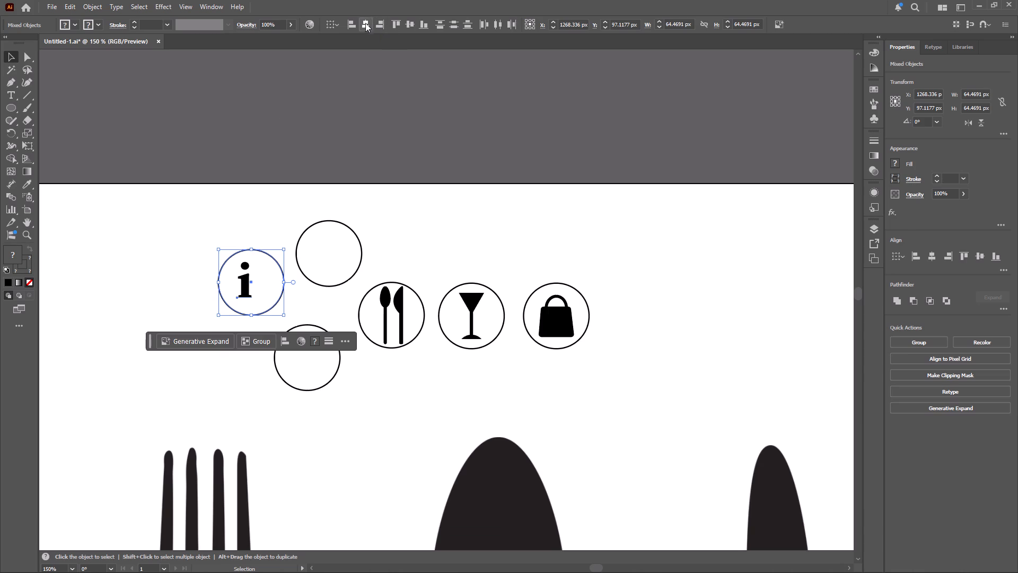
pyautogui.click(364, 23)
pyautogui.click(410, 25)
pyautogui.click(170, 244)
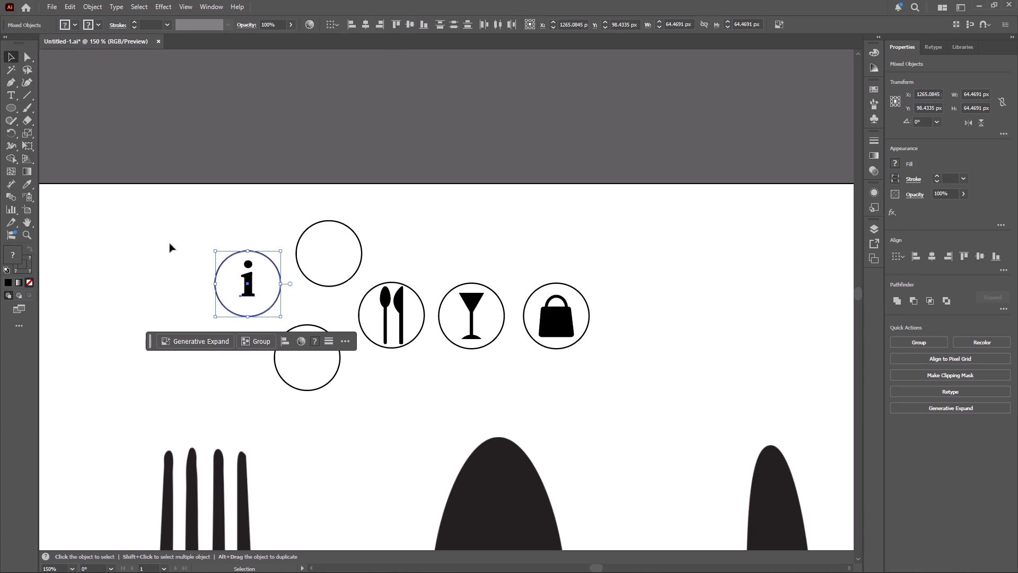
# Expand the object and fill of the text letter i into vector outlines.
pyautogui.click(253, 286)
pyautogui.click(87, 0)
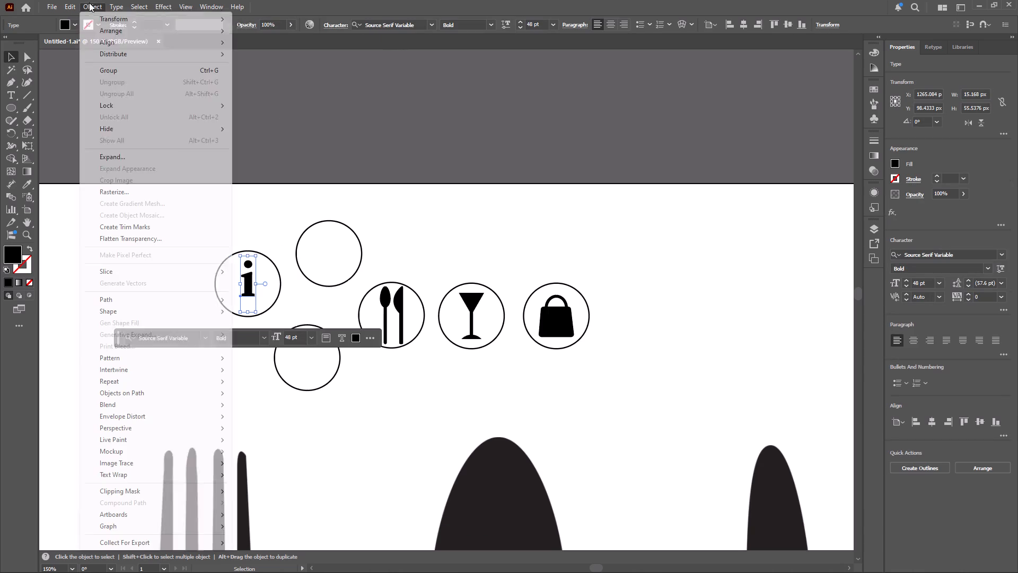
pyautogui.click(119, 157)
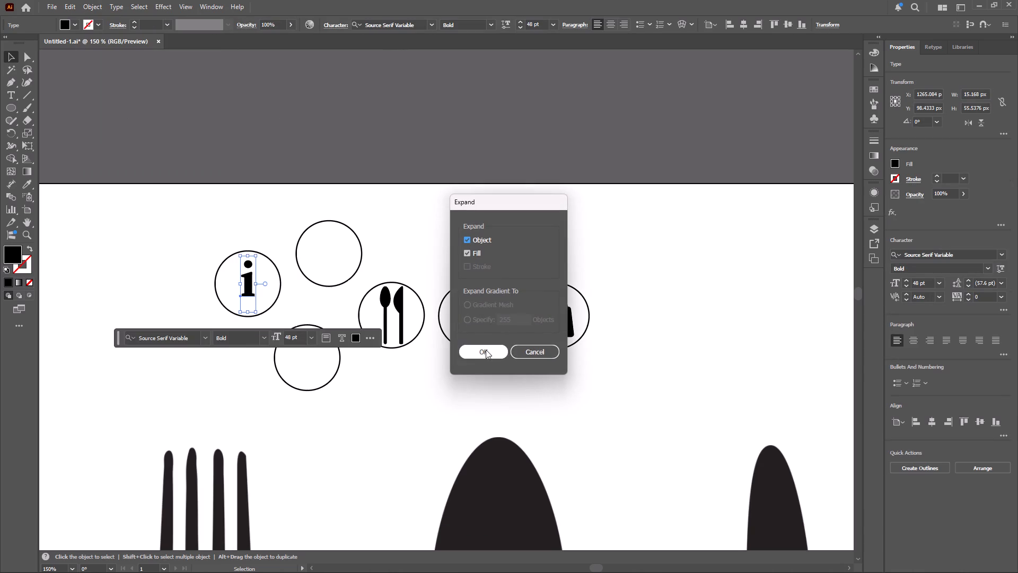
pyautogui.click(486, 350)
pyautogui.click(135, 236)
# Align the outlined letter i and its circle by their horizontal and vertical centres.
pyautogui.moveTo(184, 240); pyautogui.dragTo(250, 283)
pyautogui.click(463, 24)
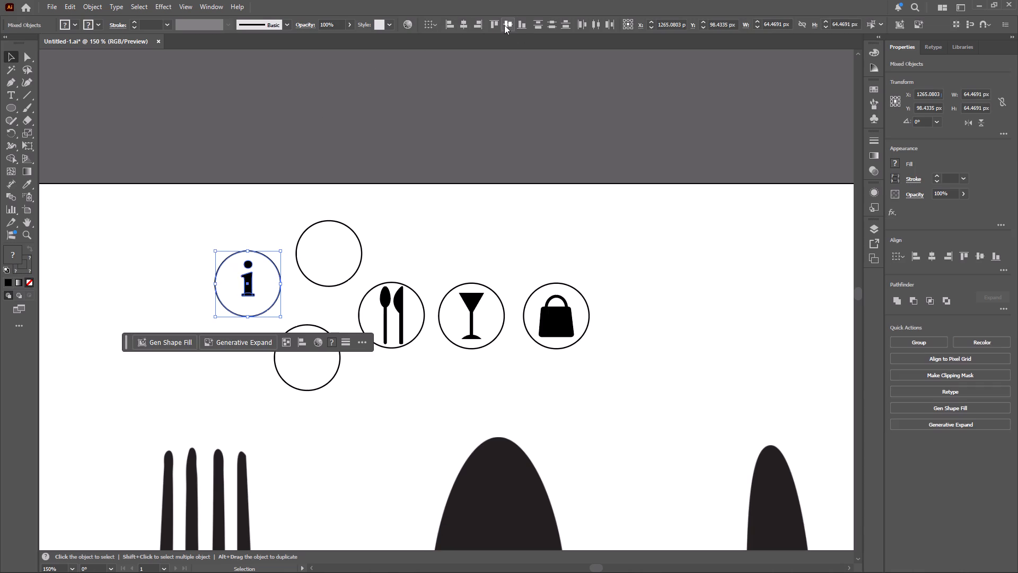
pyautogui.click(507, 25)
pyautogui.click(398, 230)
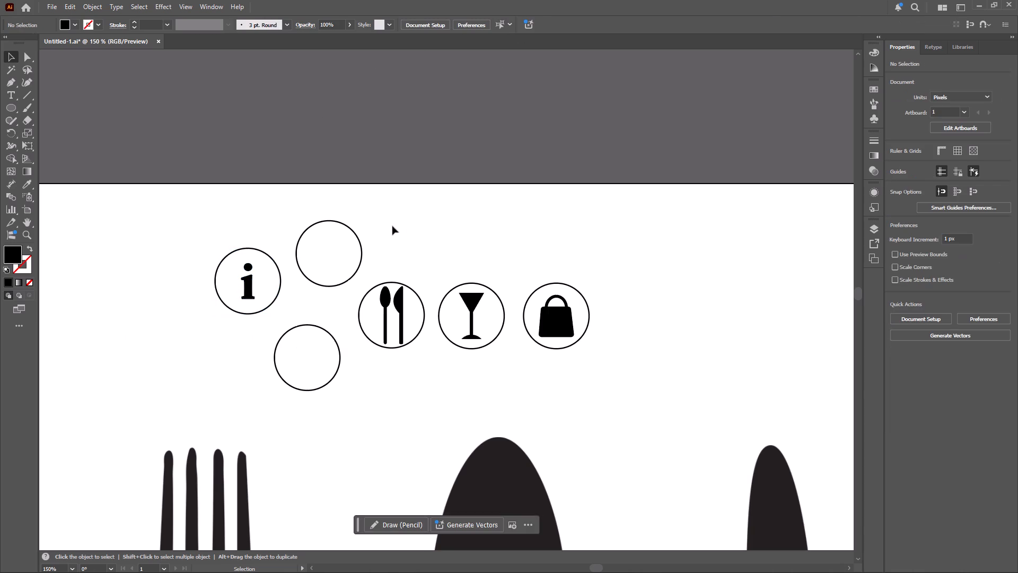
# Group the outlined letter i with its circle as one information icon.
pyautogui.moveTo(179, 266); pyautogui.dragTo(259, 303)
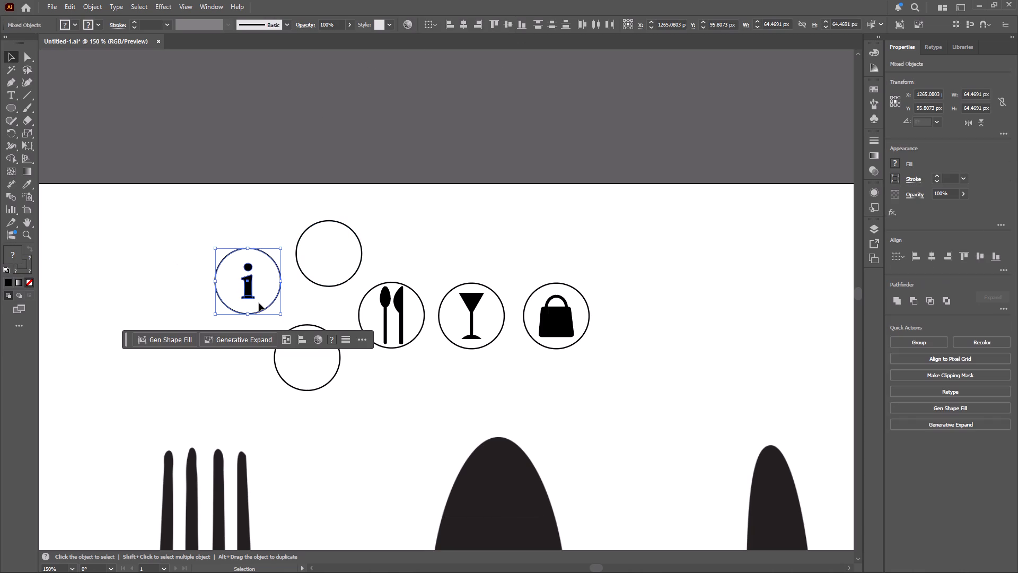
pyautogui.hotkey('ctrl', 'g')
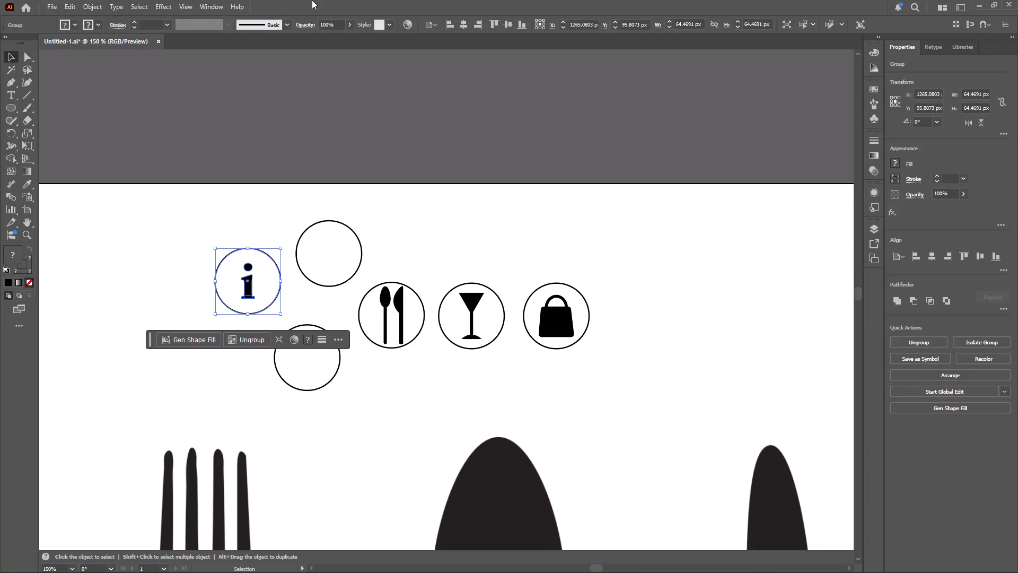
pyautogui.click(335, 254)
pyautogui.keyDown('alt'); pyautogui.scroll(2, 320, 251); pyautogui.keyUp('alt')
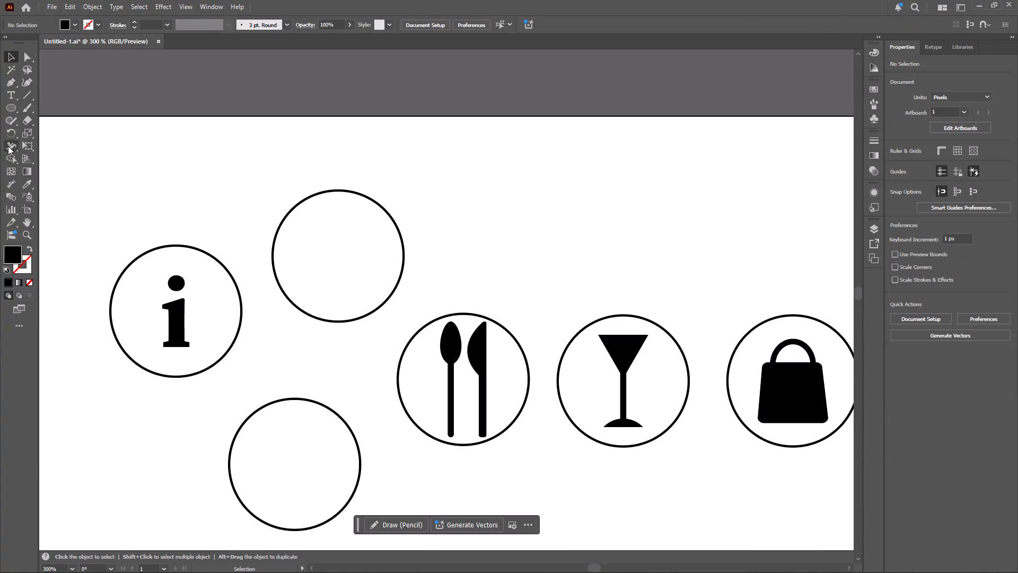
# Draw a horizontal line about 35 px long across the middle of the upper empty circle and give it a 4 pt stroke.
pyautogui.click(21, 97)
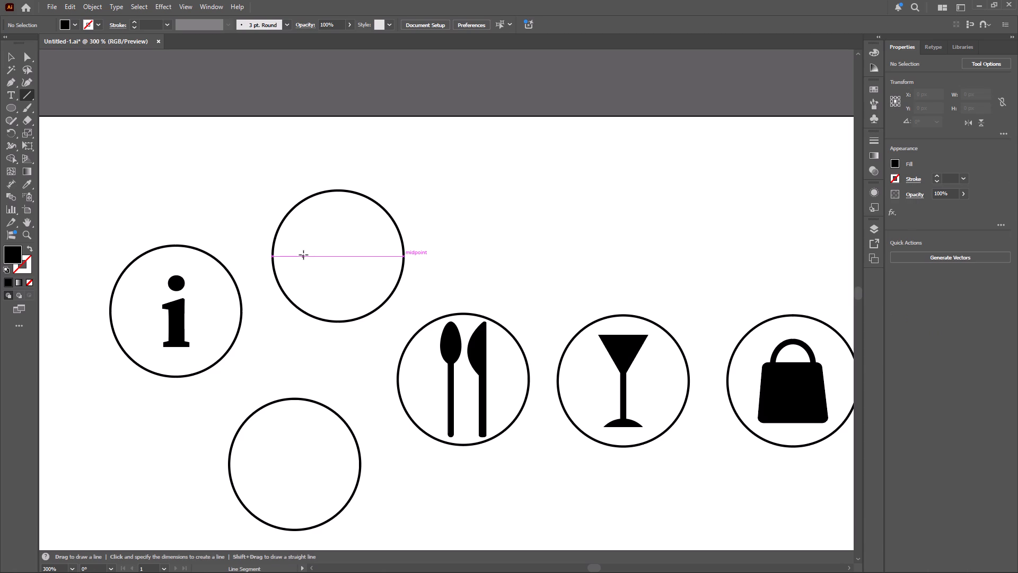
pyautogui.keyDown('shift'); pyautogui.moveTo(303, 255); pyautogui.dragTo(368, 255); pyautogui.keyUp('shift')
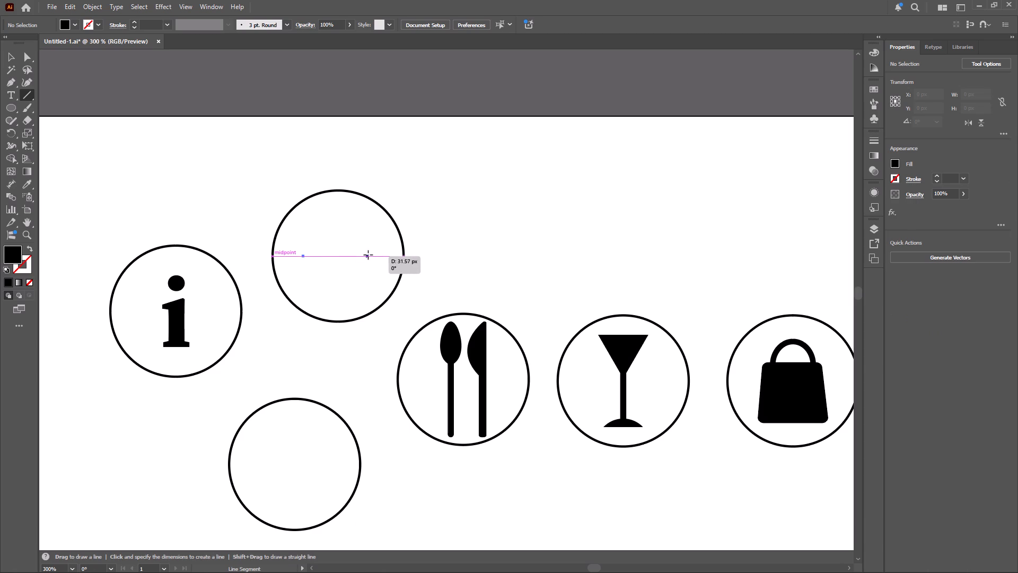
pyautogui.keyDown('shift'); pyautogui.moveTo(368, 255); pyautogui.dragTo(374, 255); pyautogui.keyUp('shift')
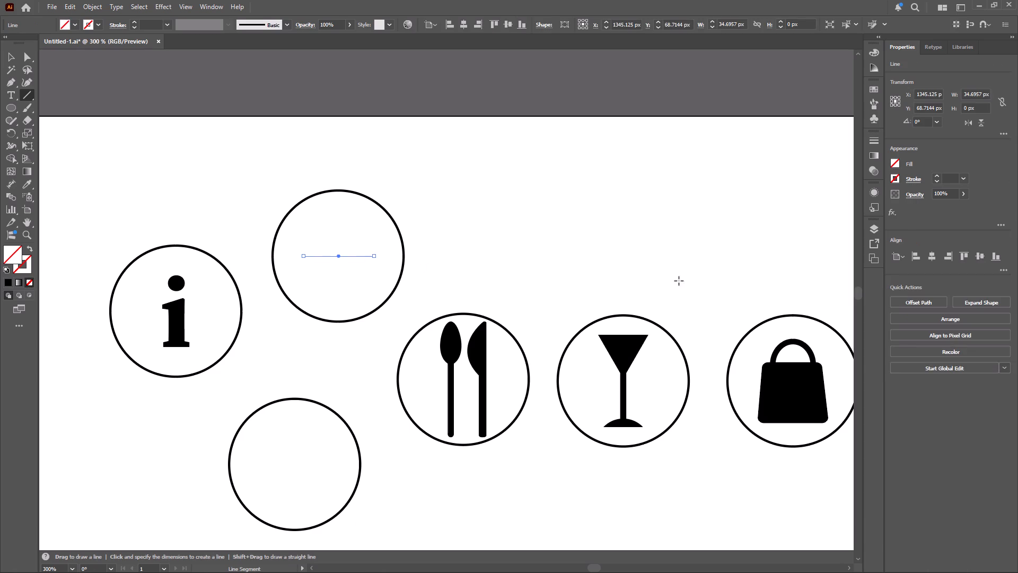
pyautogui.click(935, 176)
pyautogui.click(935, 176)
pyautogui.tripleClick(935, 176)
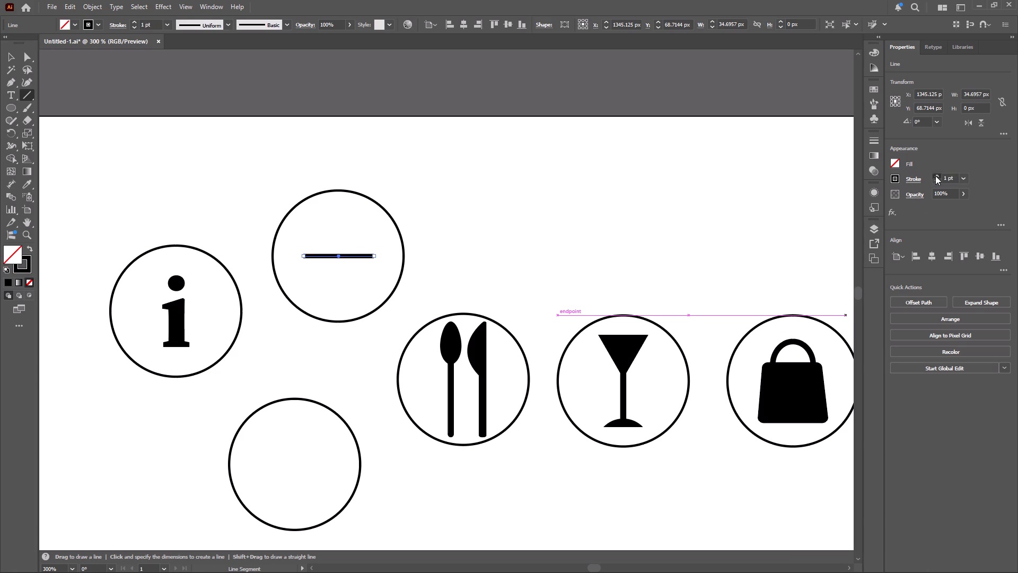
pyautogui.doubleClick(935, 176)
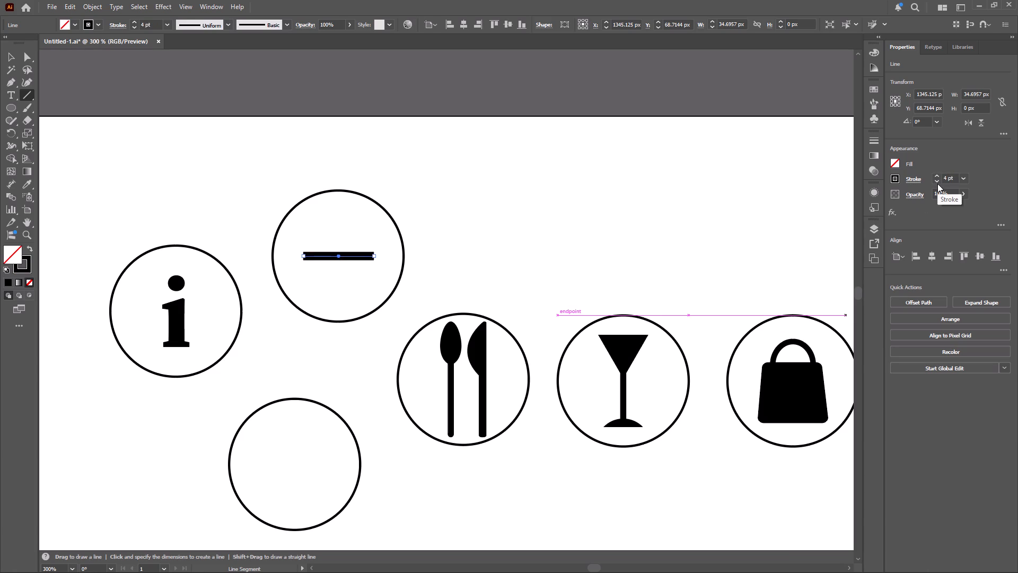
# Apply the Arrow 11 arrowhead to the start of the line in the upper circle.
pyautogui.click(916, 181)
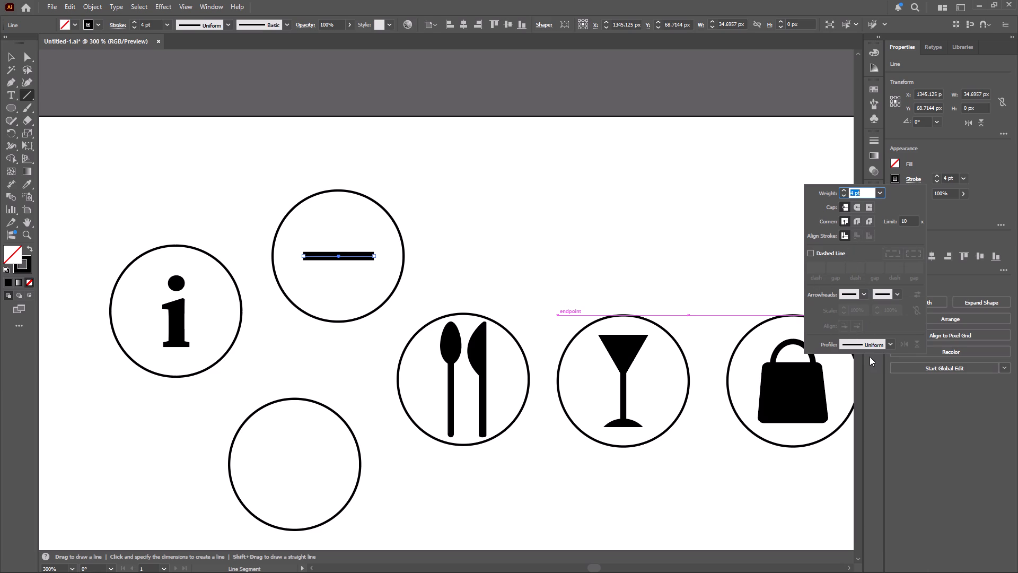
pyautogui.click(861, 294)
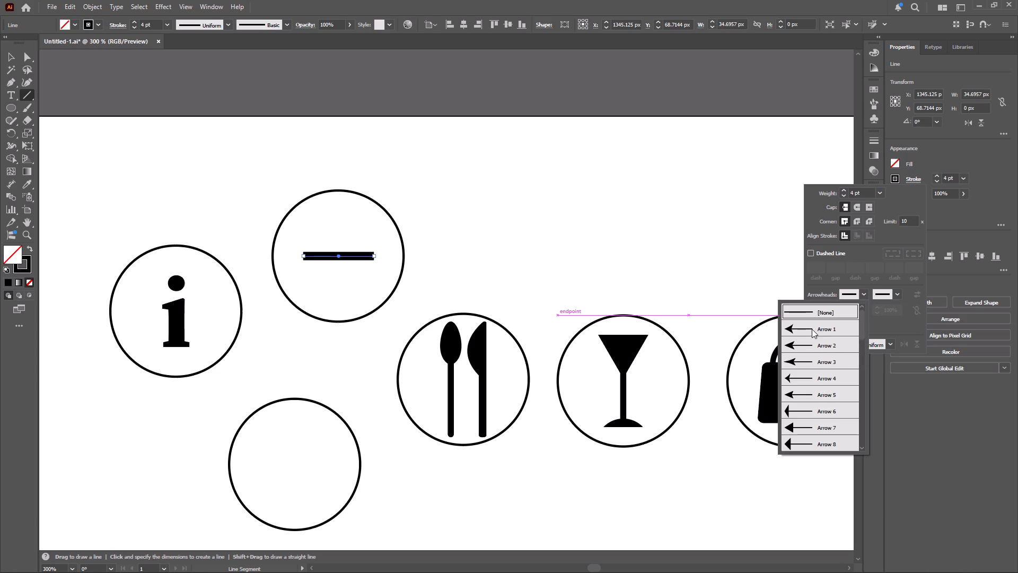
pyautogui.scroll(-3, 818, 371)
pyautogui.scroll(1, 818, 371)
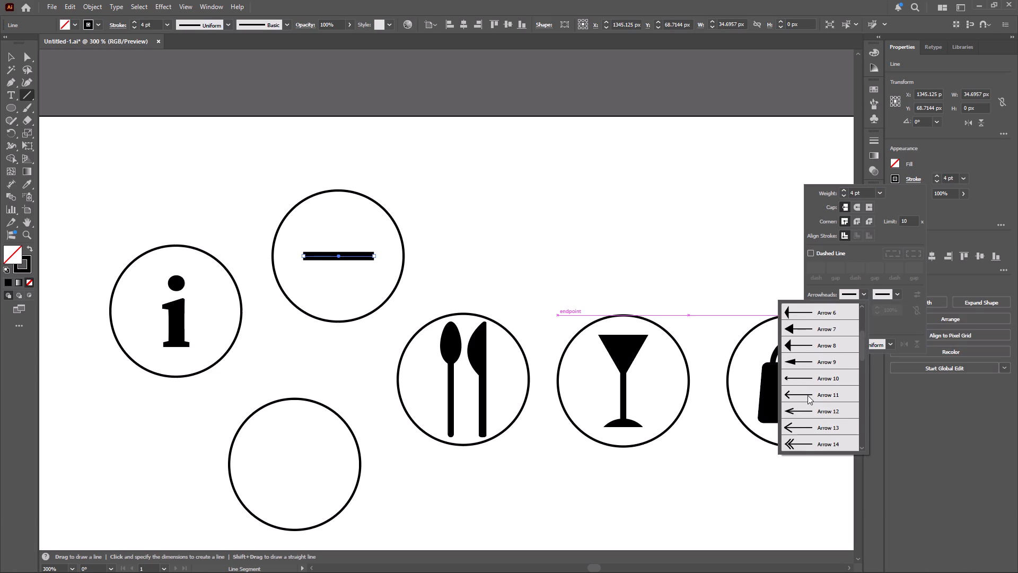
pyautogui.click(808, 395)
pyautogui.click(433, 241)
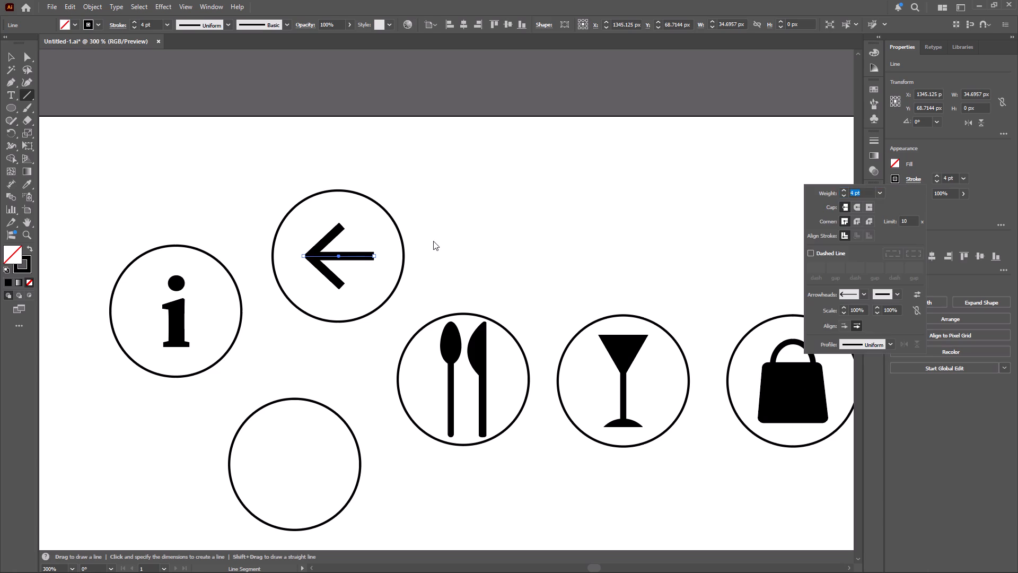
# Align the arrow and its surrounding circle by their horizontal and vertical centres.
pyautogui.click(8, 60)
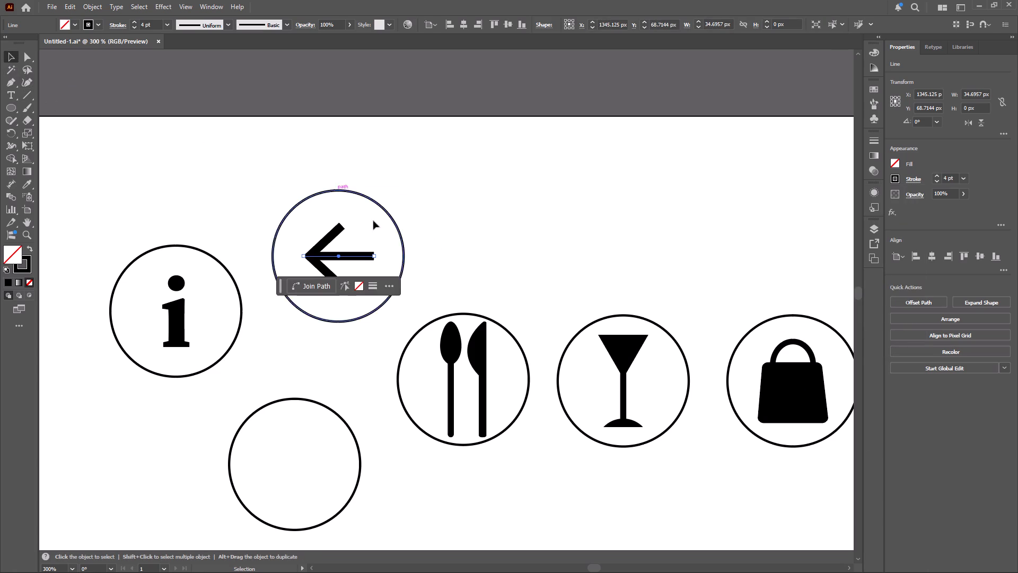
pyautogui.click(416, 222)
pyautogui.moveTo(274, 195); pyautogui.dragTo(328, 264)
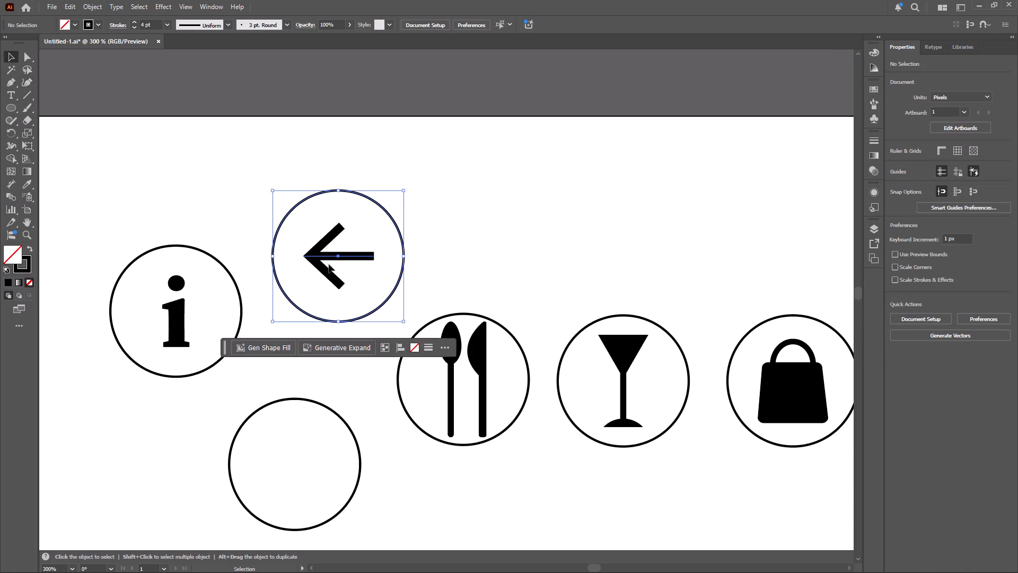
pyautogui.click(465, 27)
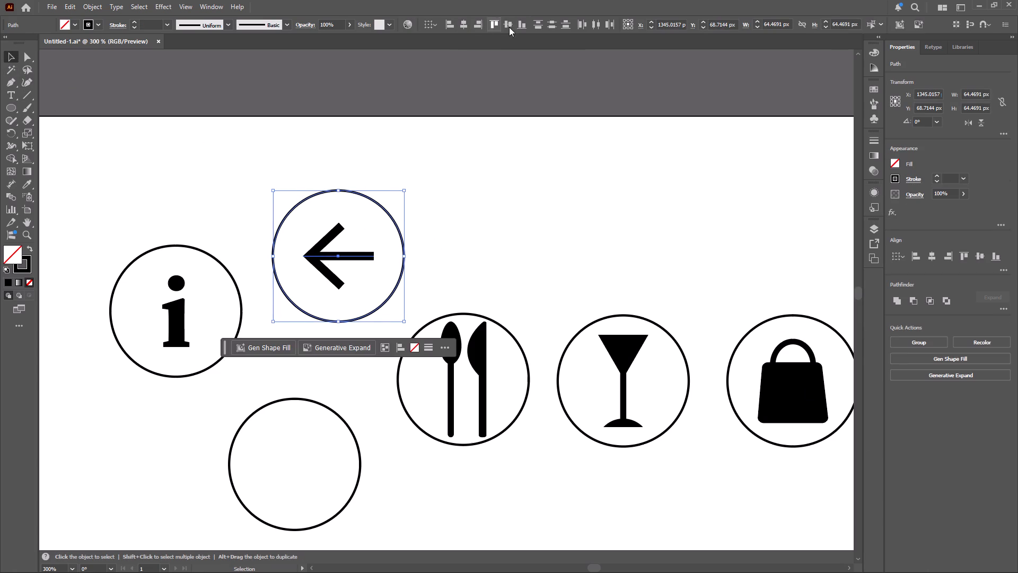
pyautogui.click(506, 25)
pyautogui.click(469, 254)
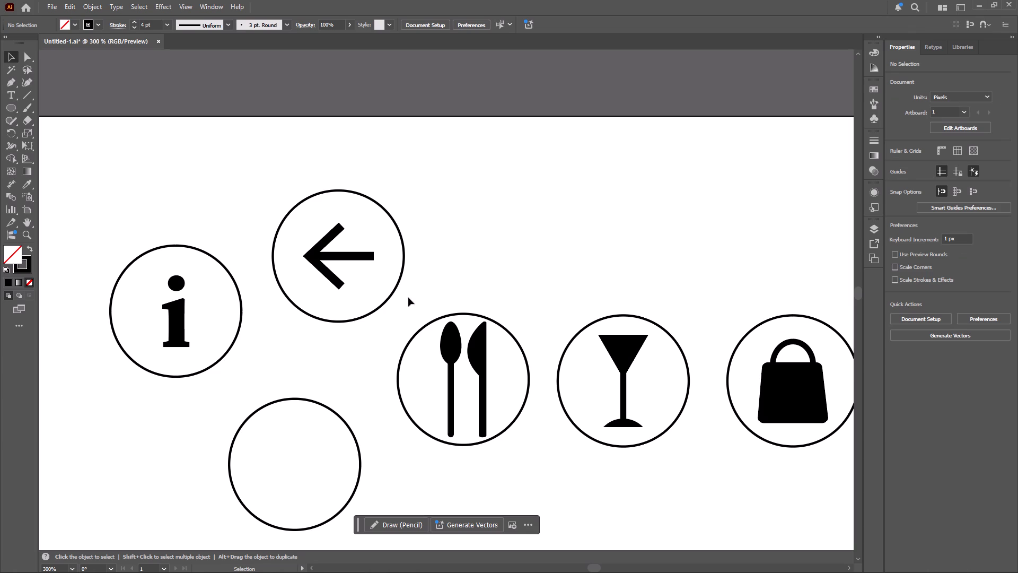
# Draw a star about 42 by 40 px beside the arrow icon and reduce it to three points.
pyautogui.click(11, 110)
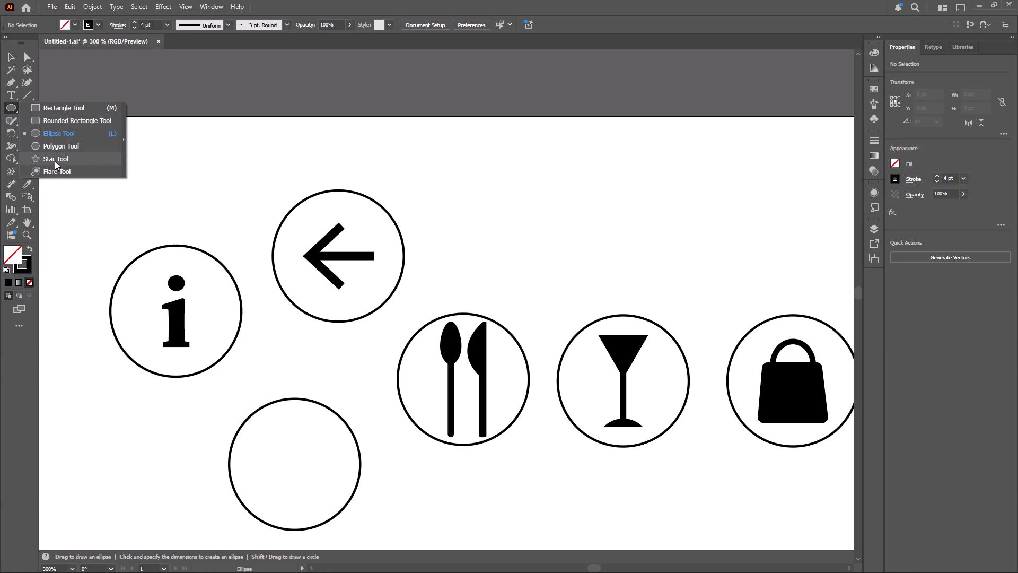
pyautogui.click(55, 161)
pyautogui.keyDown('shift'); pyautogui.moveTo(446, 257); pyautogui.dragTo(453, 253); pyautogui.keyUp('shift')
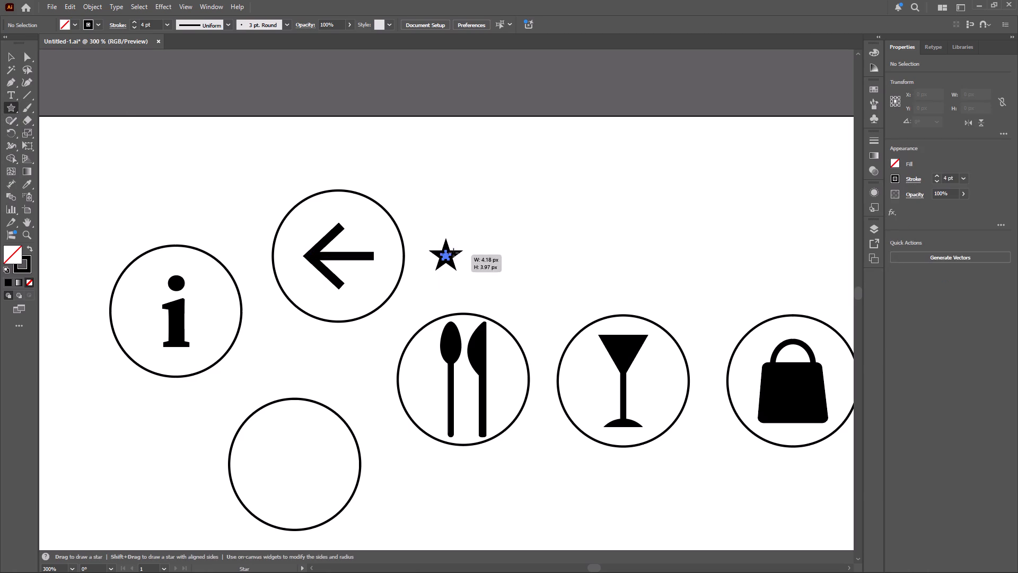
pyautogui.keyDown('shift'); pyautogui.moveTo(453, 253); pyautogui.dragTo(484, 231); pyautogui.keyUp('shift')
pyautogui.click(10, 56)
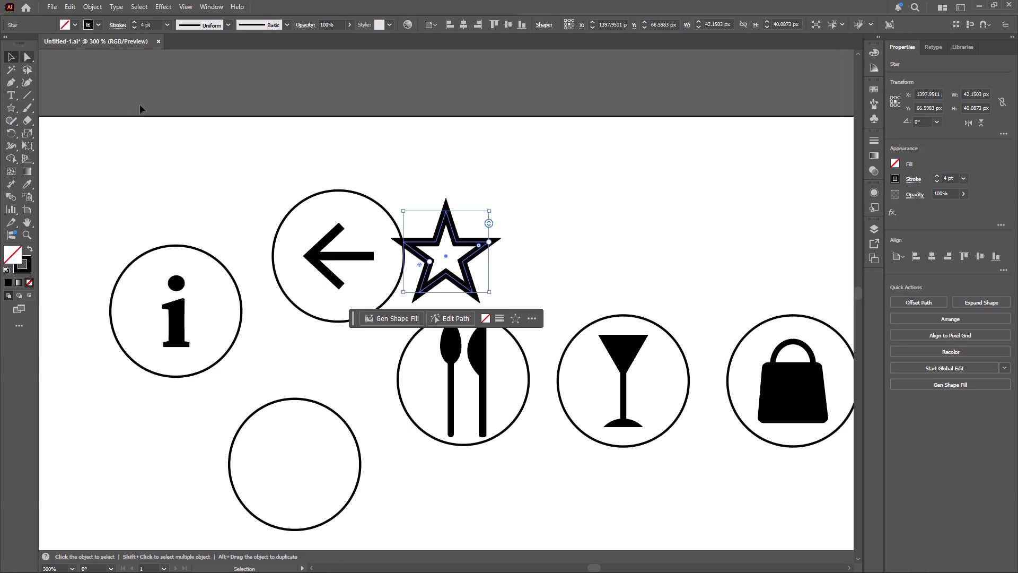
pyautogui.moveTo(454, 242); pyautogui.dragTo(505, 237)
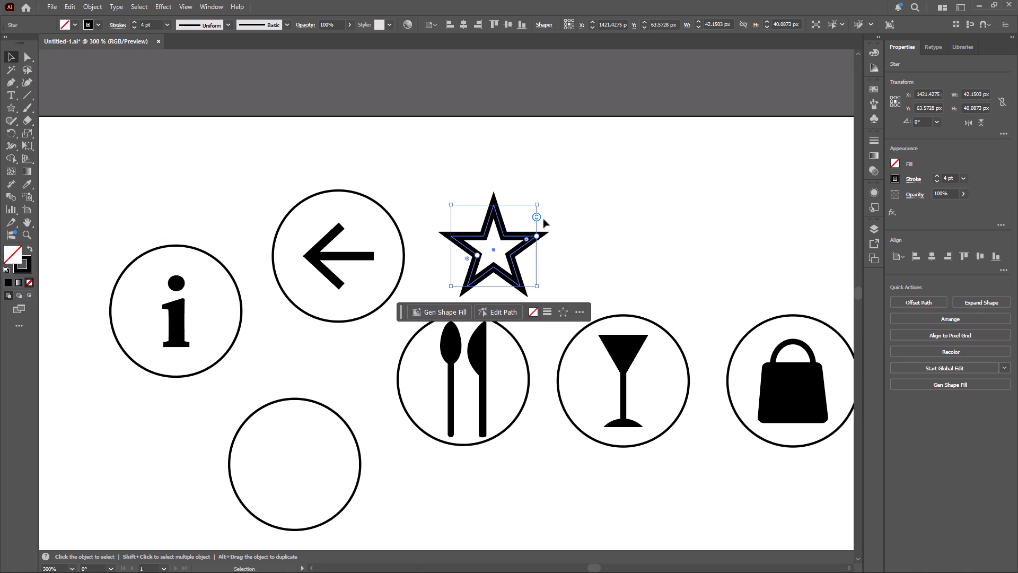
pyautogui.moveTo(538, 218); pyautogui.dragTo(537, 195)
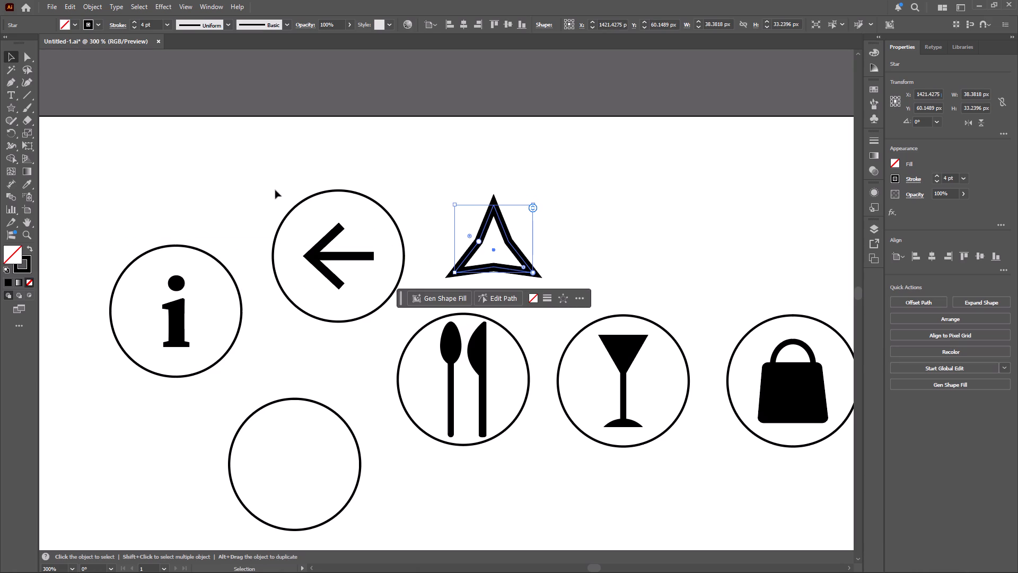
# Remove the three inner anchor points of the three-pointed star so it becomes a plain triangle.
pyautogui.click(28, 57)
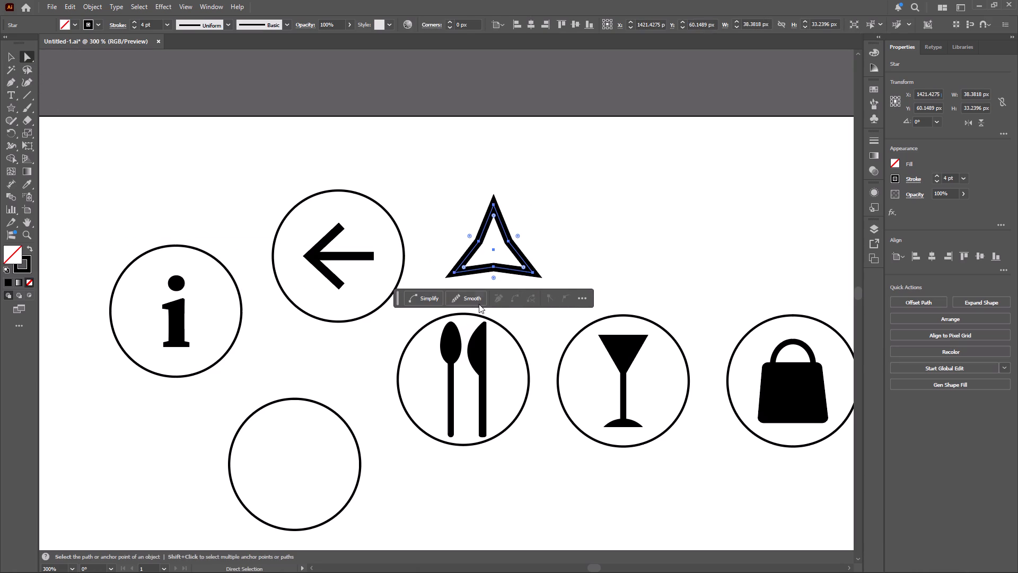
pyautogui.click(479, 241)
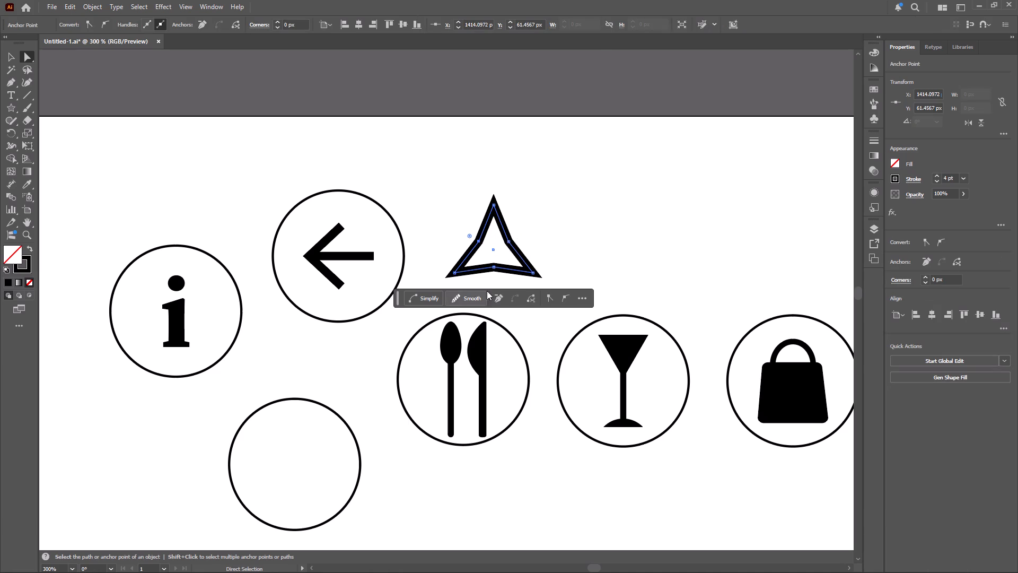
pyautogui.click(496, 298)
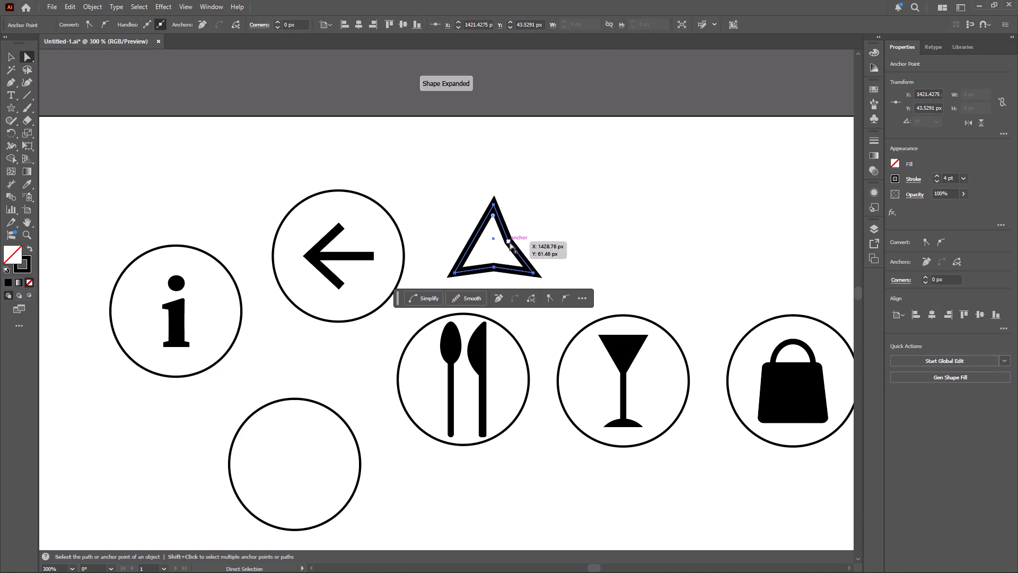
pyautogui.click(510, 242)
pyautogui.click(502, 297)
pyautogui.click(495, 267)
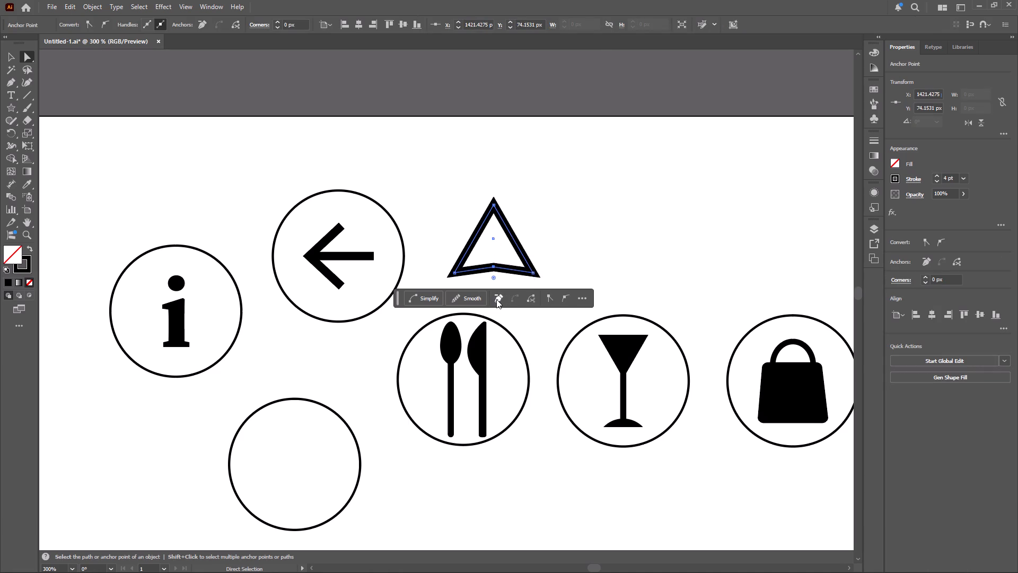
pyautogui.click(497, 299)
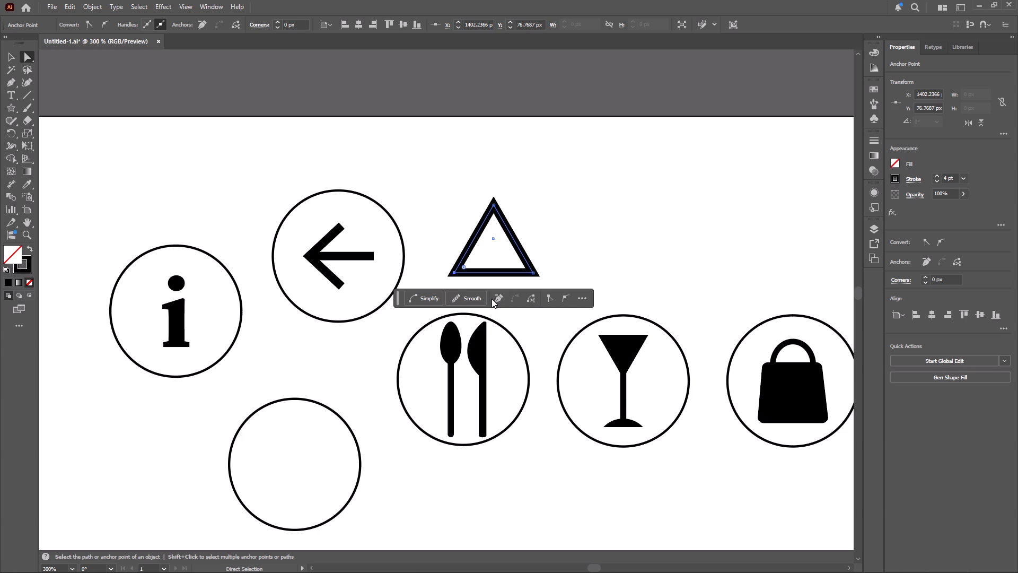
# Move the triangle into the remaining empty circle, roughly centred horizontally in its upper half.
pyautogui.click(11, 58)
pyautogui.moveTo(471, 245); pyautogui.dragTo(489, 205)
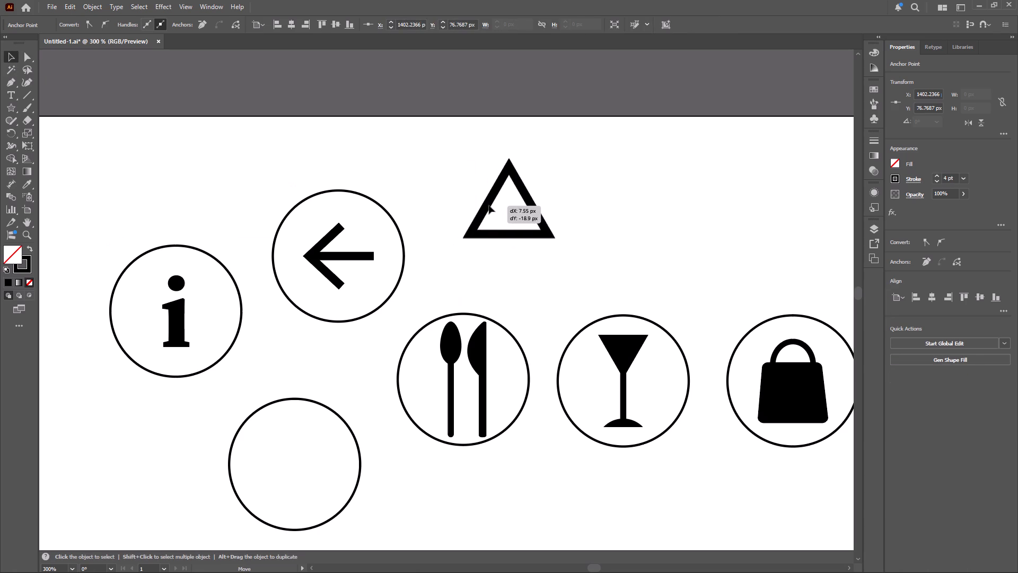
pyautogui.moveTo(489, 205); pyautogui.dragTo(488, 200)
pyautogui.moveTo(488, 200); pyautogui.dragTo(434, 261)
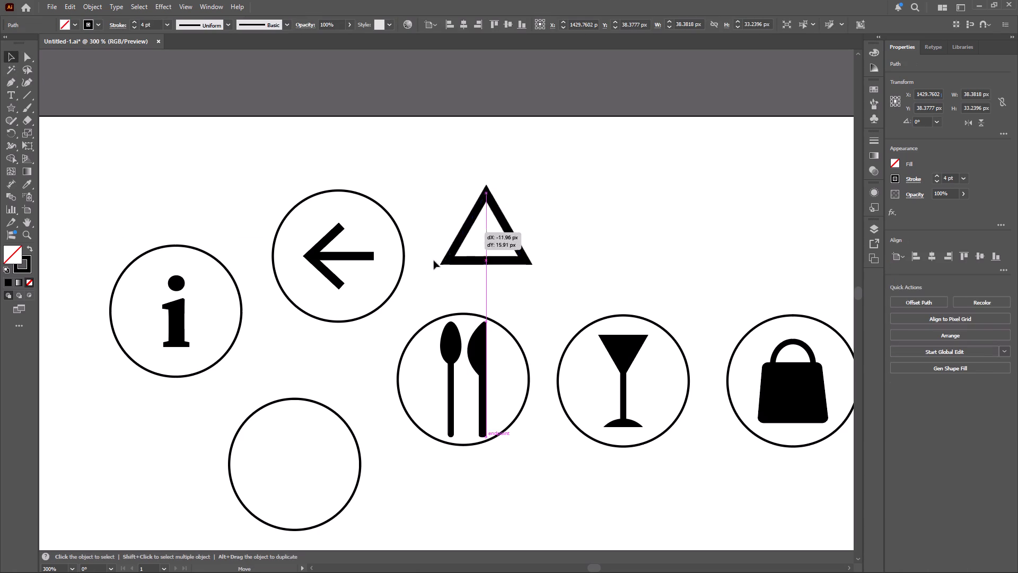
pyautogui.moveTo(434, 261); pyautogui.dragTo(288, 444)
pyautogui.keyDown('alt'); pyautogui.scroll(-1, 288, 444); pyautogui.keyUp('alt')
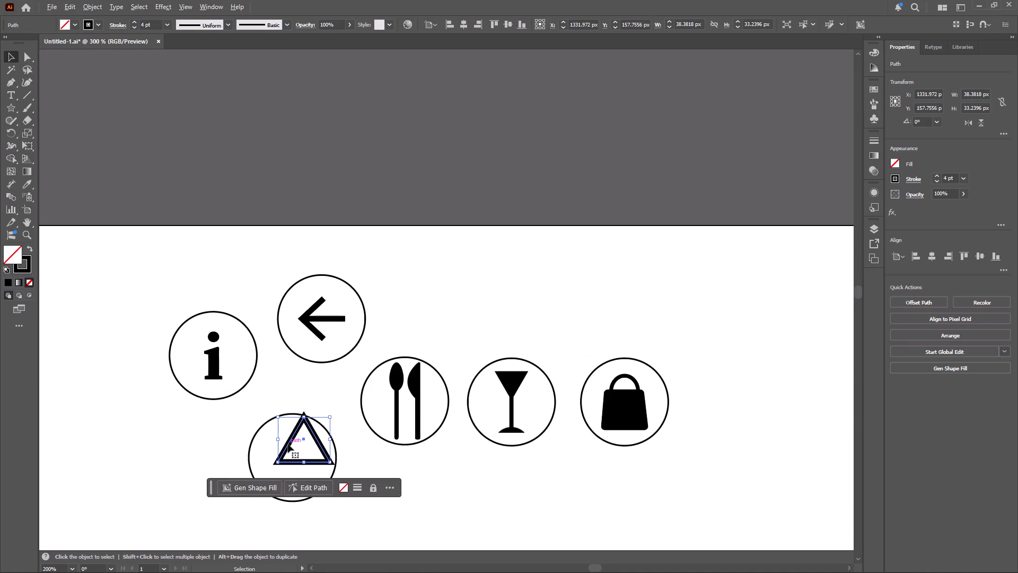
pyautogui.keyDown('alt'); pyautogui.scroll(3, 288, 444); pyautogui.keyUp('alt')
pyautogui.press('space')
pyautogui.press('space')
pyautogui.press('space')
pyautogui.press('space')
pyautogui.press('space')
pyautogui.press('space')
pyautogui.press('space')
pyautogui.press('space')
pyautogui.press('space')
pyautogui.press('space')
pyautogui.press('space')
pyautogui.press('space')
pyautogui.moveTo(331, 466); pyautogui.dragTo(383, 236)
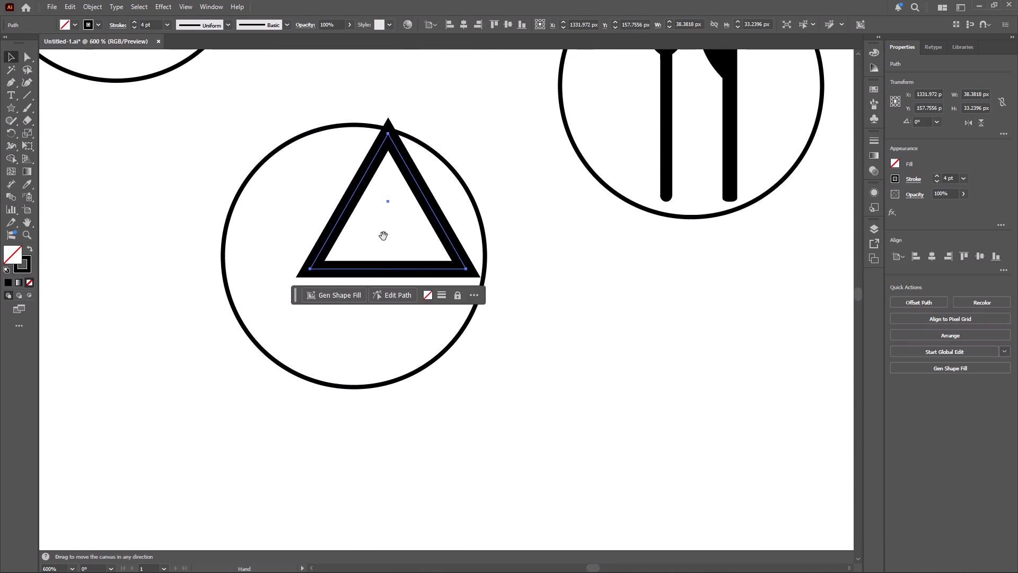
pyautogui.moveTo(348, 211); pyautogui.dragTo(300, 231)
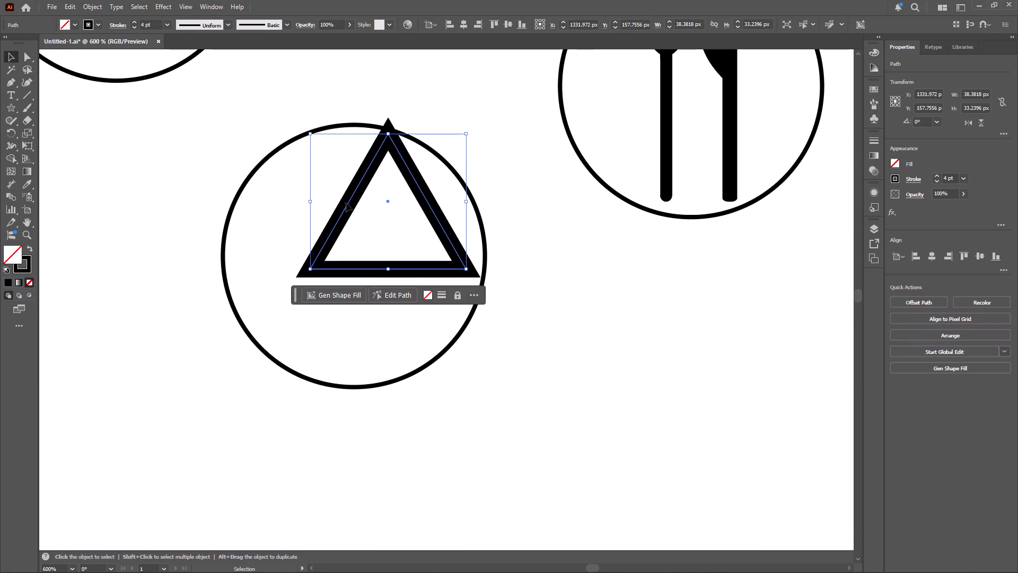
pyautogui.moveTo(347, 203); pyautogui.dragTo(315, 224)
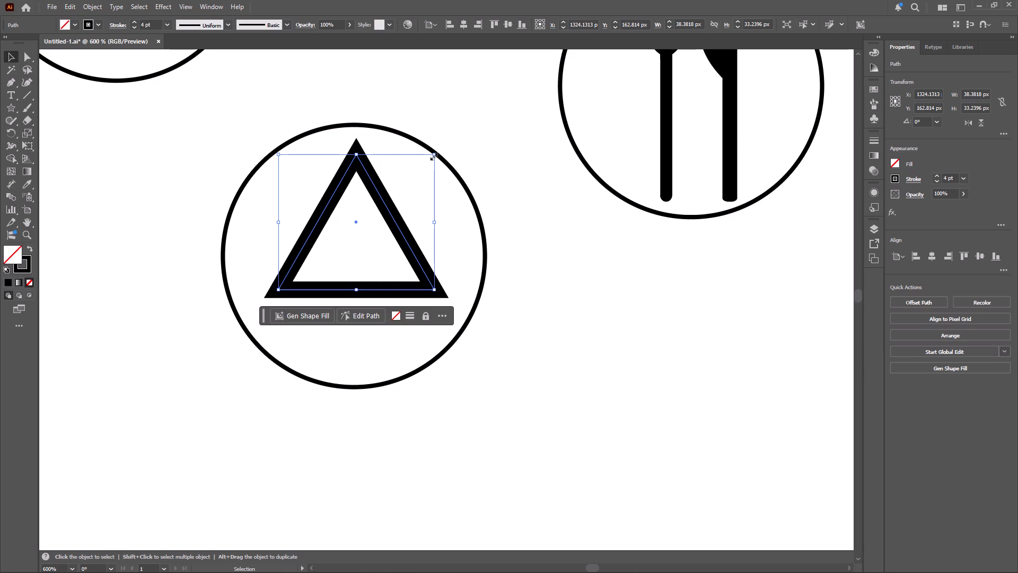
# Flatten and shrink the triangle to about 34 by 20 px and place it near the top of its circle.
pyautogui.moveTo(354, 154); pyautogui.dragTo(352, 200)
pyautogui.moveTo(330, 232); pyautogui.dragTo(329, 186)
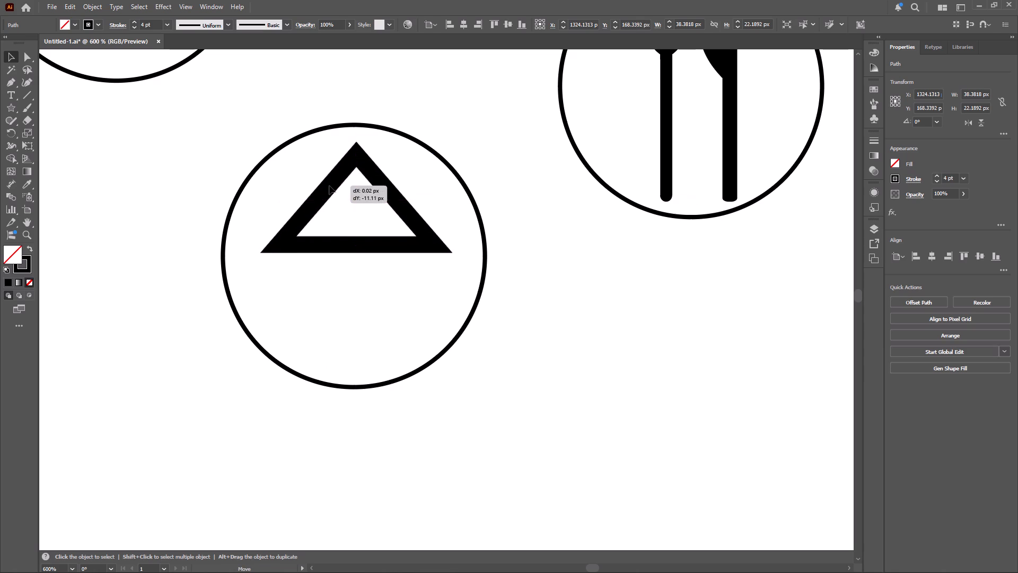
pyautogui.moveTo(329, 186); pyautogui.dragTo(328, 186)
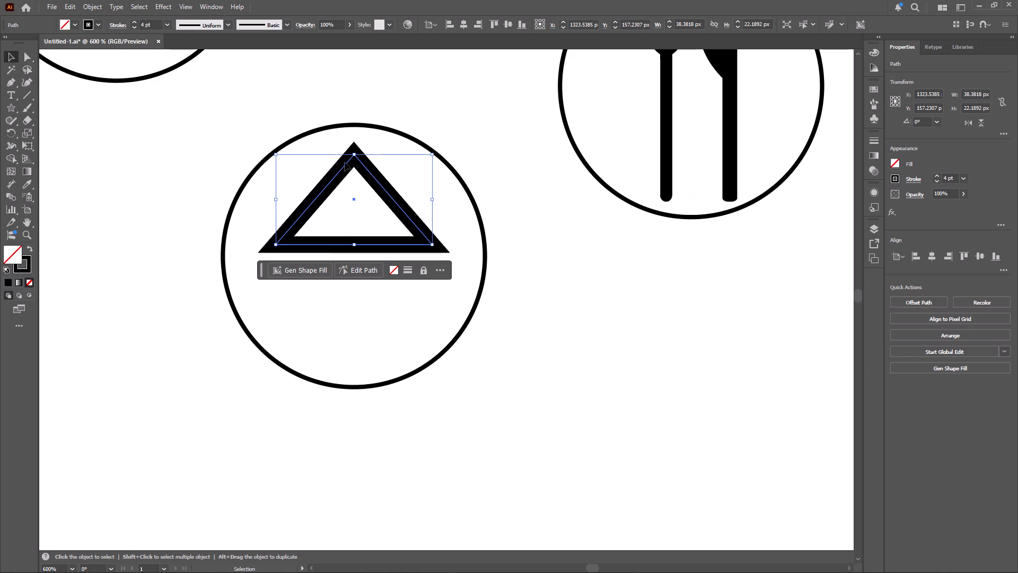
pyautogui.keyDown('shift'); pyautogui.moveTo(432, 153); pyautogui.dragTo(430, 155); pyautogui.keyUp('shift')
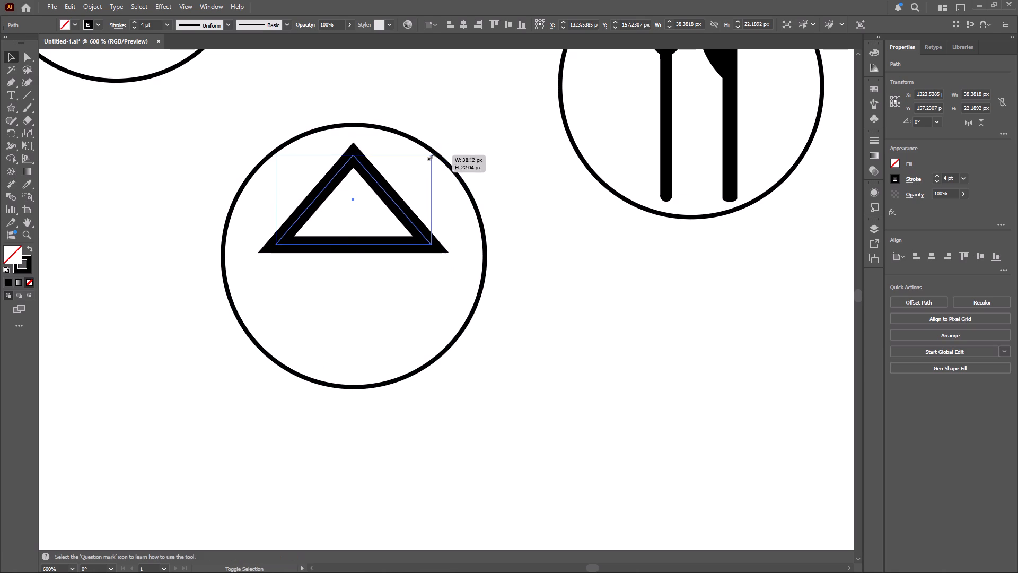
pyautogui.keyDown('shift'); pyautogui.moveTo(430, 155); pyautogui.dragTo(420, 165); pyautogui.keyUp('shift')
pyautogui.moveTo(319, 194); pyautogui.dragTo(324, 183)
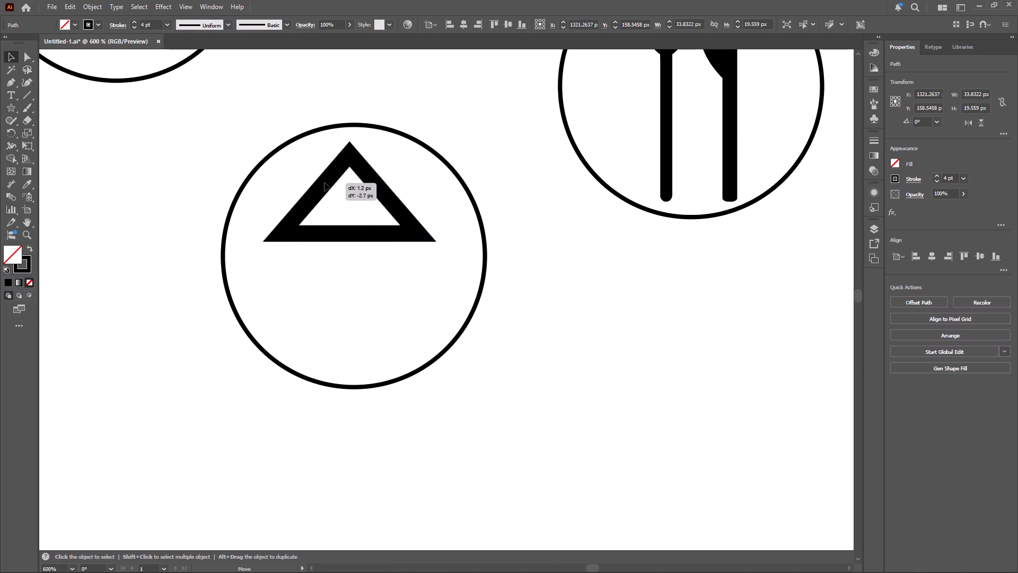
pyautogui.moveTo(324, 183); pyautogui.dragTo(326, 181)
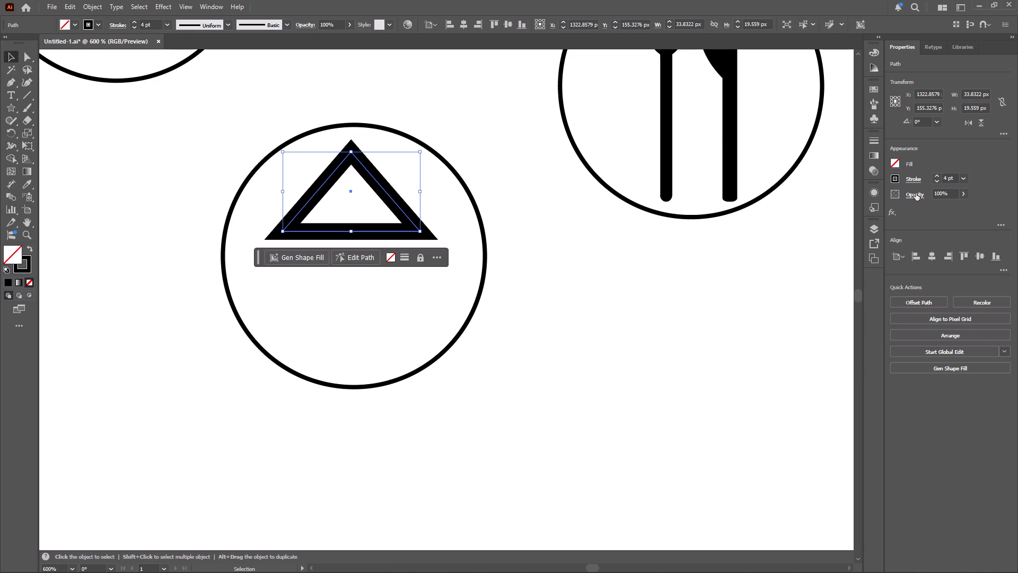
# Set the triangle's stroke weight to 3 pt.
pyautogui.click(935, 182)
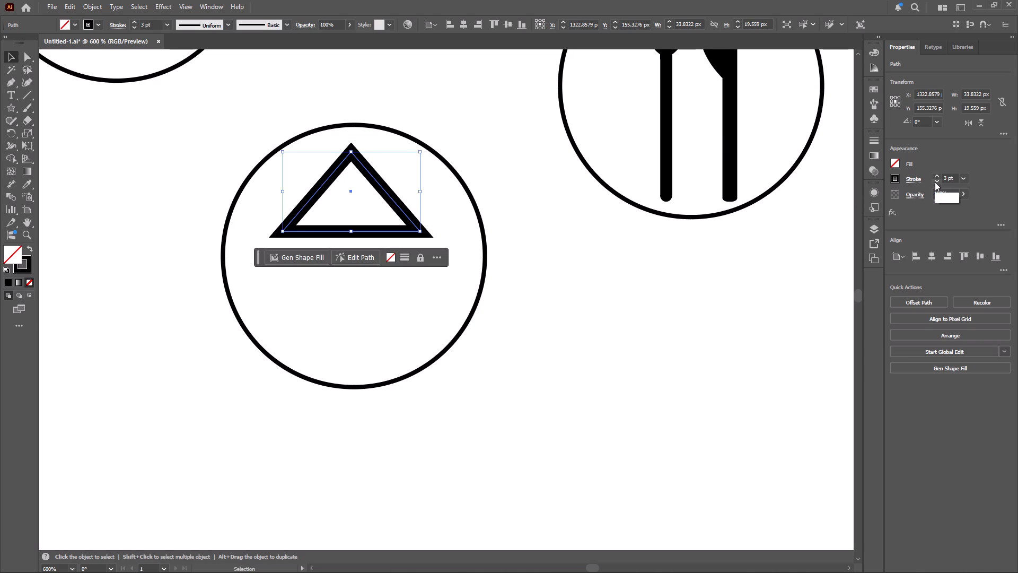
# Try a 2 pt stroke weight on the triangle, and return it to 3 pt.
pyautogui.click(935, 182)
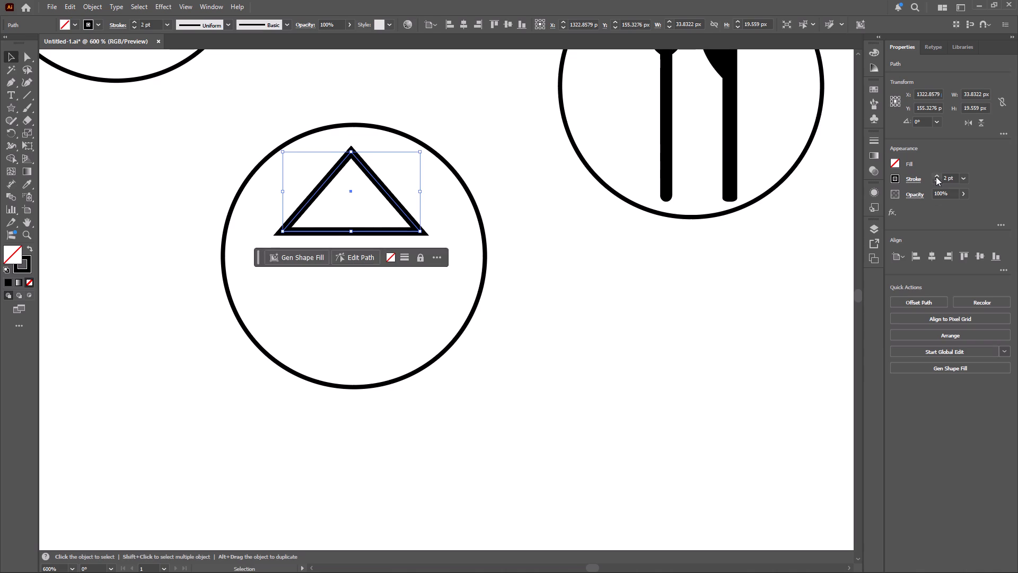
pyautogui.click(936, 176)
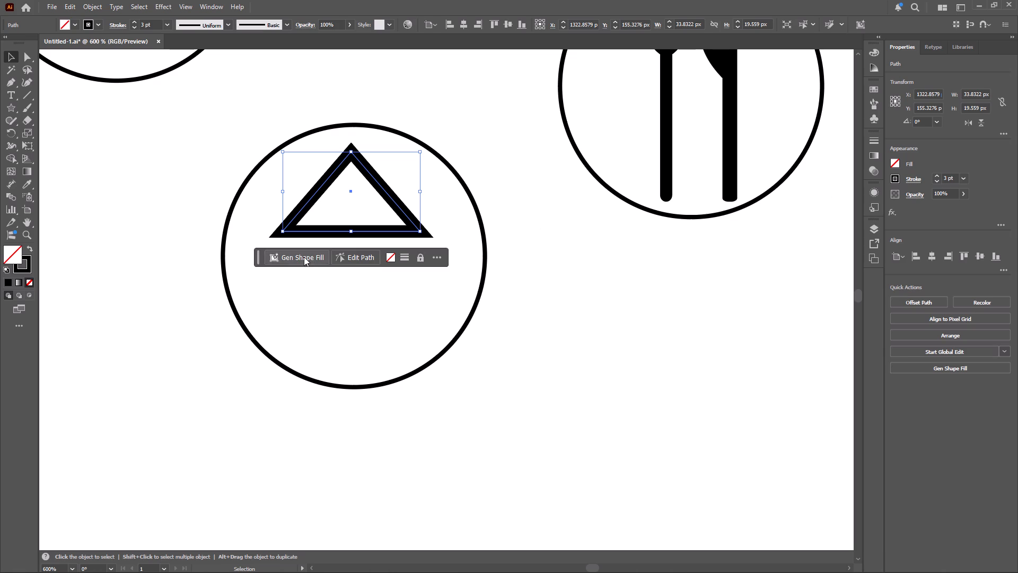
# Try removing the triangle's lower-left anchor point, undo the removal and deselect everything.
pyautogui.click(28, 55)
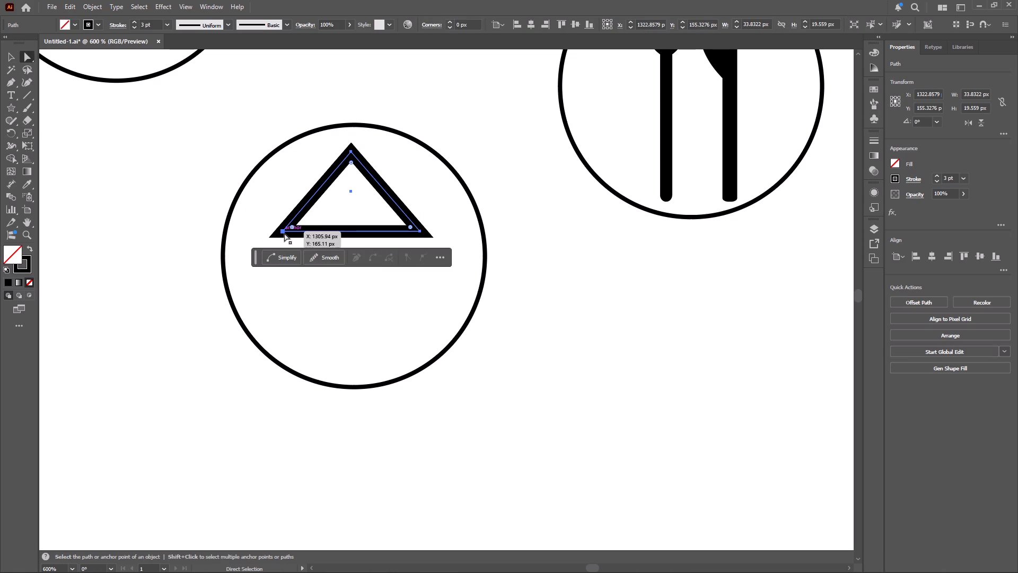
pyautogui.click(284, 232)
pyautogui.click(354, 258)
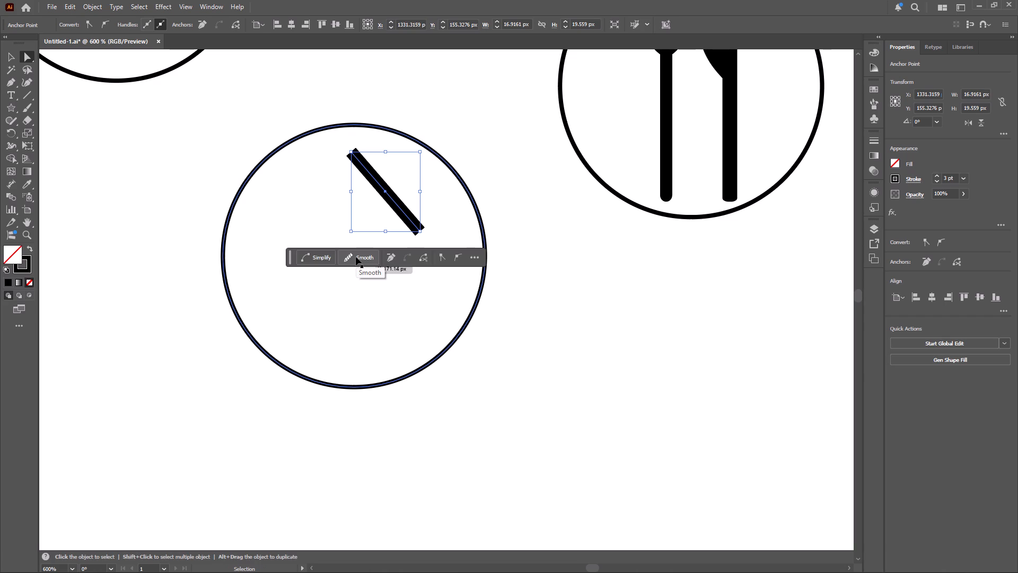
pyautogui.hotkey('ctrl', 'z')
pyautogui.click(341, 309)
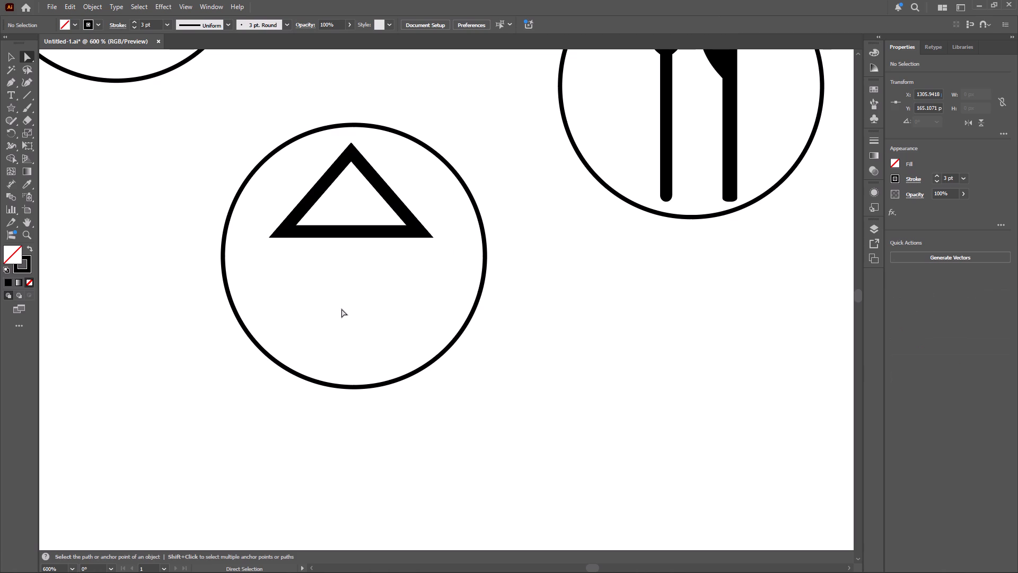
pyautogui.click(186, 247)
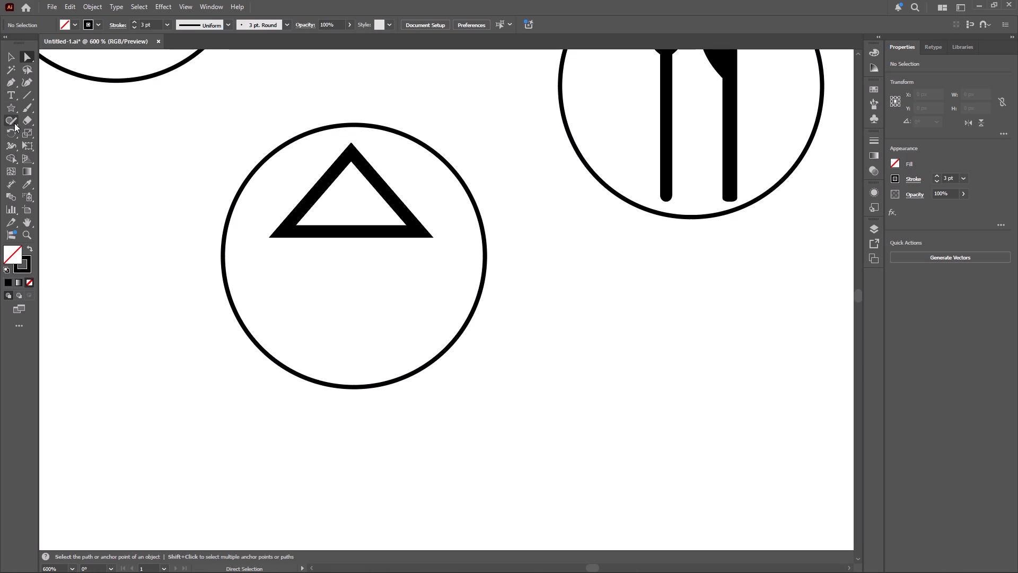
# Draw a rectangle about 27 by 17 px directly beneath the triangle as the body of a house.
pyautogui.click(23, 95)
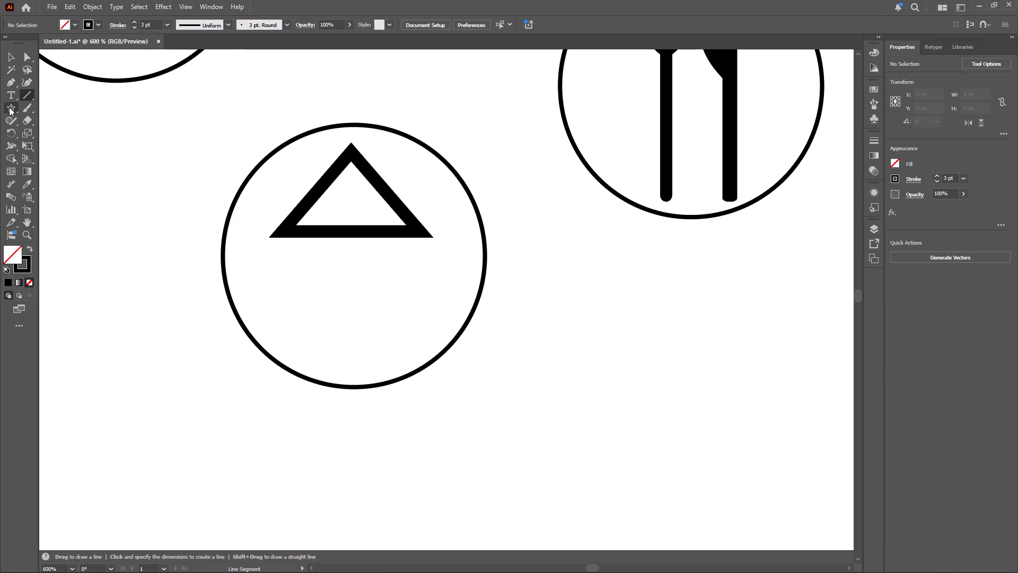
pyautogui.click(9, 107)
pyautogui.click(32, 109)
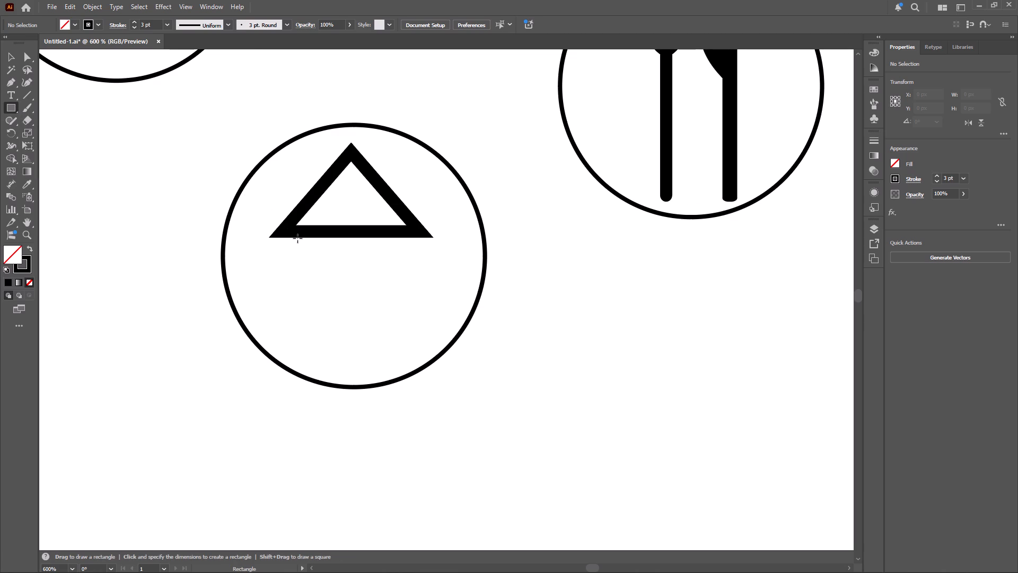
pyautogui.moveTo(297, 238); pyautogui.dragTo(406, 303)
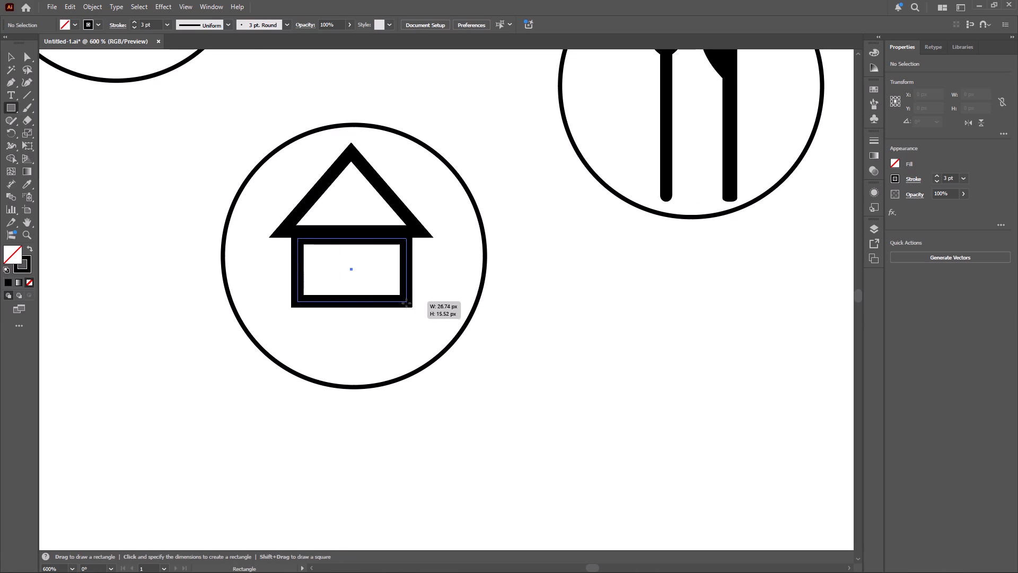
pyautogui.moveTo(406, 303); pyautogui.dragTo(406, 307)
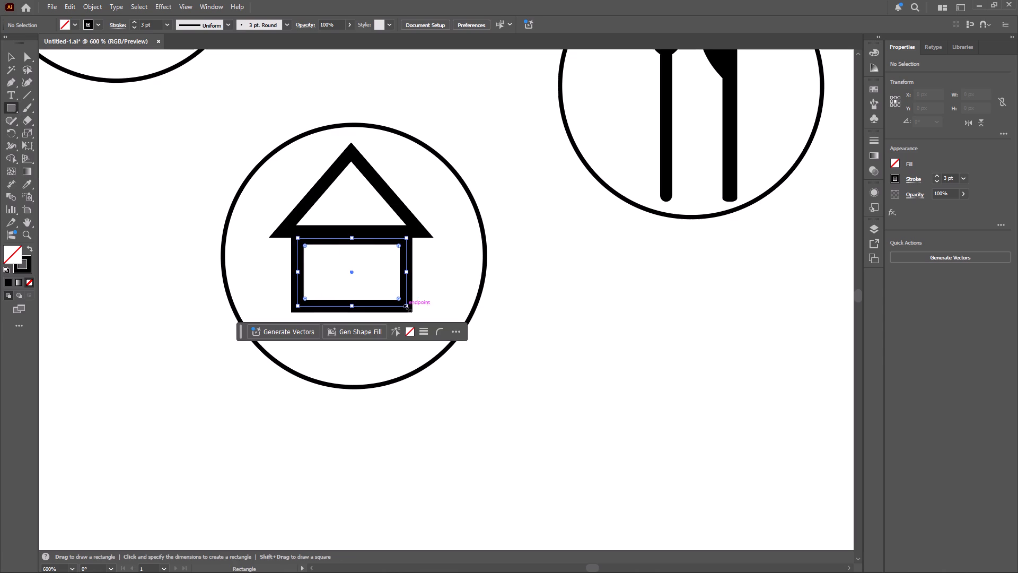
# Align the triangle roof and the rectangular house body to a common horizontal centre.
pyautogui.click(12, 58)
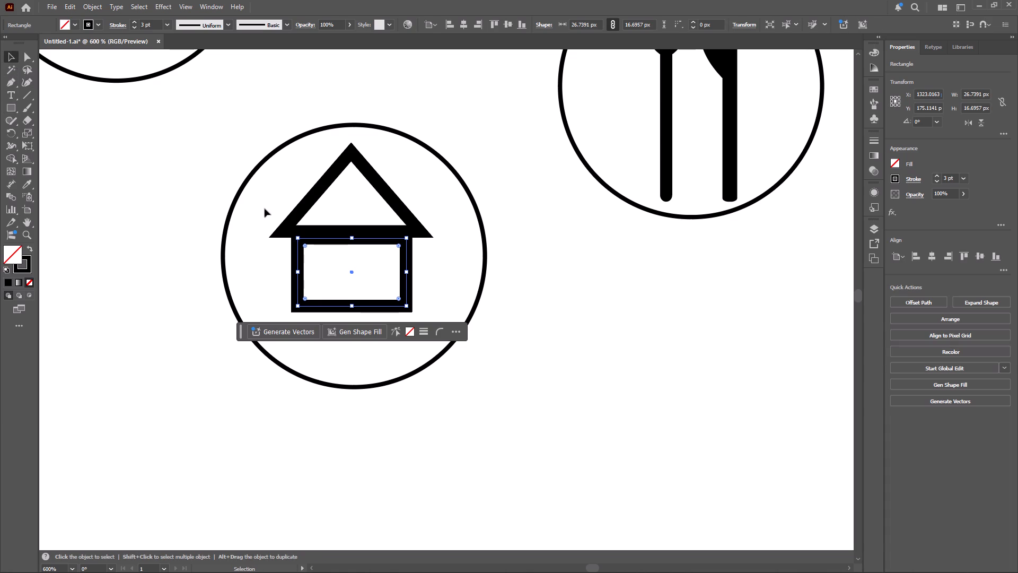
pyautogui.moveTo(275, 198); pyautogui.dragTo(315, 259)
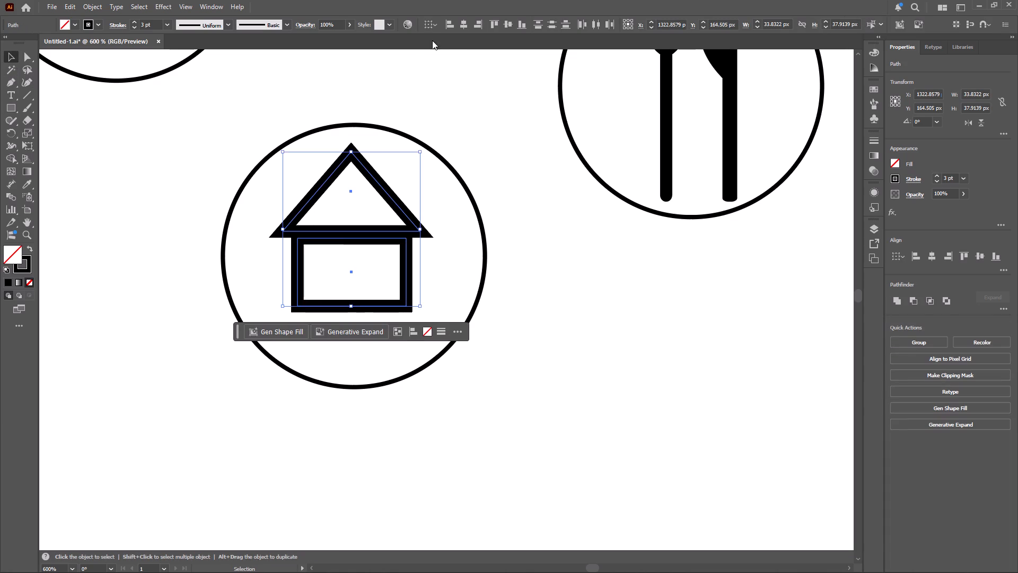
pyautogui.click(461, 24)
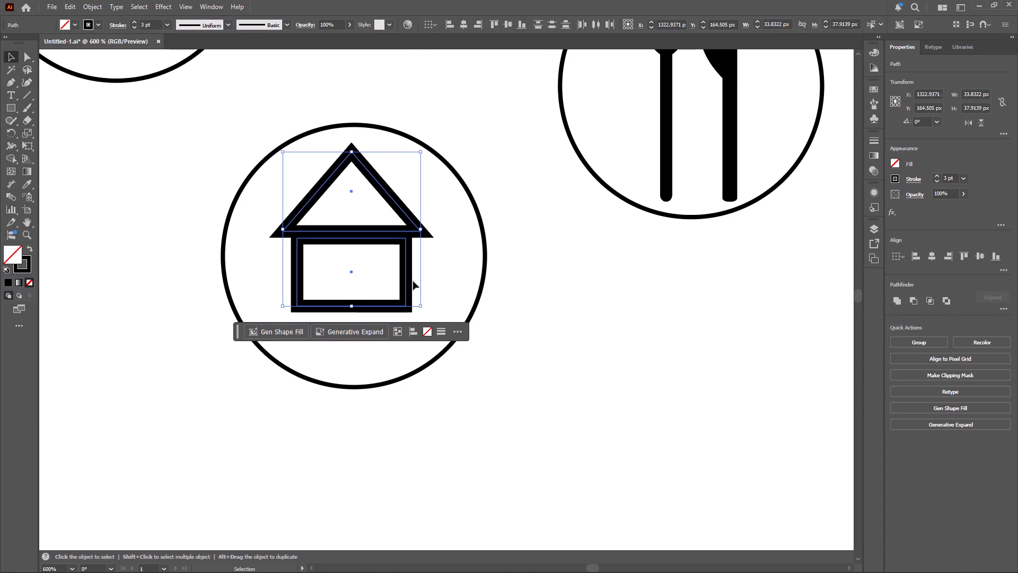
pyautogui.click(443, 262)
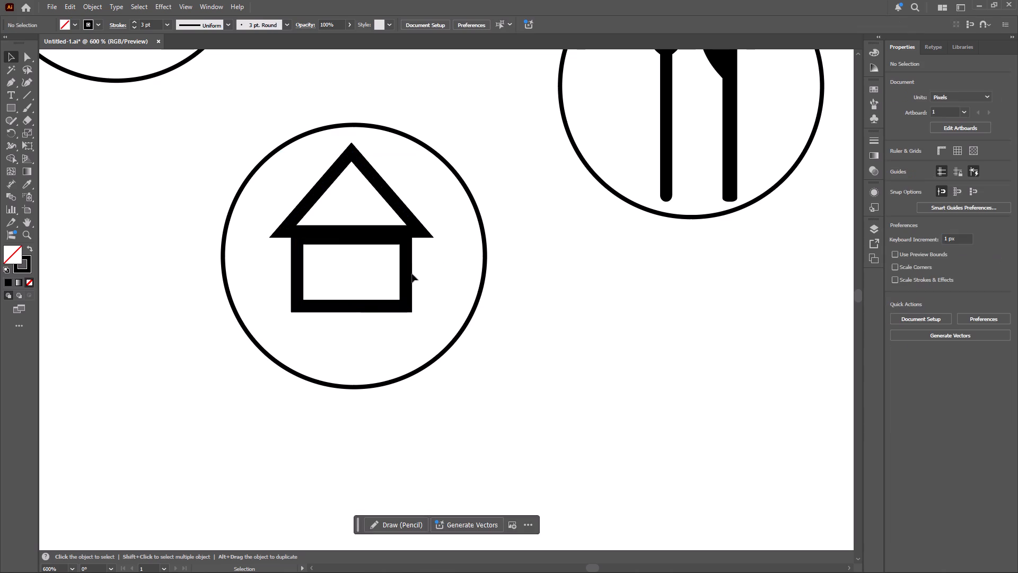
# Enlarge the house body rectangle to about 27.3 by 19.7 px by extending its right and bottom sides.
pyautogui.click(408, 279)
pyautogui.click(405, 276)
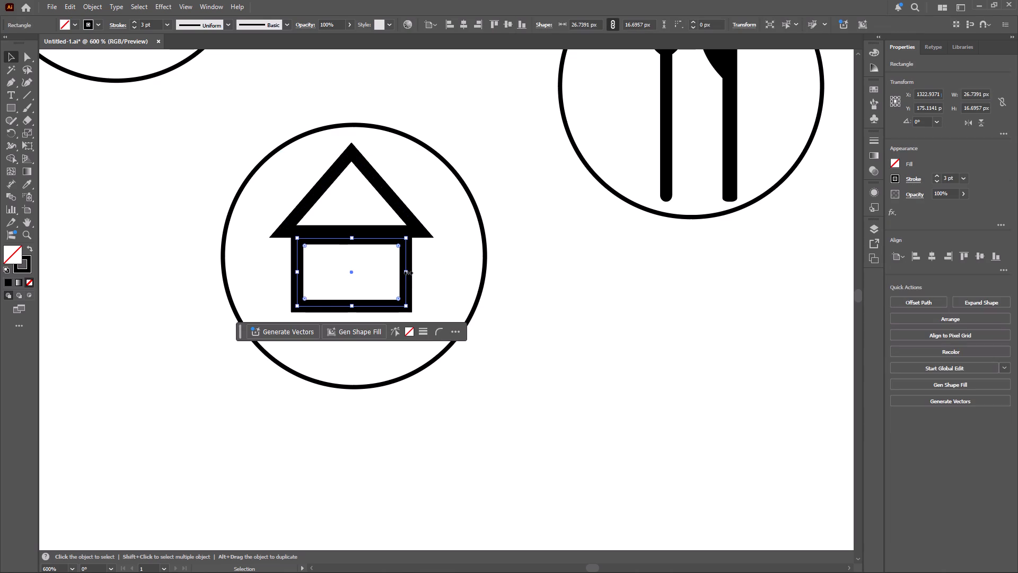
pyautogui.click(406, 271)
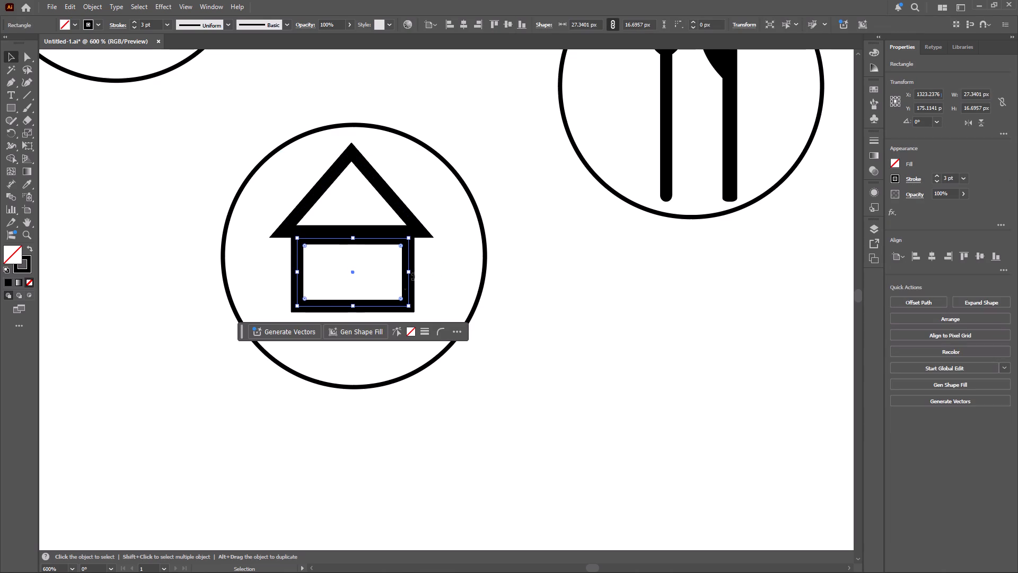
pyautogui.click(353, 306)
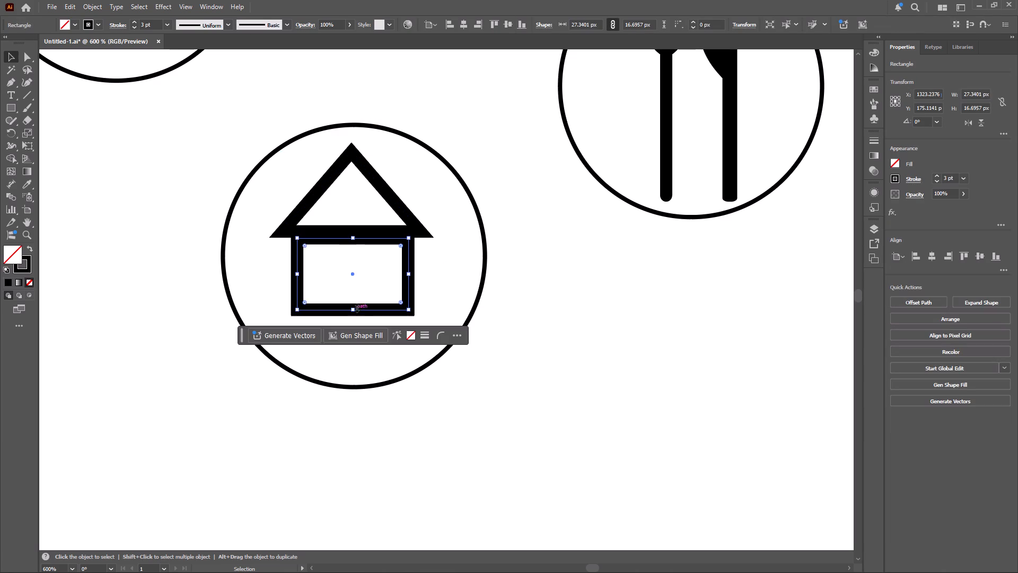
pyautogui.click(435, 270)
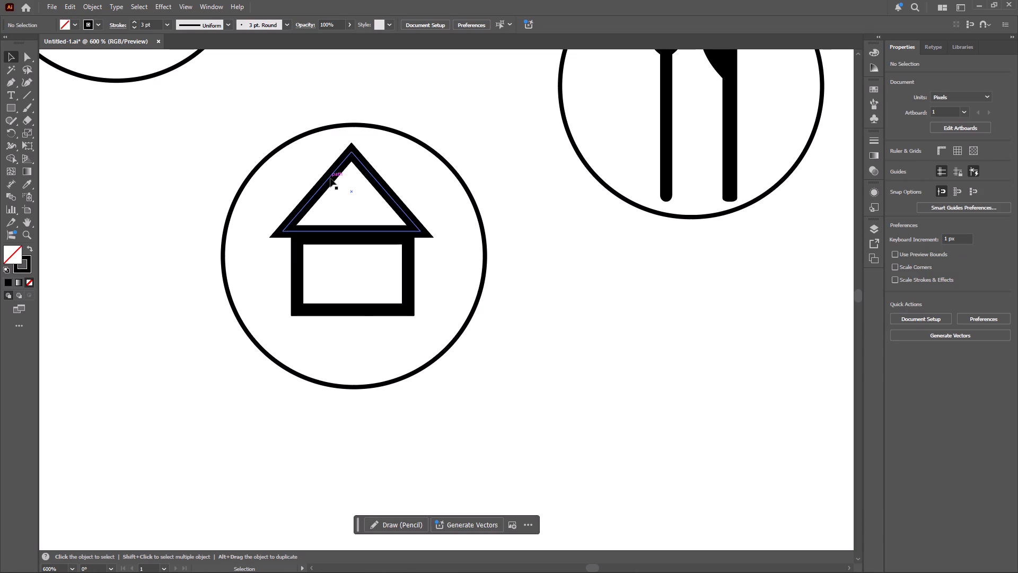
pyautogui.click(330, 178)
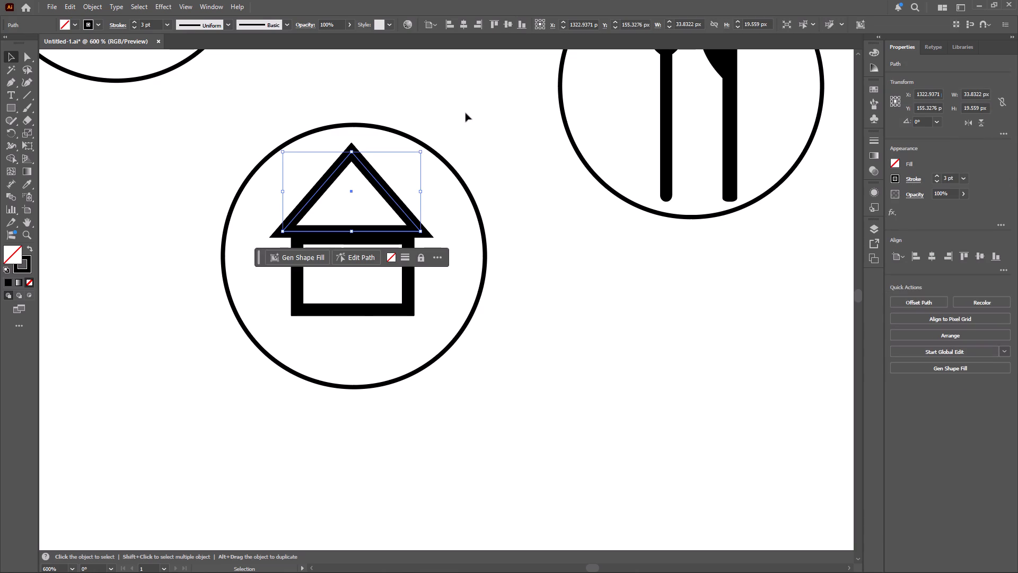
pyautogui.click(355, 310)
pyautogui.moveTo(353, 310); pyautogui.dragTo(353, 318)
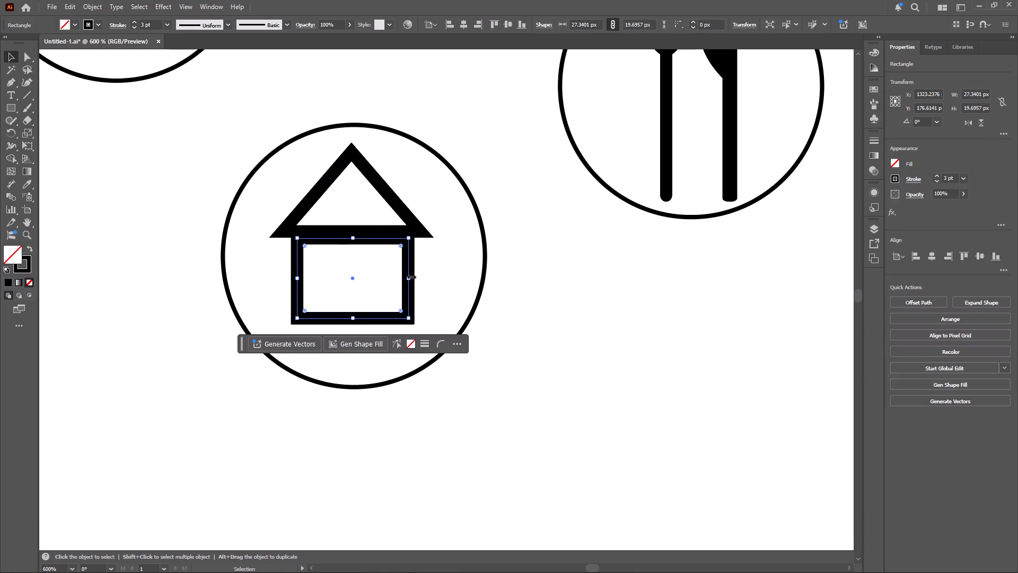
pyautogui.click(433, 276)
# Draw a small door rectangle about 7 by 8 px at the bottom middle of the house body.
pyautogui.click(13, 109)
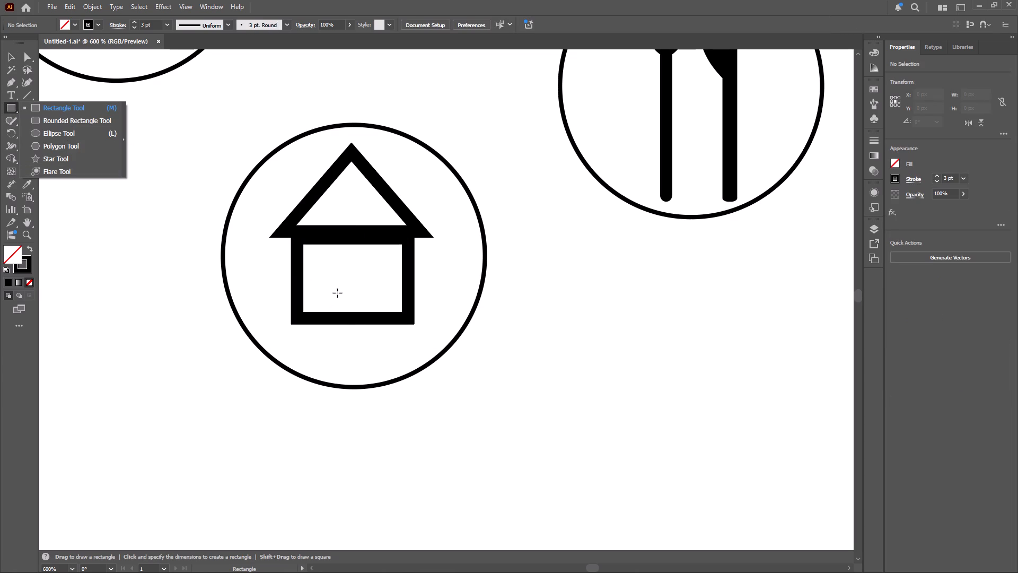
pyautogui.moveTo(342, 286); pyautogui.dragTo(342, 297)
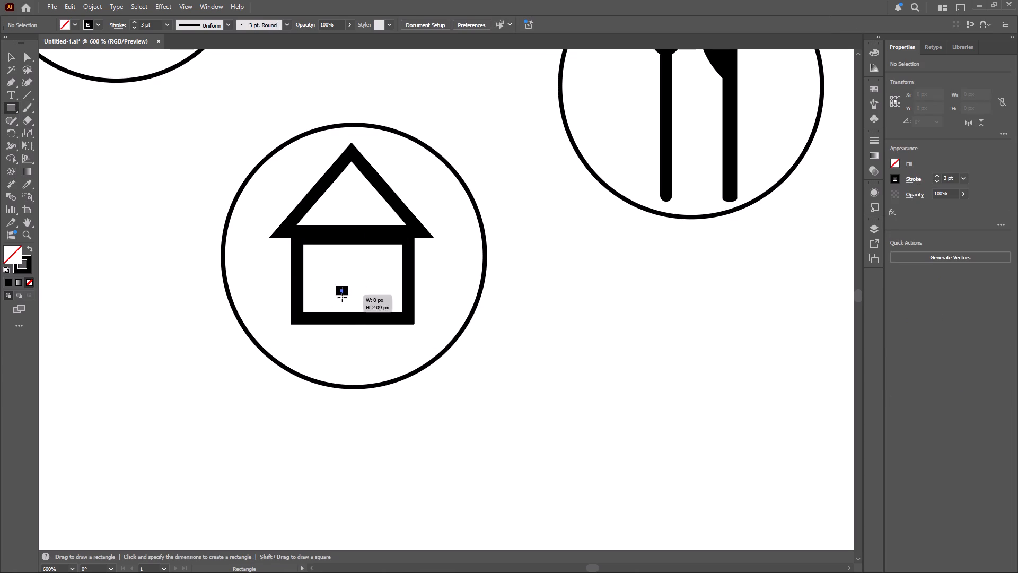
pyautogui.moveTo(342, 297); pyautogui.dragTo(371, 318)
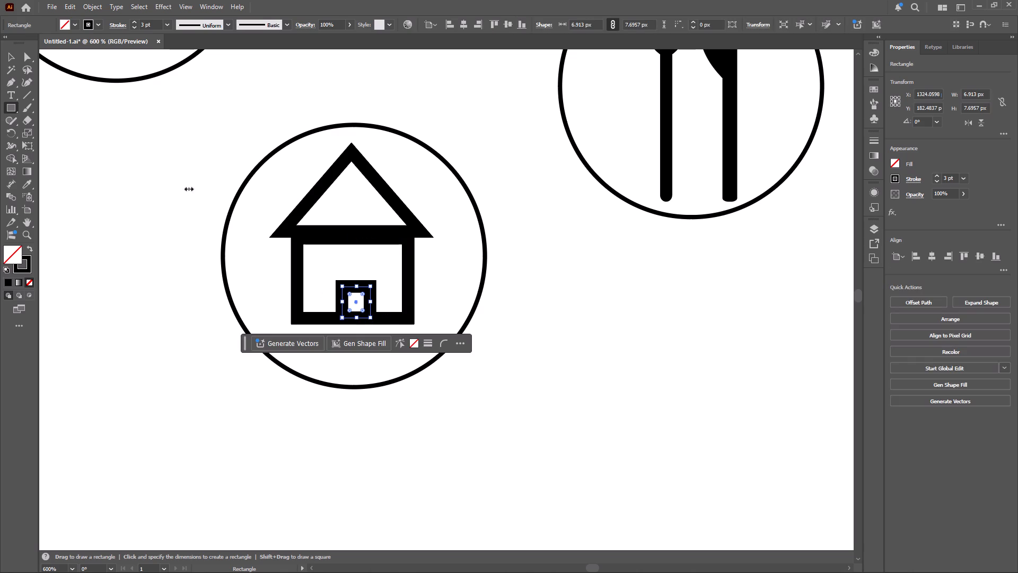
# Align the roof, house body, door and surrounding circle to a common horizontal centre.
pyautogui.click(15, 55)
pyautogui.moveTo(271, 189); pyautogui.dragTo(299, 248)
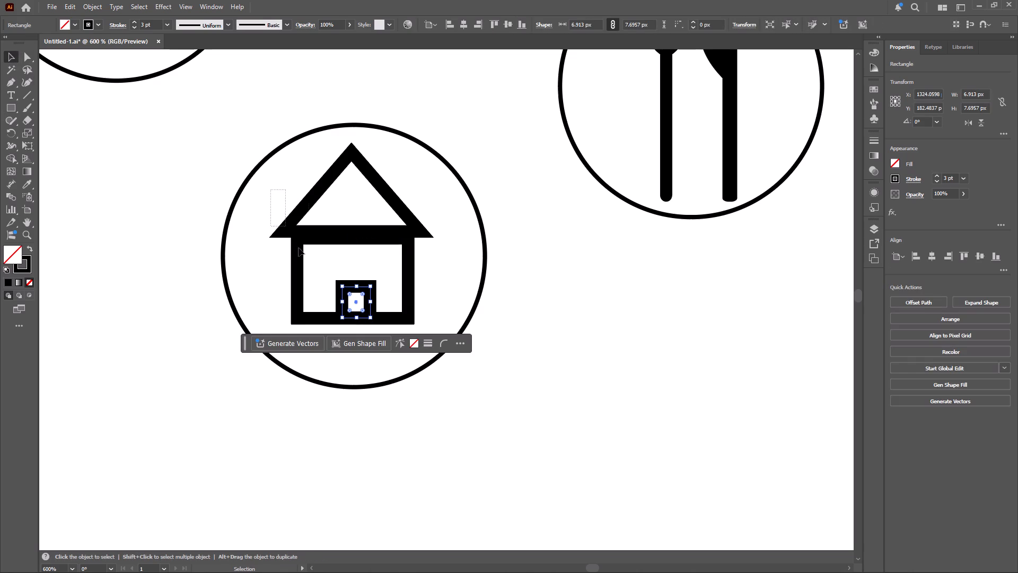
pyautogui.moveTo(299, 248); pyautogui.dragTo(331, 292)
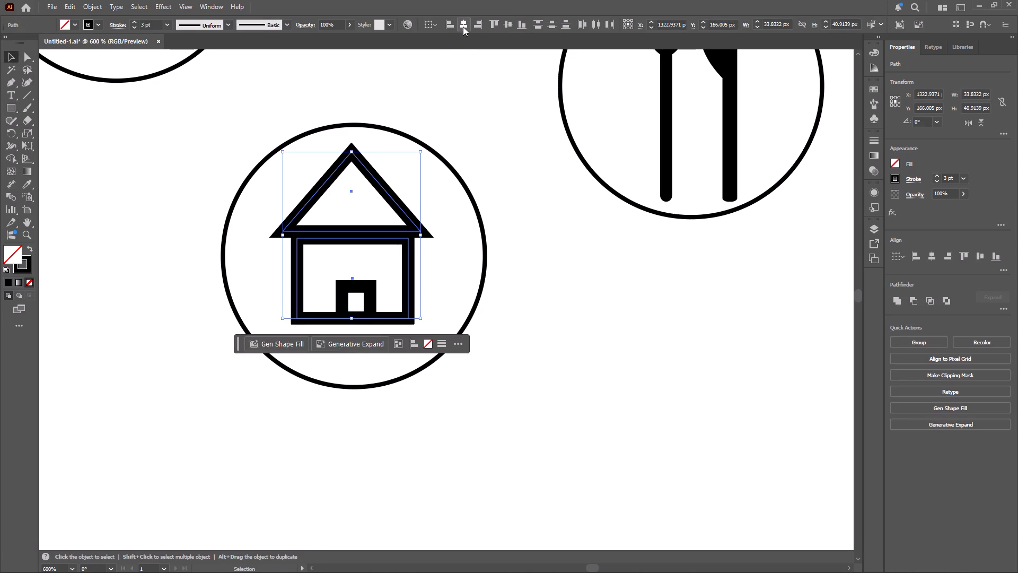
pyautogui.click(463, 27)
pyautogui.click(442, 279)
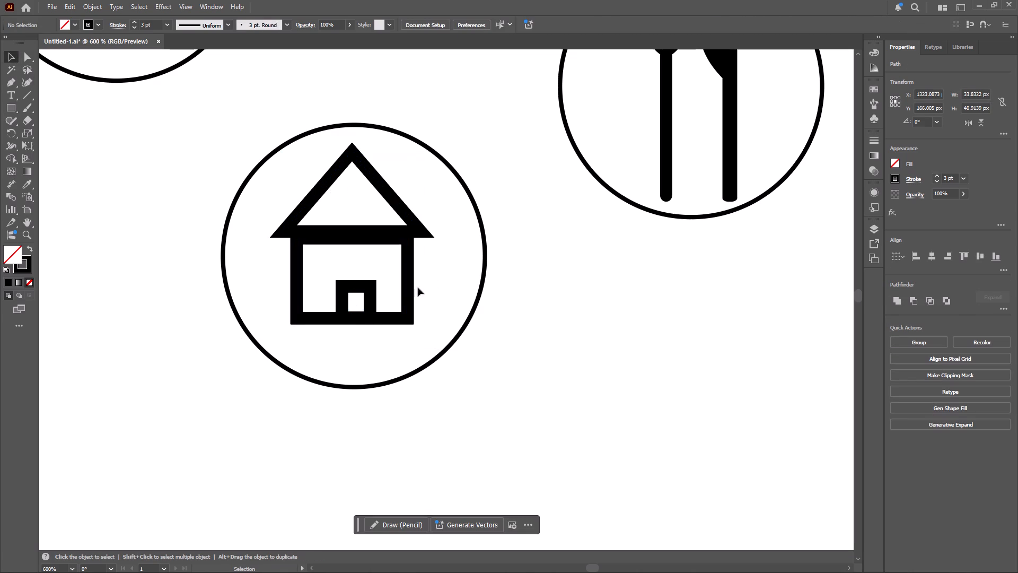
pyautogui.click(374, 297)
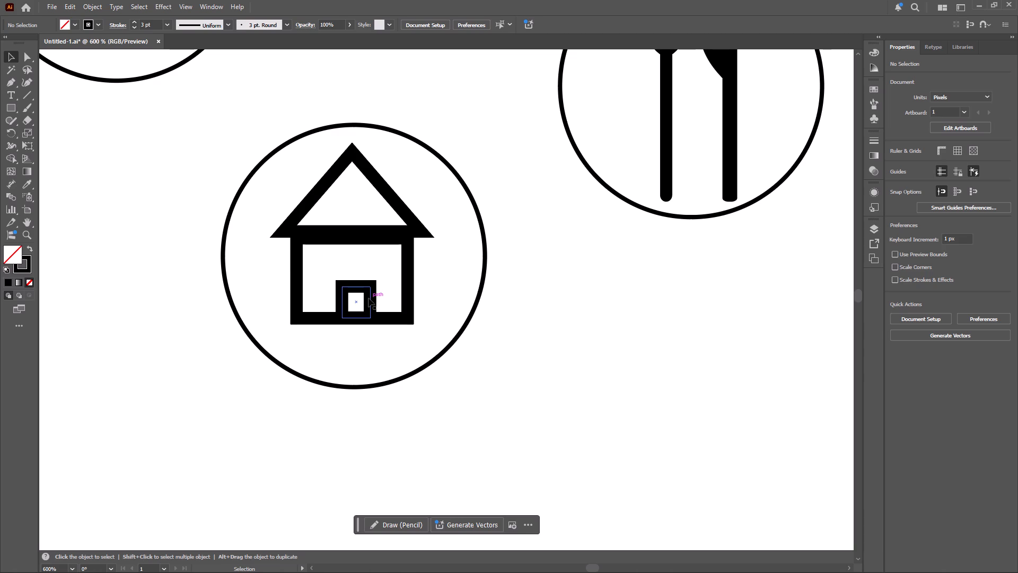
pyautogui.moveTo(289, 166); pyautogui.dragTo(364, 318)
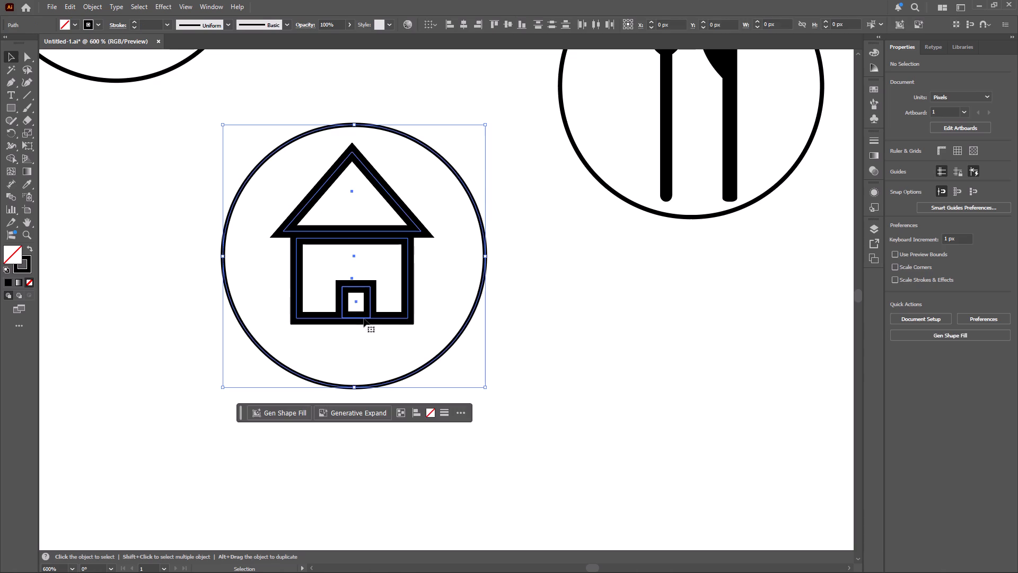
pyautogui.click(461, 24)
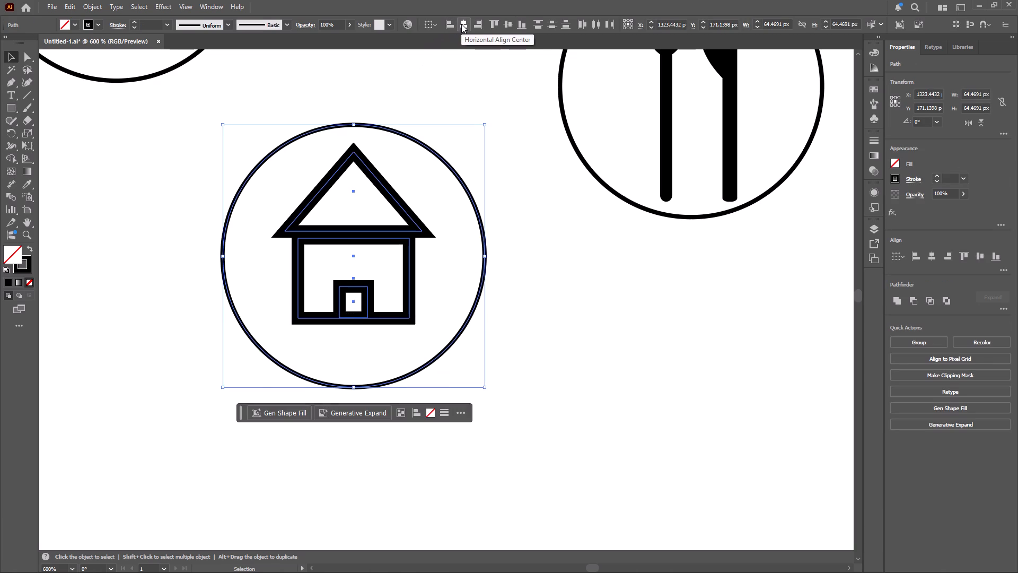
pyautogui.click(557, 262)
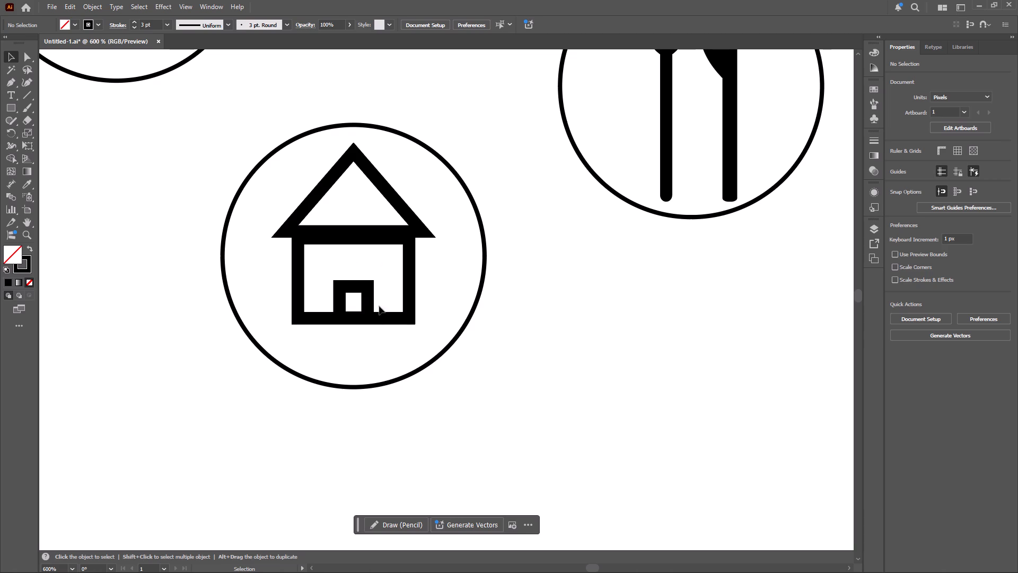
# Expand the strokes of the house parts and their circle into filled shapes.
pyautogui.keyDown('alt'); pyautogui.scroll(-2, 384, 317); pyautogui.keyUp('alt')
pyautogui.keyDown('alt'); pyautogui.scroll(2, 384, 317); pyautogui.keyUp('alt')
pyautogui.moveTo(298, 183); pyautogui.dragTo(365, 314)
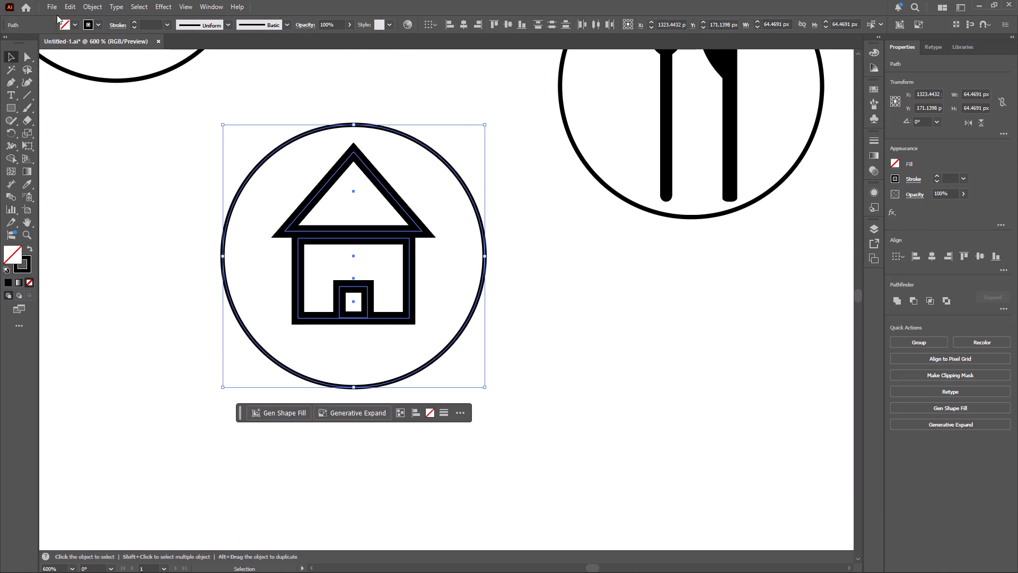
pyautogui.click(93, 6)
pyautogui.click(124, 157)
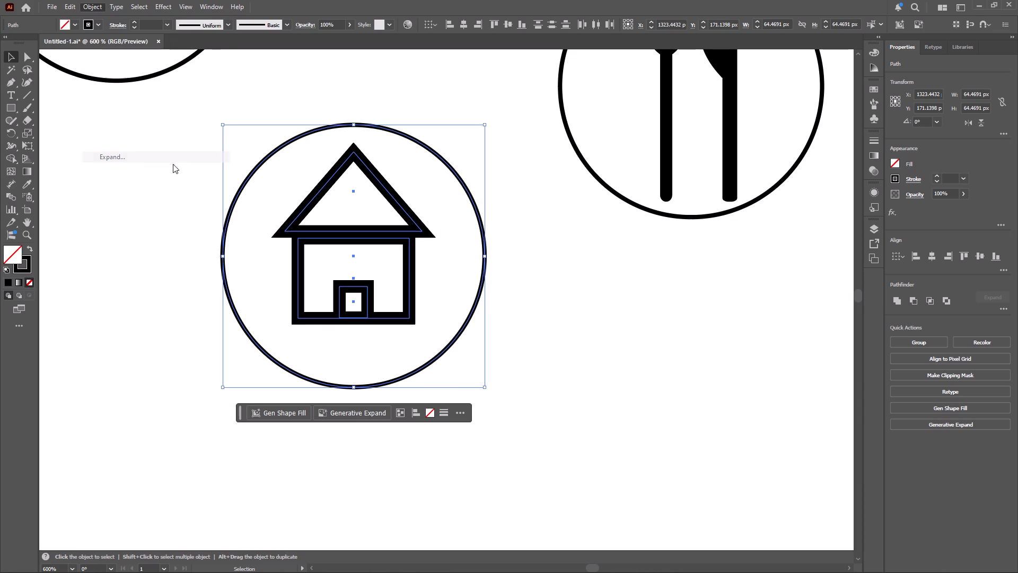
pyautogui.click(487, 352)
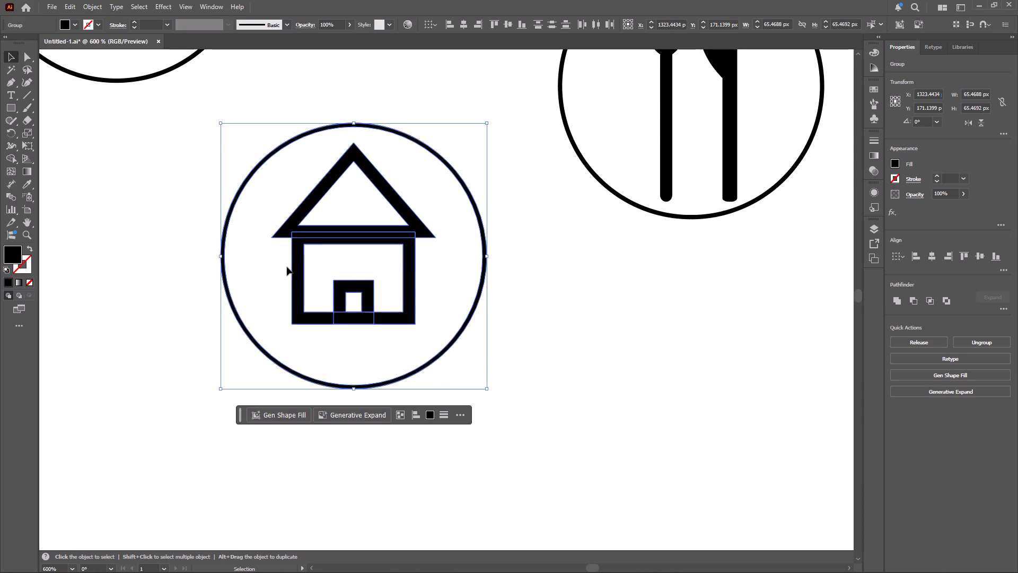
pyautogui.click(172, 212)
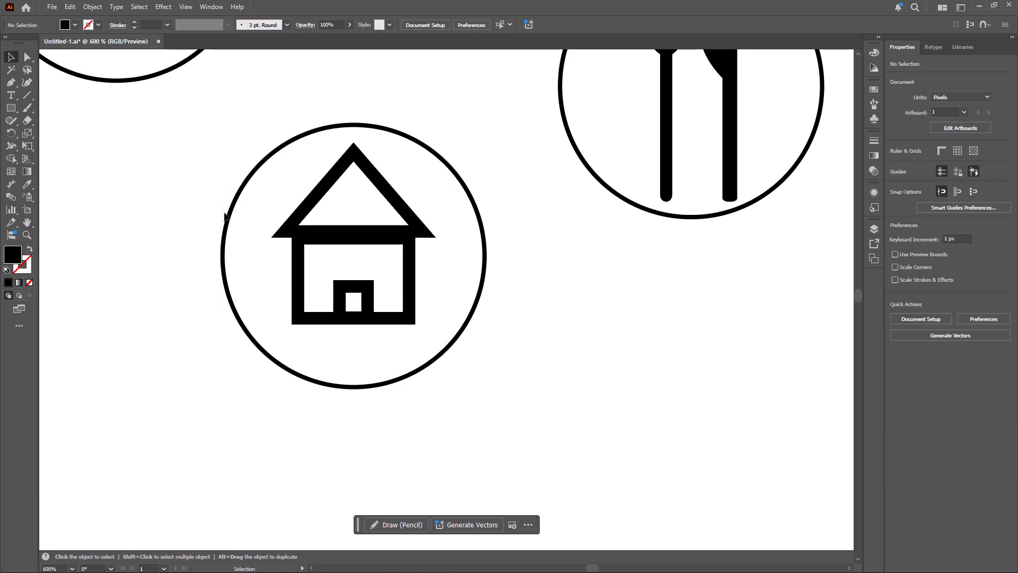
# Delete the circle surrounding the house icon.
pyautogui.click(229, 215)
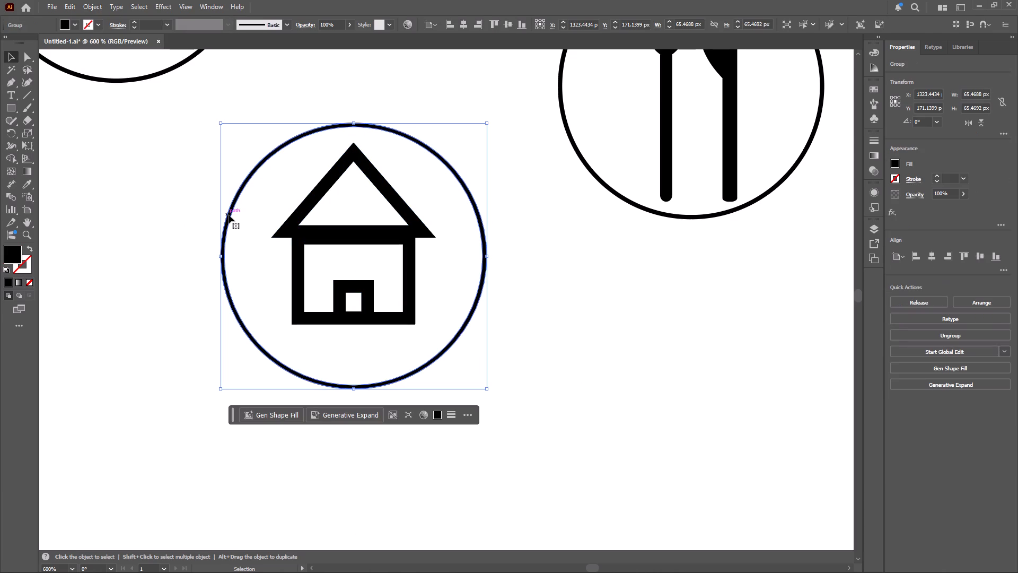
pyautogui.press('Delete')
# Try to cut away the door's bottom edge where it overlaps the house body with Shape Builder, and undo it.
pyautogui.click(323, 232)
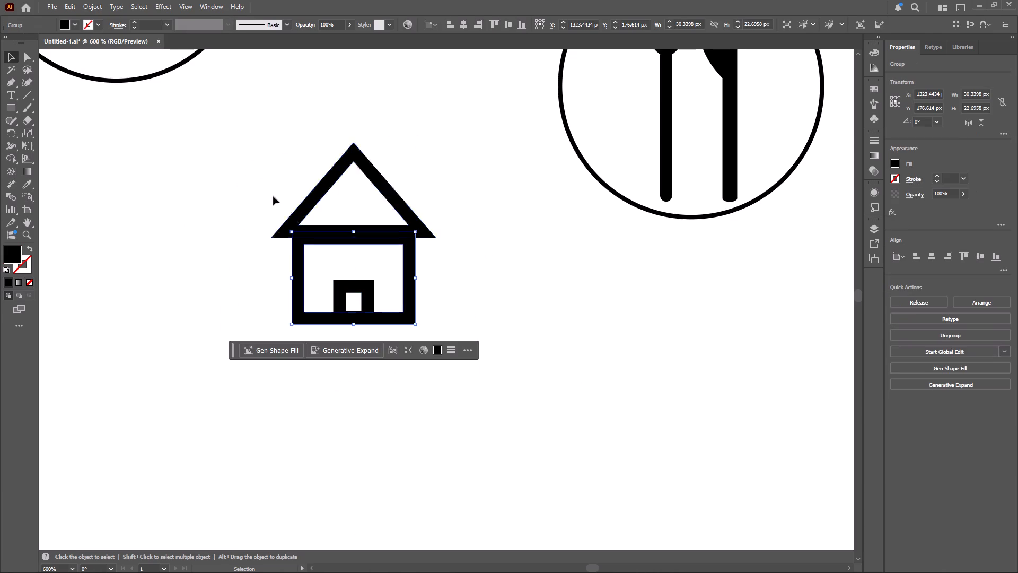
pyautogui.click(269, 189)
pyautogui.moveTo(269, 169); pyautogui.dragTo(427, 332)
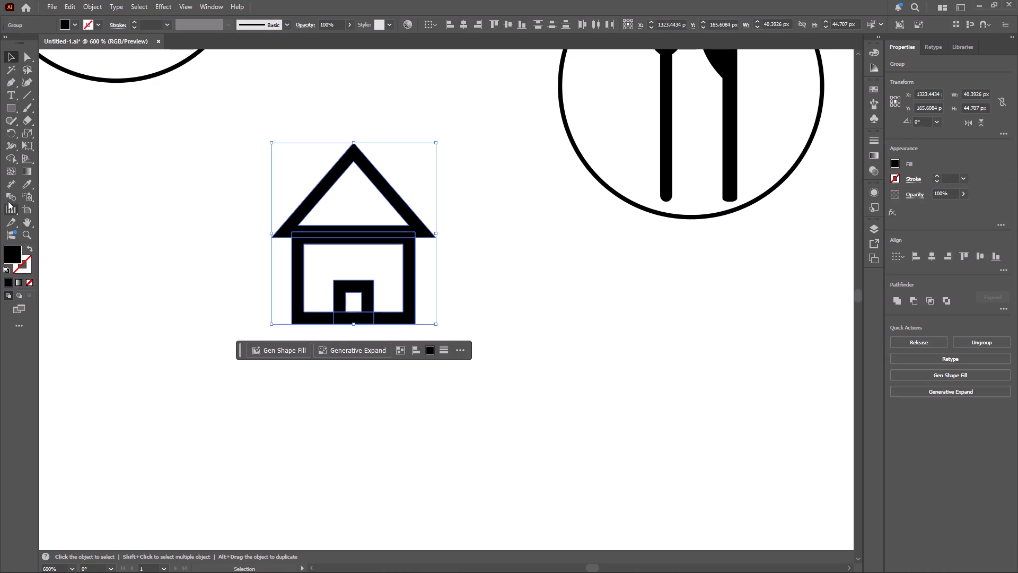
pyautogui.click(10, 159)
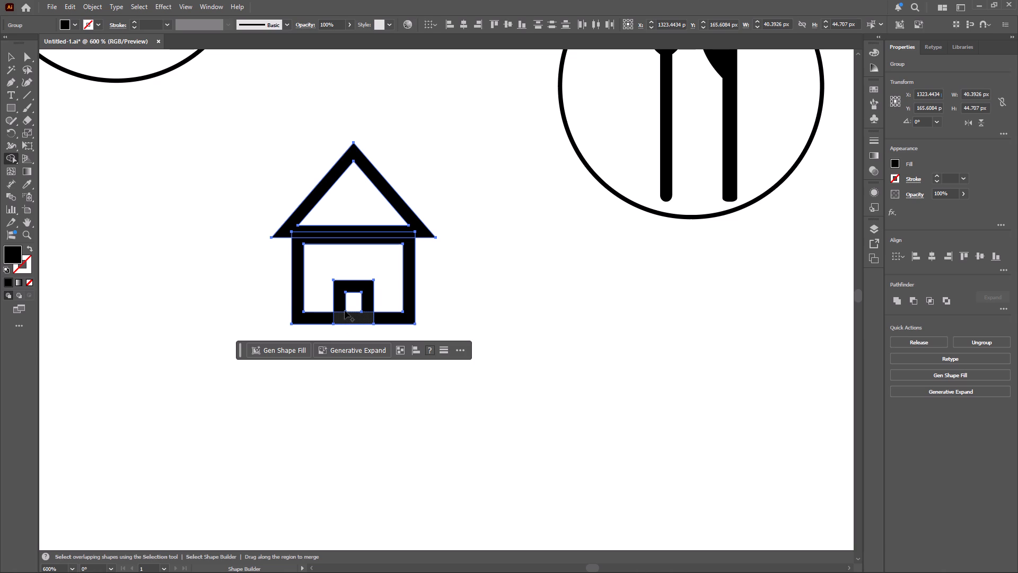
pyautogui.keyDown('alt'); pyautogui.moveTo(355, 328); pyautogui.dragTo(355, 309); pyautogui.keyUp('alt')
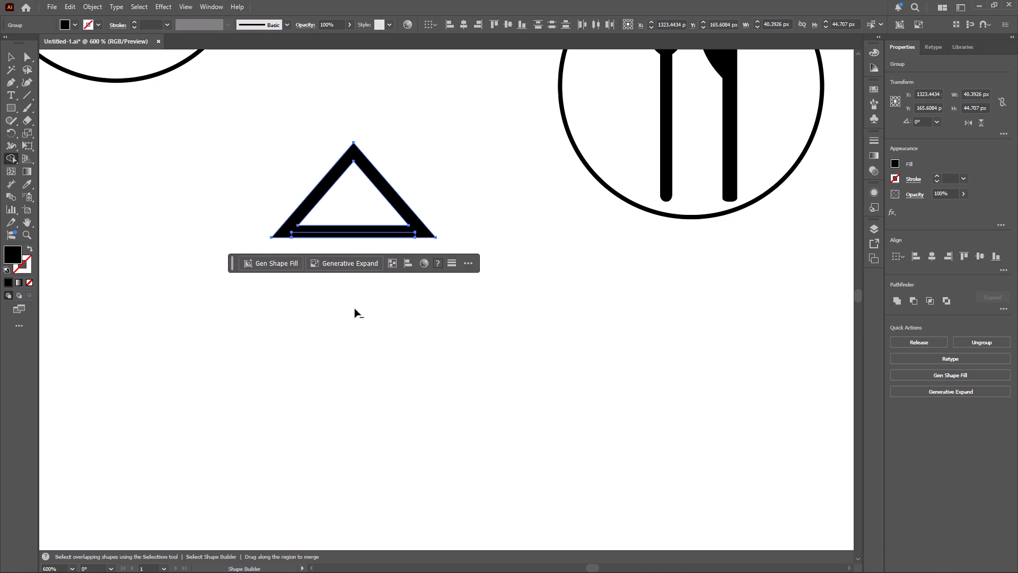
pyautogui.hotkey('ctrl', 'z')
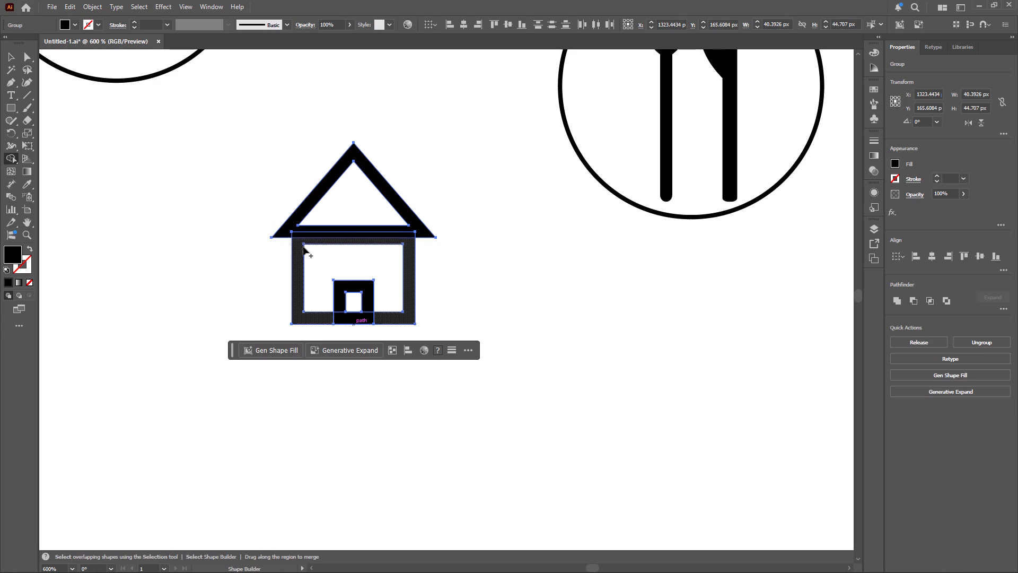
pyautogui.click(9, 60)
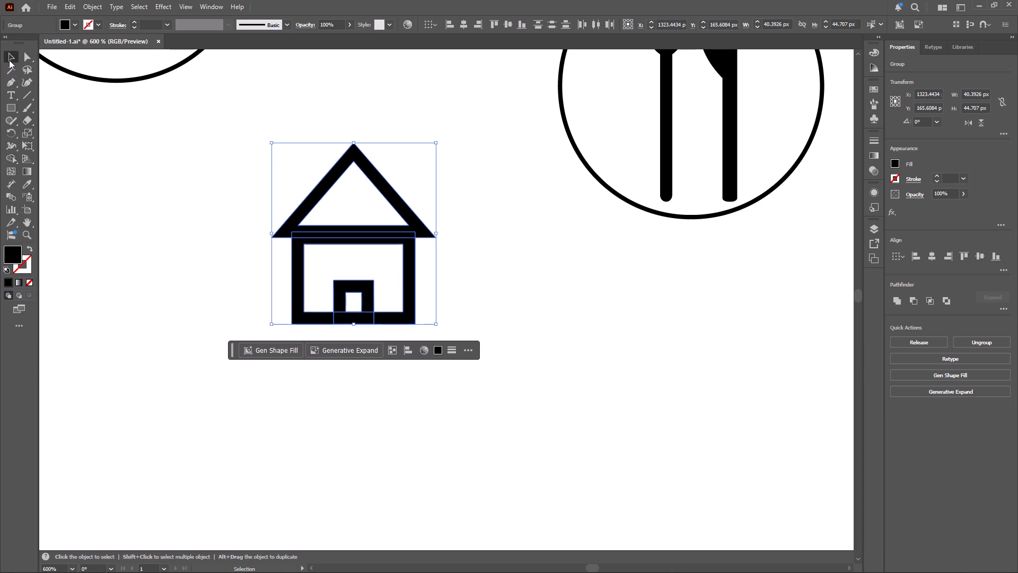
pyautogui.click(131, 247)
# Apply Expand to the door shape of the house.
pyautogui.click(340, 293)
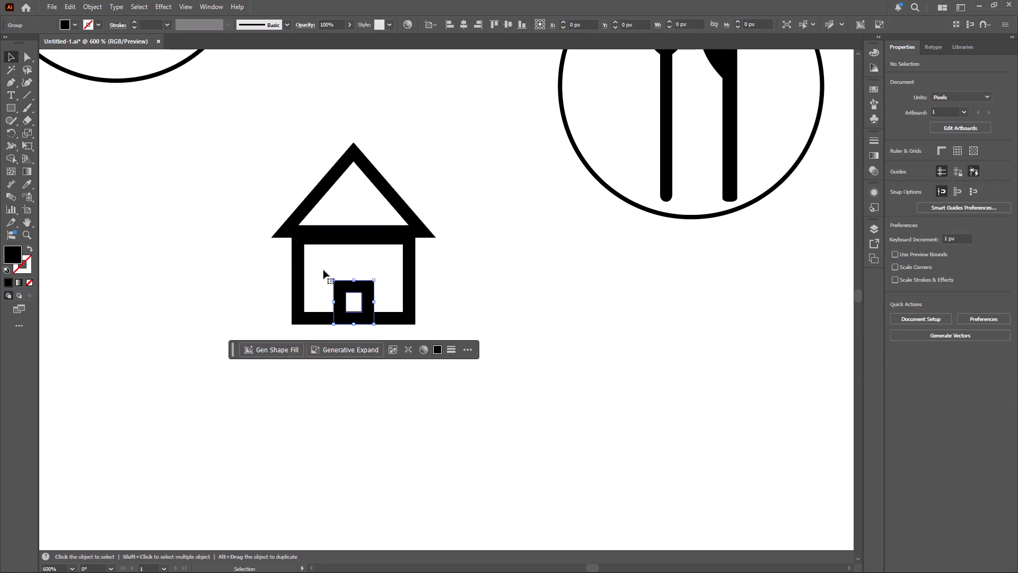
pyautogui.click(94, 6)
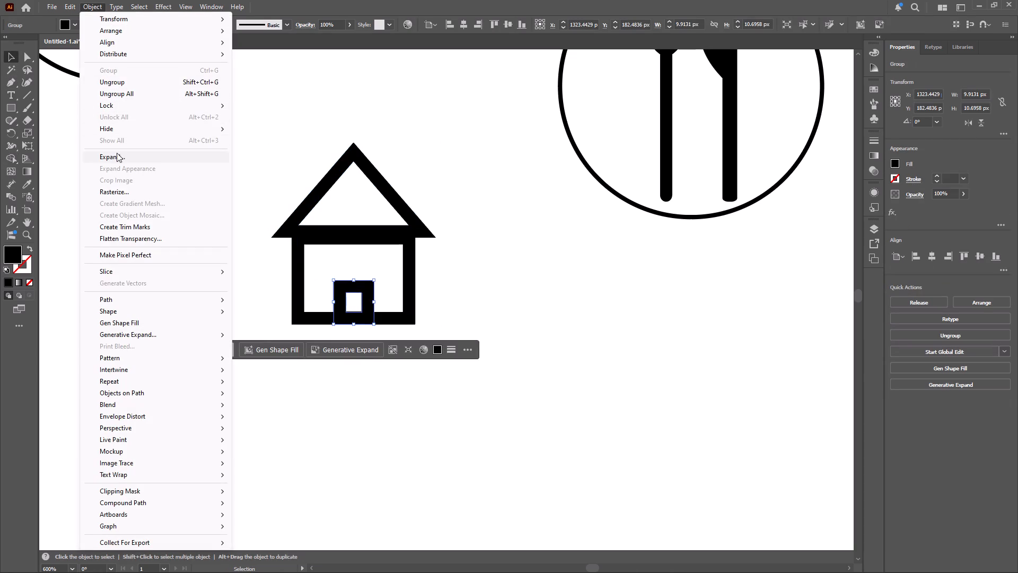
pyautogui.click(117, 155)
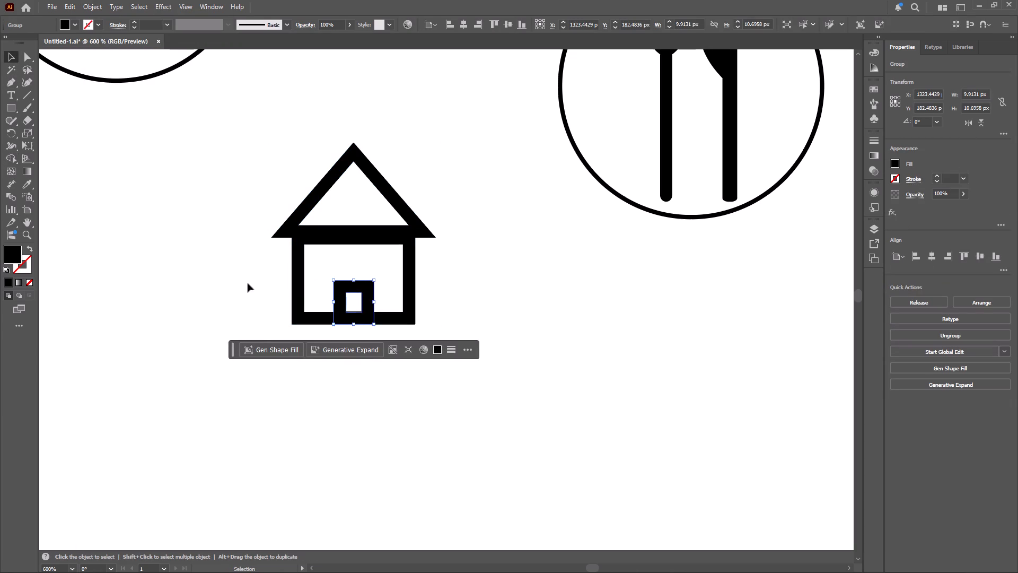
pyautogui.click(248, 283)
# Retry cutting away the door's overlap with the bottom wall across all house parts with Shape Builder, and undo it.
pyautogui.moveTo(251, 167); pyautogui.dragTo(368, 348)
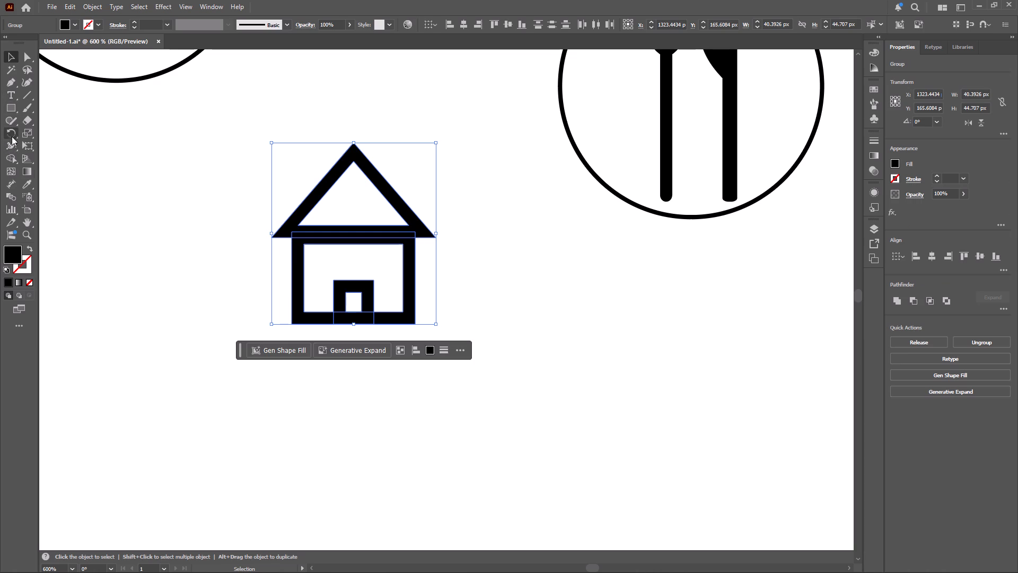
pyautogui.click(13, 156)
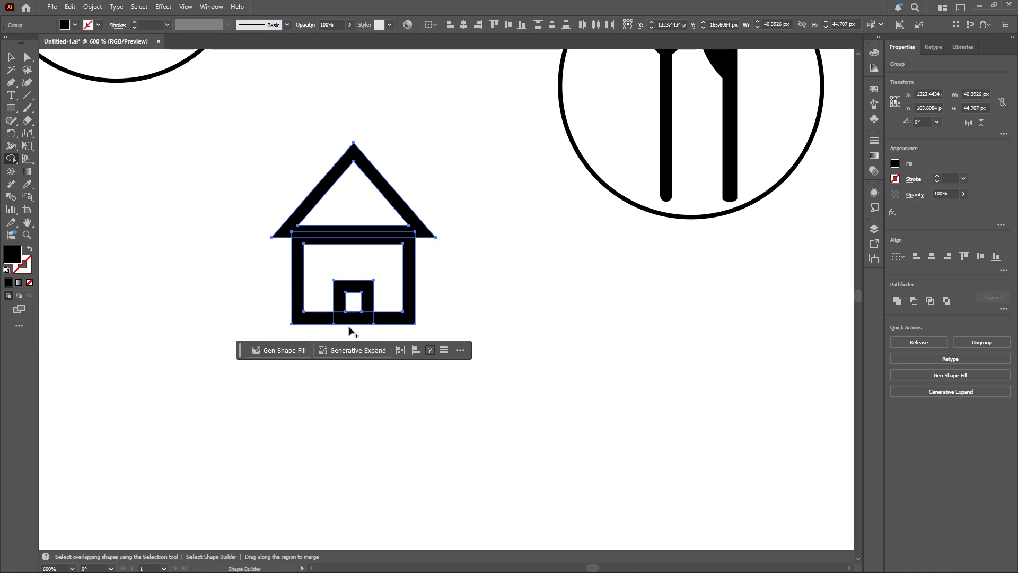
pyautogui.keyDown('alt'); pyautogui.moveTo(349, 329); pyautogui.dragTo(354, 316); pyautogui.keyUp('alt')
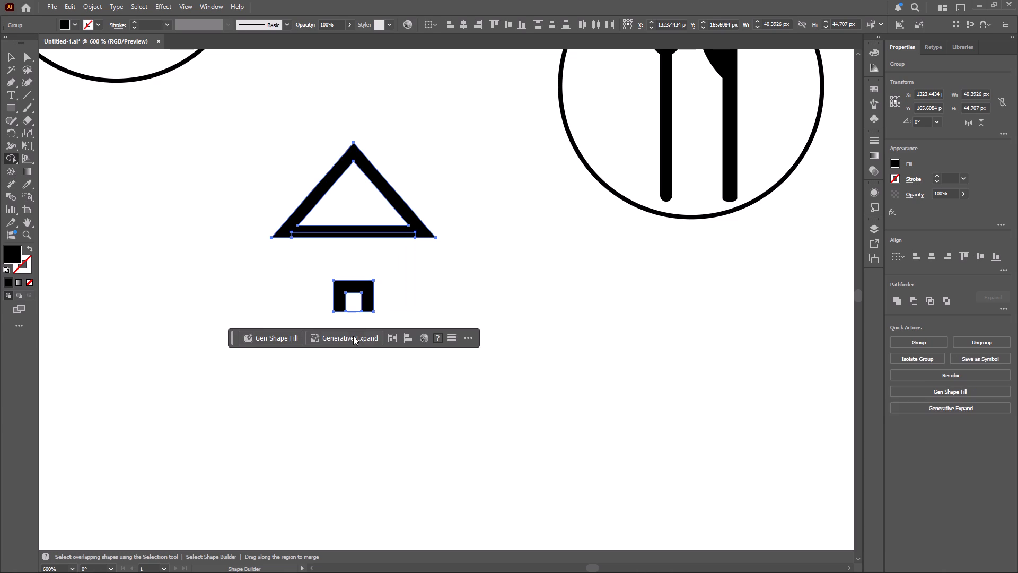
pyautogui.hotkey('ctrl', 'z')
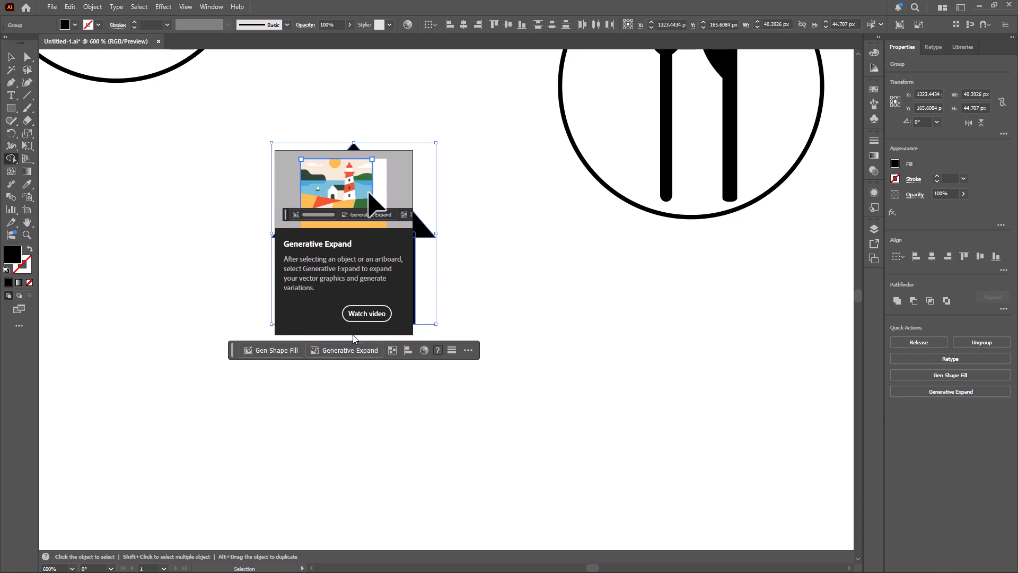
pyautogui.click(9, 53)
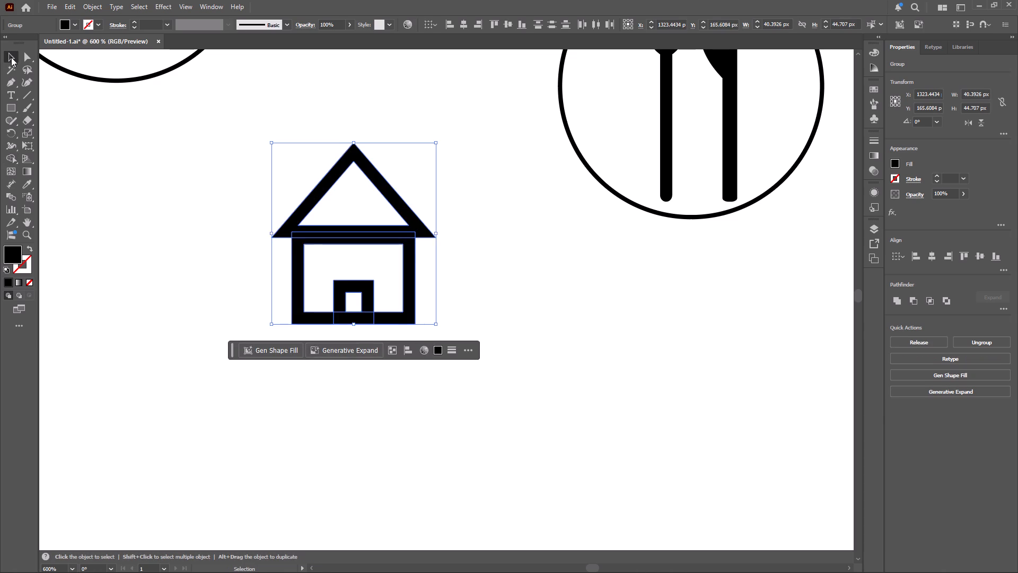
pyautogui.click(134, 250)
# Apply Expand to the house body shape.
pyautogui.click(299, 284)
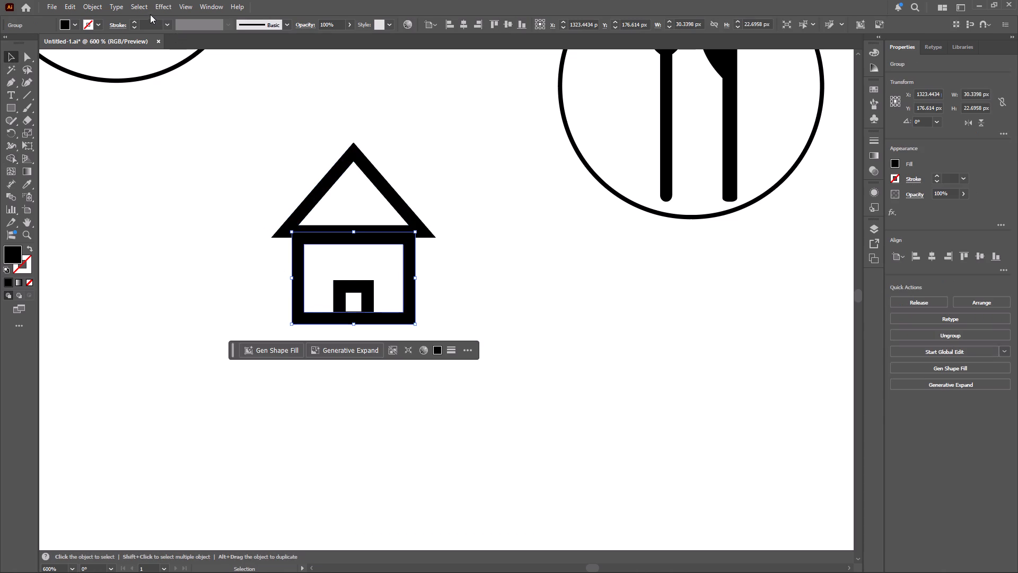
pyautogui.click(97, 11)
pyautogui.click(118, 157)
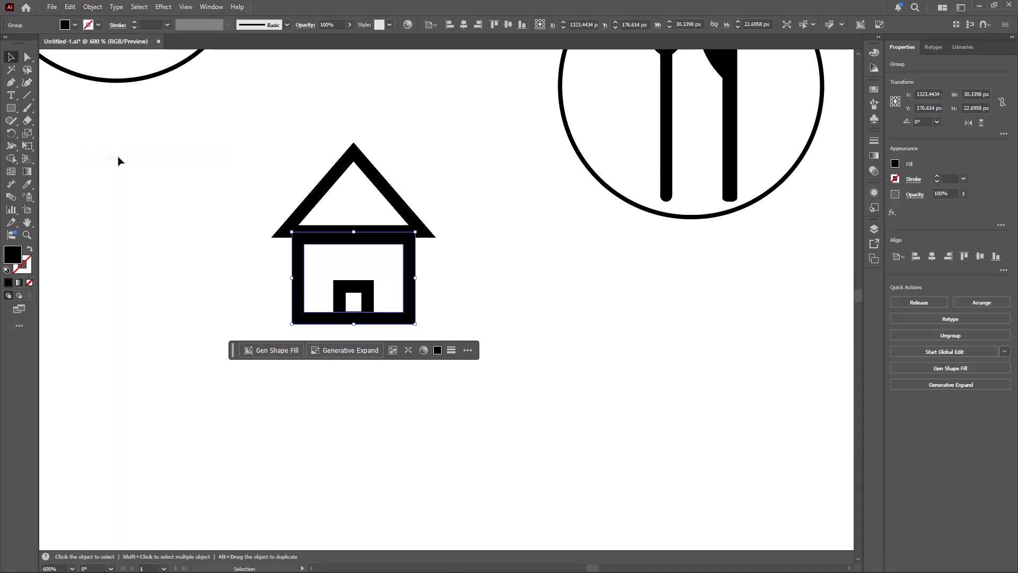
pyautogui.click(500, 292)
# Undo the circle's deletion and the stroke expansion, returning the house parts and circle to editable stroked paths.
pyautogui.click(371, 293)
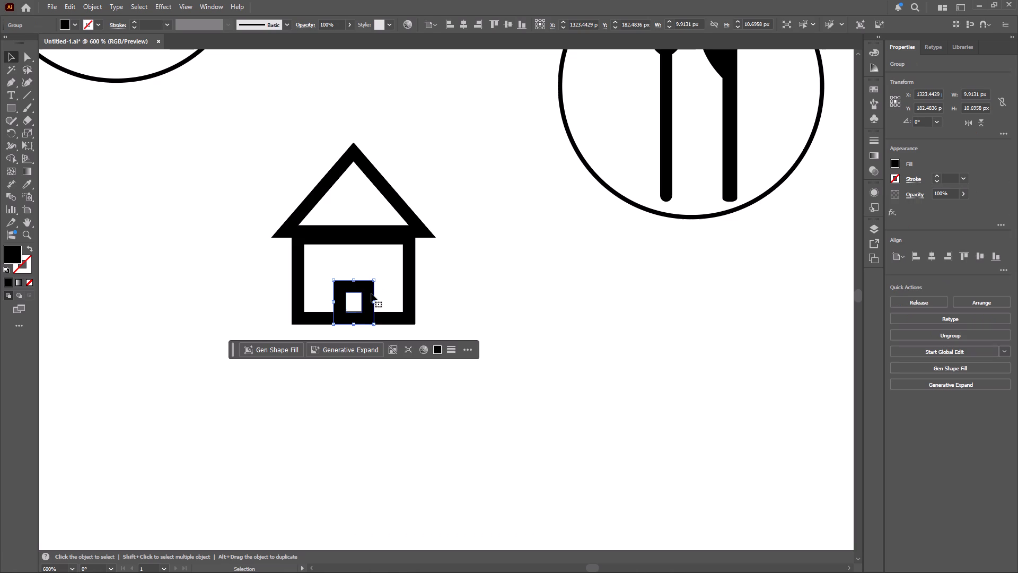
pyautogui.hotkey('ctrl', 'z')
pyautogui.hotkey('ctrl', 'z')
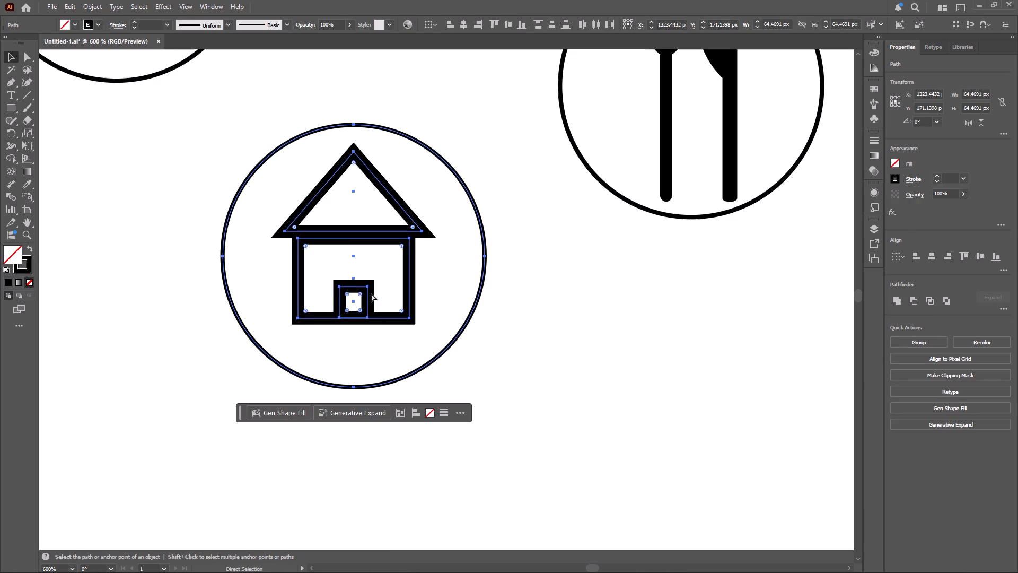
pyautogui.click(591, 294)
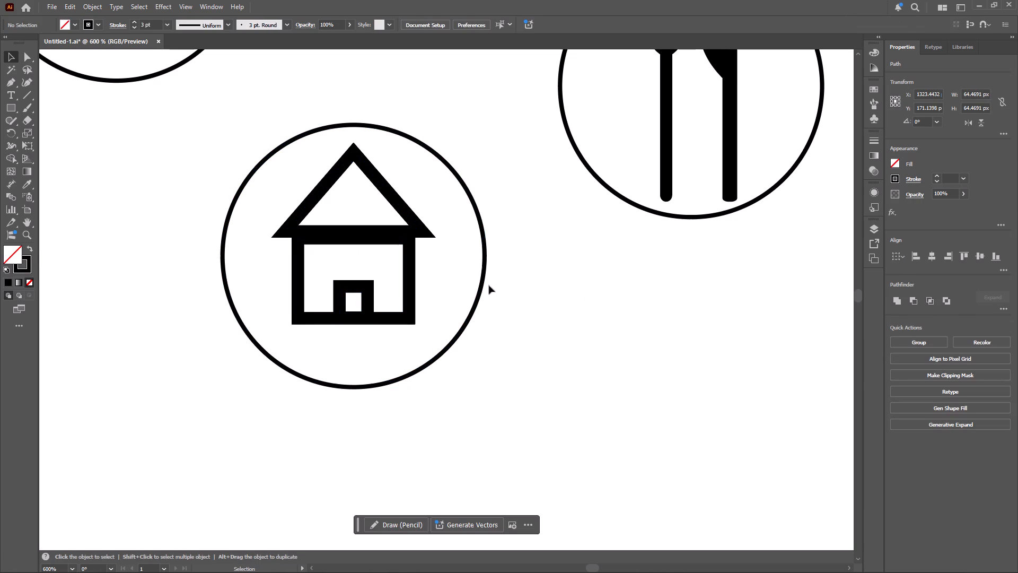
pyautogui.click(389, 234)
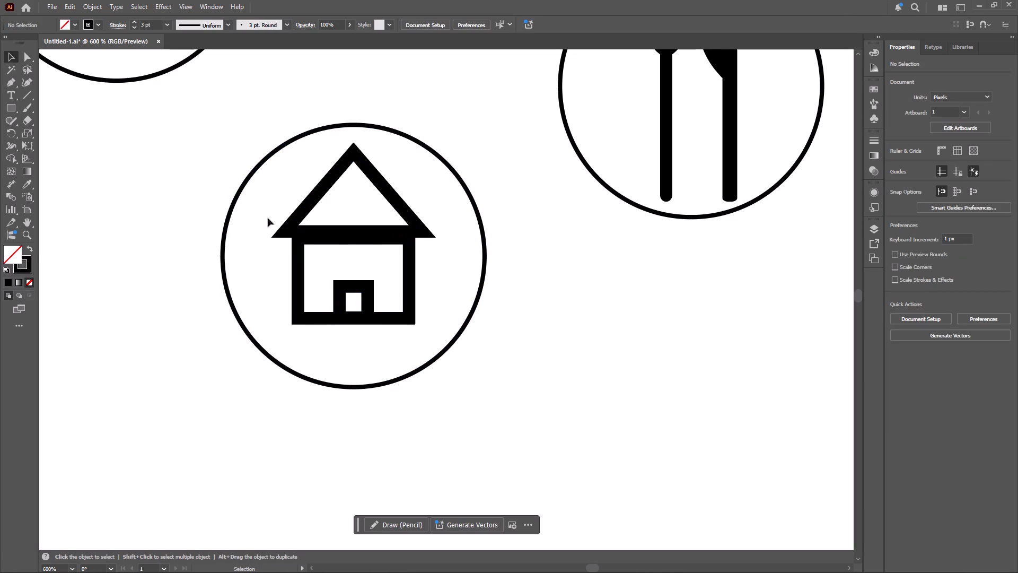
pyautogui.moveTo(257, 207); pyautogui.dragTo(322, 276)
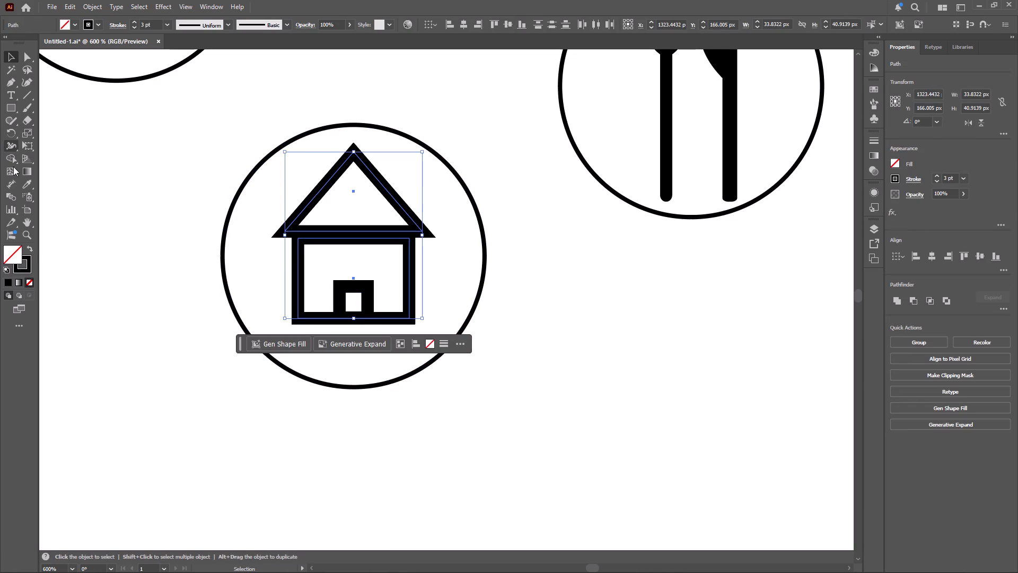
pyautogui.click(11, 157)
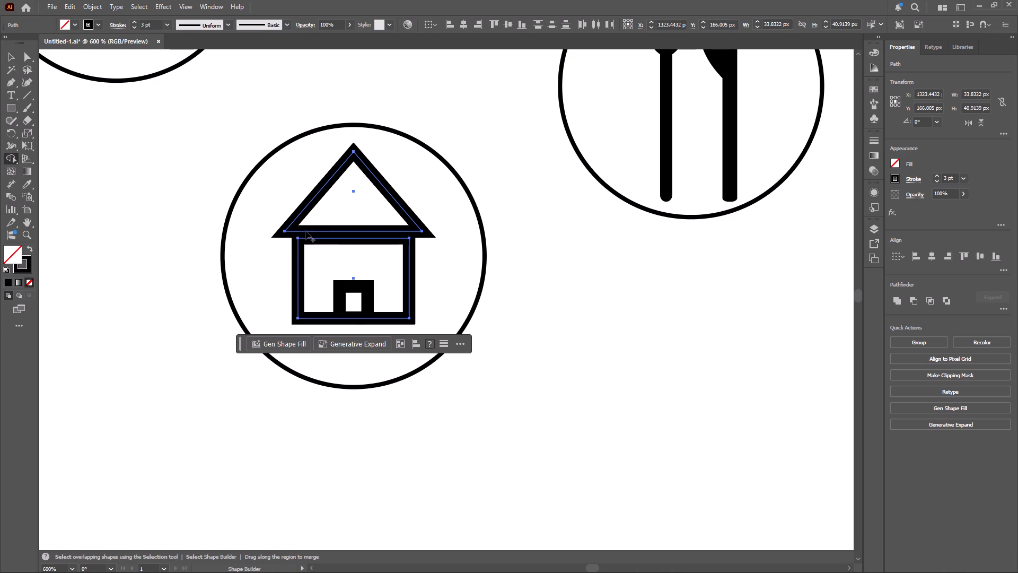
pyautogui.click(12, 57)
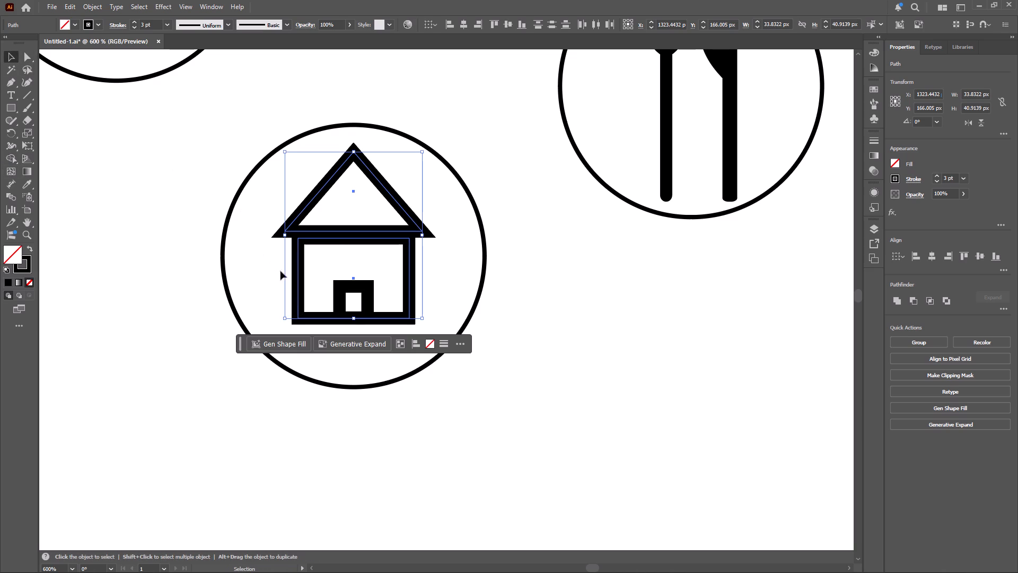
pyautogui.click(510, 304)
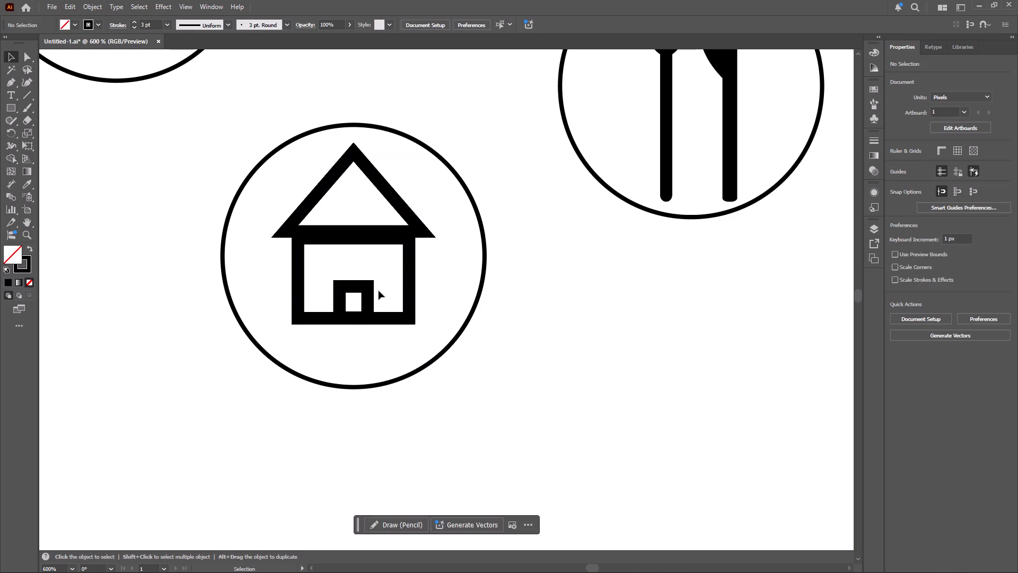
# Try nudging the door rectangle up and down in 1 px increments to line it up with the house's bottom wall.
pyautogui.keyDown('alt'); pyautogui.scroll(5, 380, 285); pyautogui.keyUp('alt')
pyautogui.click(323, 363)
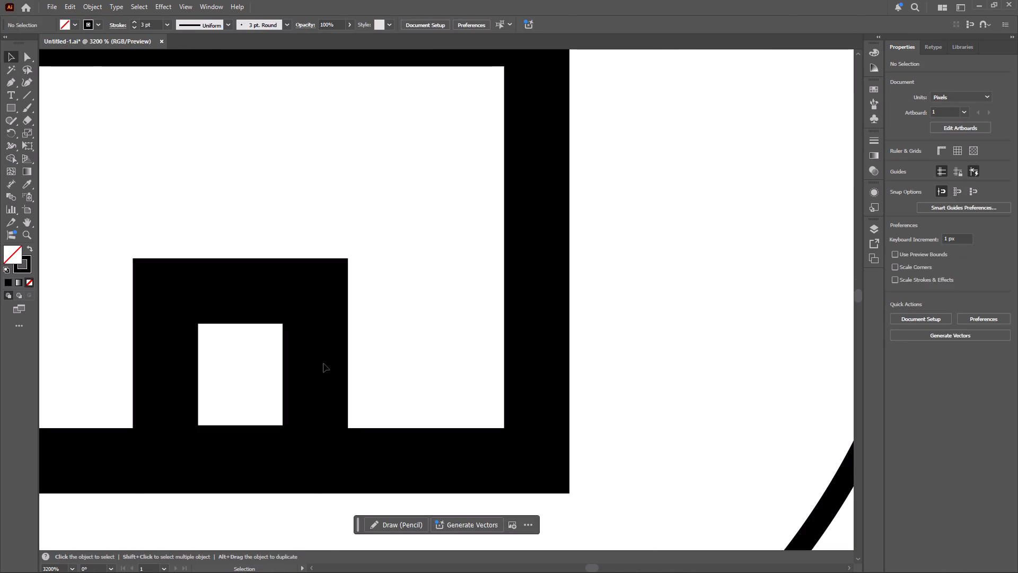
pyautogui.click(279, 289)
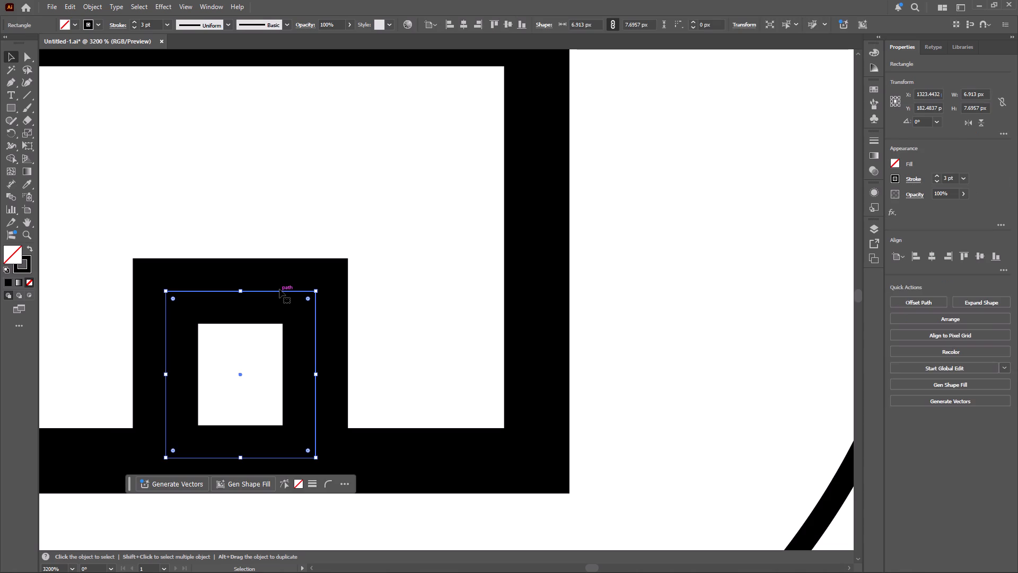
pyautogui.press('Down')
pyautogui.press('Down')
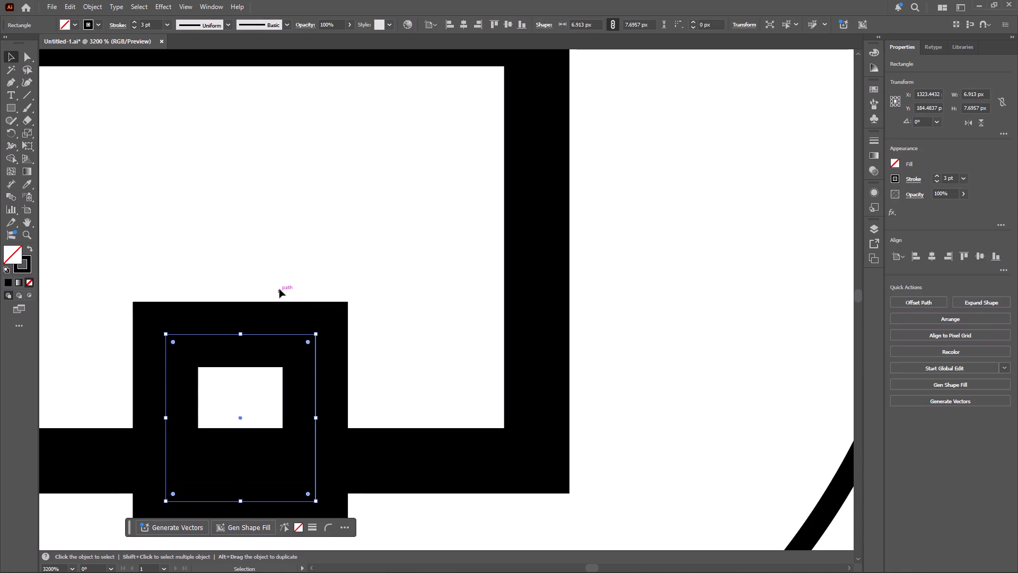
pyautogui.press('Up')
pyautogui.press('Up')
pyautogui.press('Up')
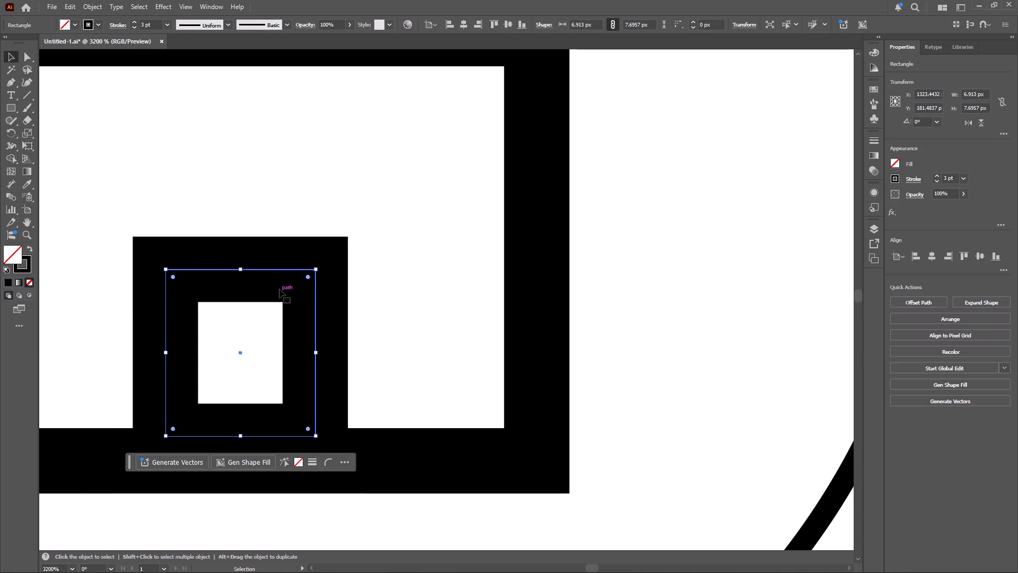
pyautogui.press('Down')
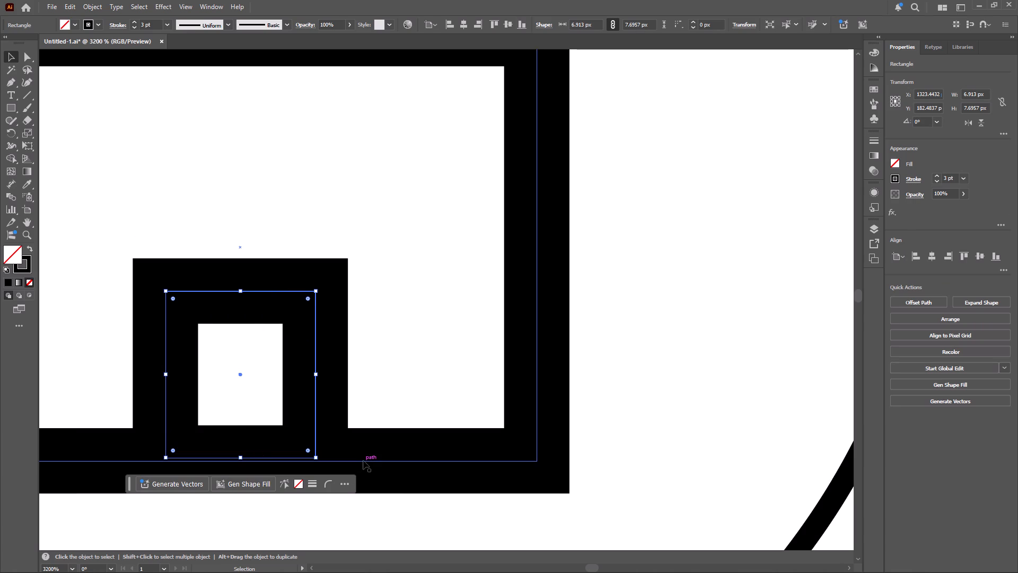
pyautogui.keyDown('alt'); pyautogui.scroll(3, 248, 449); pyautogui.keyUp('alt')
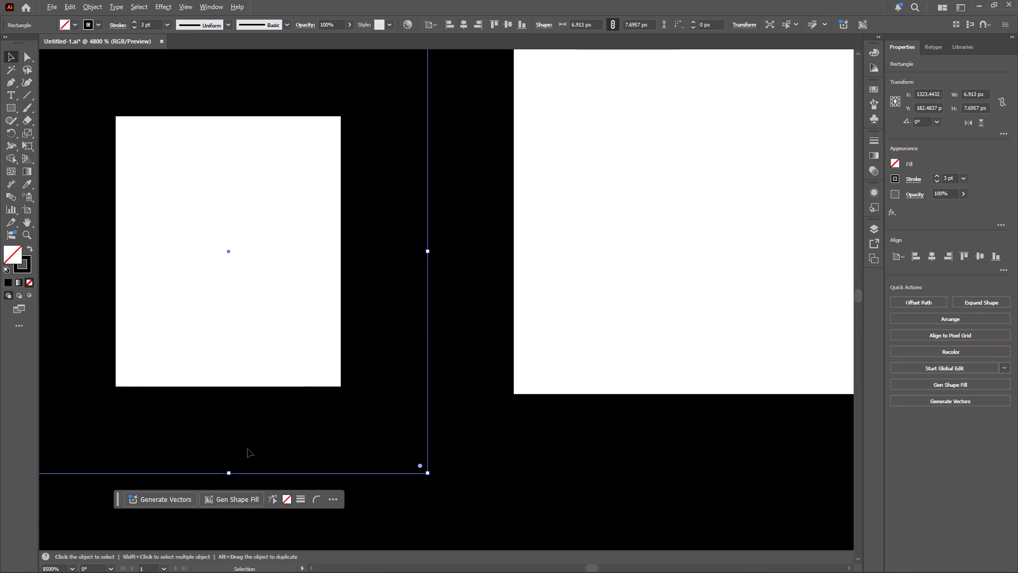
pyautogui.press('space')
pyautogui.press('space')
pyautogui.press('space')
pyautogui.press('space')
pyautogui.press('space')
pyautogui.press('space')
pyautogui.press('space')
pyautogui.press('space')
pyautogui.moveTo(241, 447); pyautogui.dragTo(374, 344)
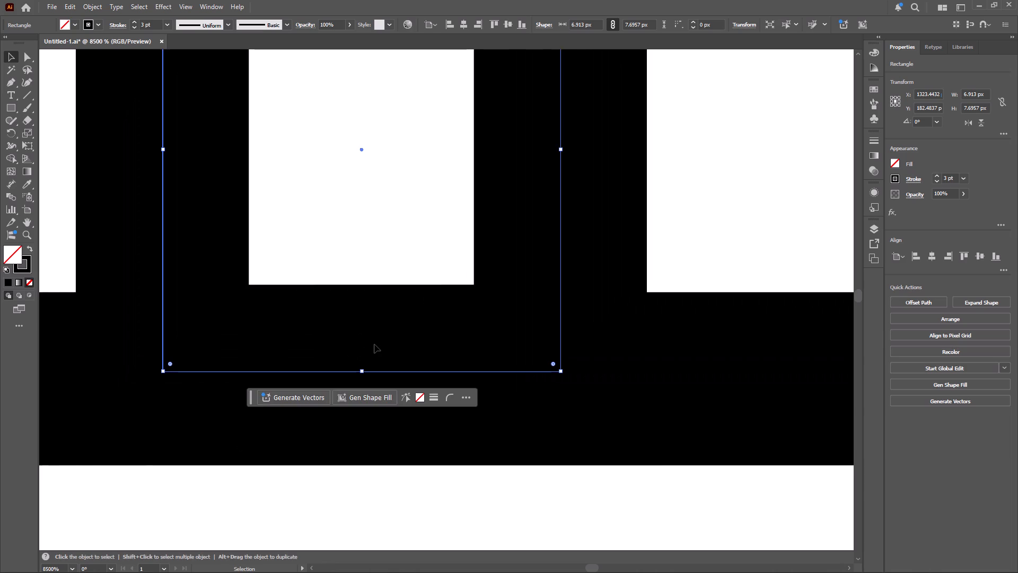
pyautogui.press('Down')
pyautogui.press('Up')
# Align the door rectangle to the pixel grid at a size of 7 by 8 px.
pyautogui.click(957, 24)
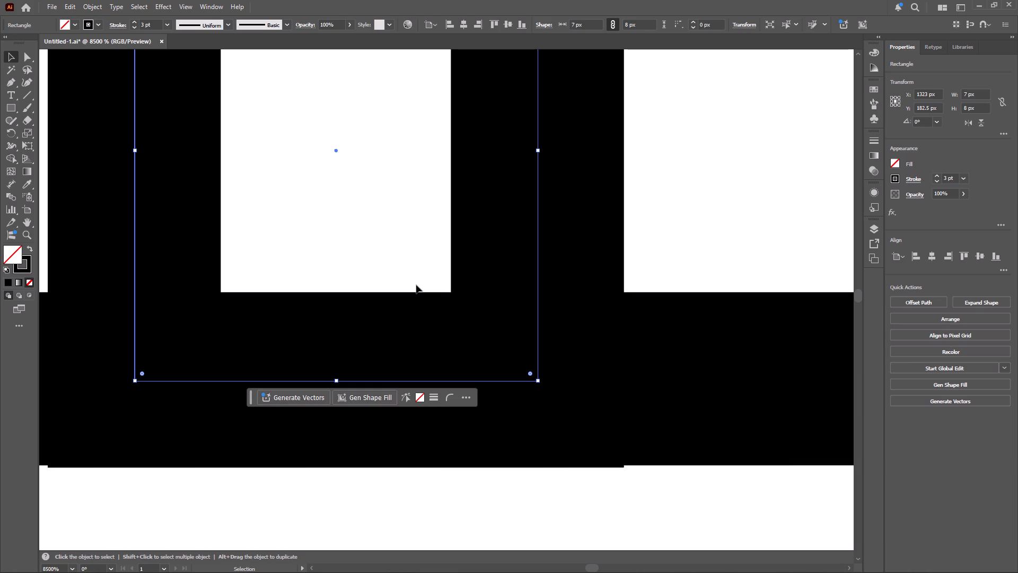
pyautogui.keyDown('alt'); pyautogui.scroll(-5, 416, 285); pyautogui.keyUp('alt')
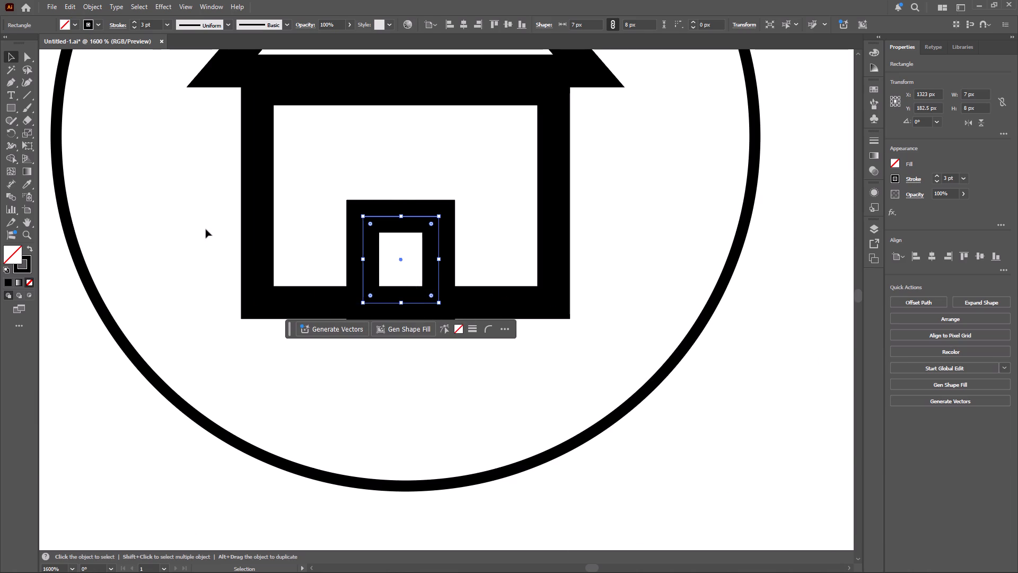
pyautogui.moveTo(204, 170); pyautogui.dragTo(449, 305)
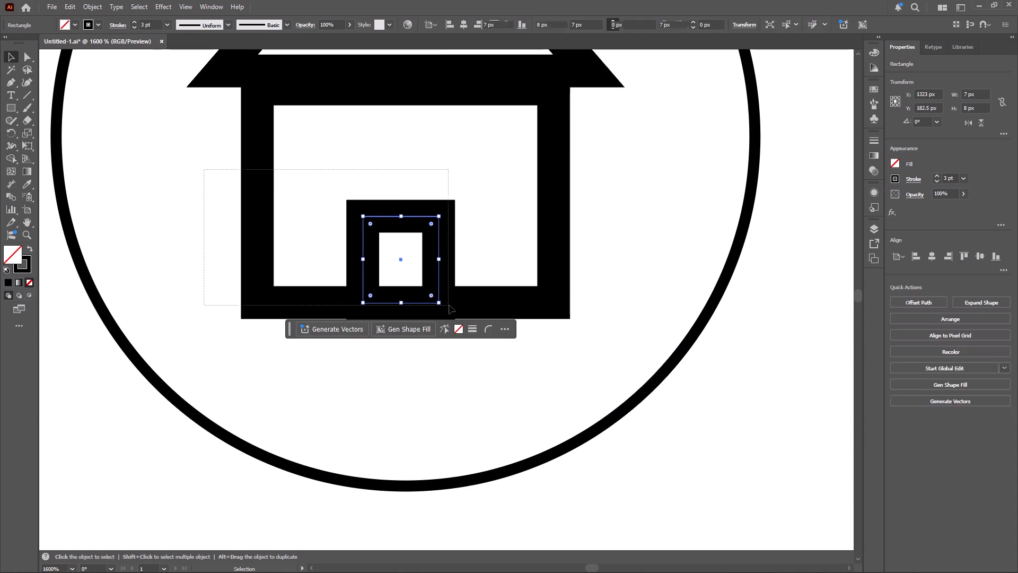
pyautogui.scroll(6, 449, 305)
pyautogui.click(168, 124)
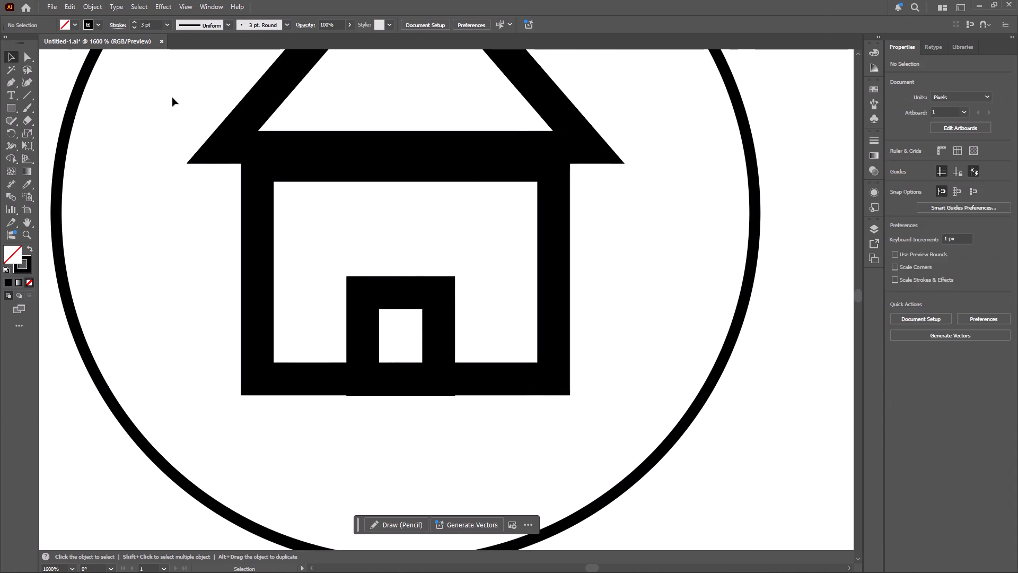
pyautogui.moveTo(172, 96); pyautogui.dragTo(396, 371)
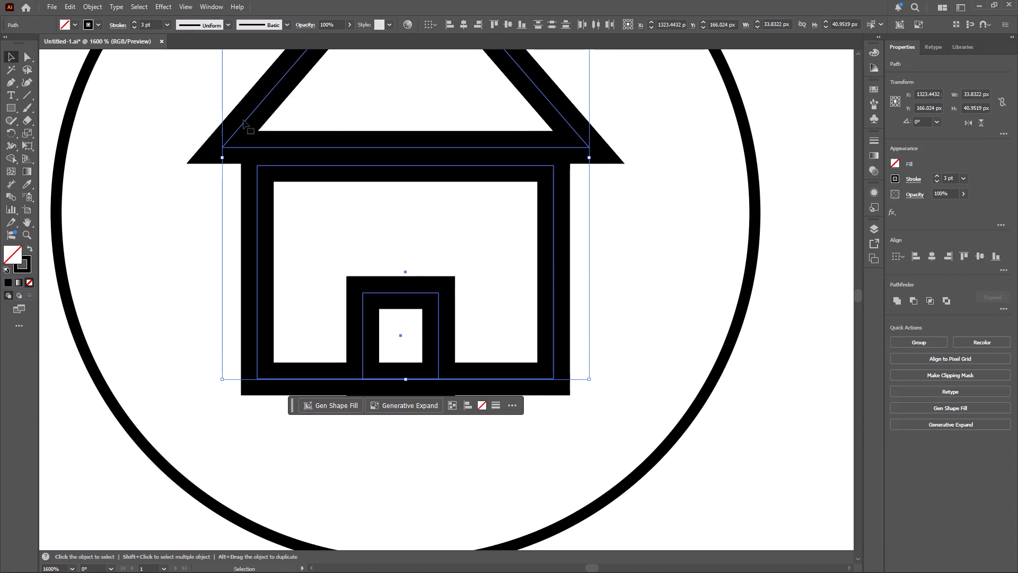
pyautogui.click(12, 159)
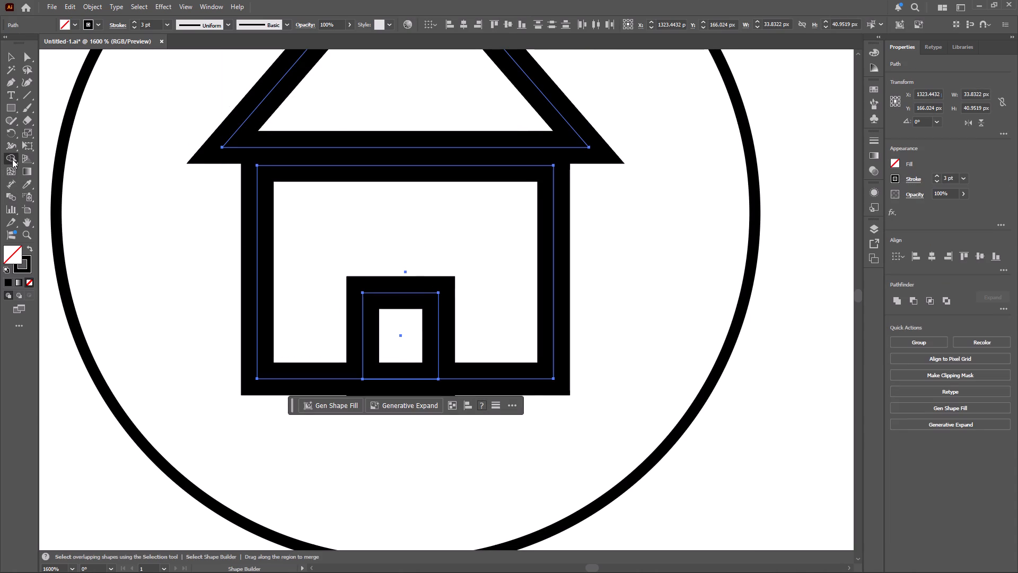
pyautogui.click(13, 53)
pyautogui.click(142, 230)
# Expand the fill and stroke of the house roof, body, door and surrounding circle.
pyautogui.moveTo(170, 101); pyautogui.dragTo(178, 115)
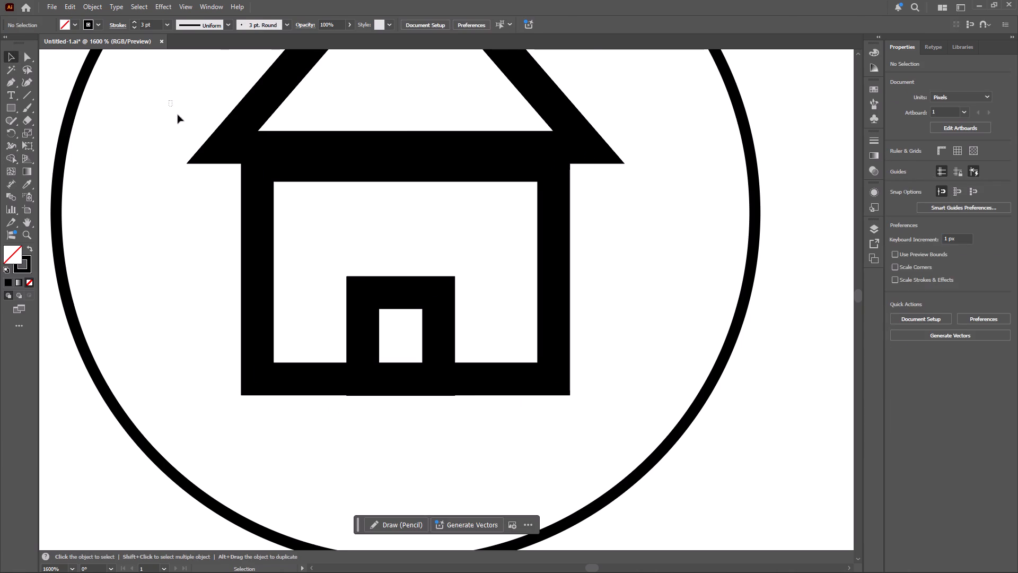
pyautogui.moveTo(178, 115); pyautogui.dragTo(440, 389)
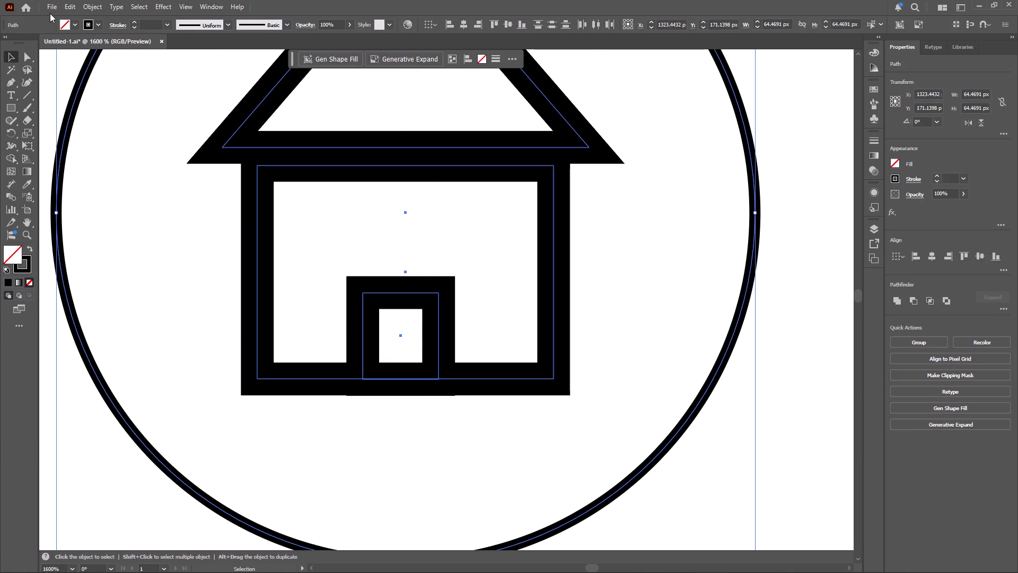
pyautogui.click(91, 8)
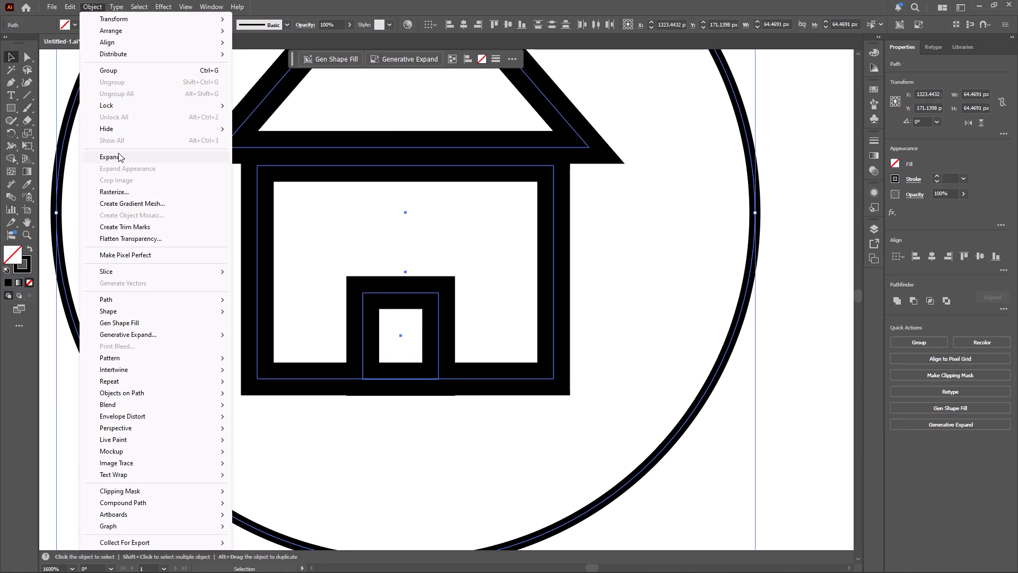
pyautogui.click(119, 154)
pyautogui.click(484, 354)
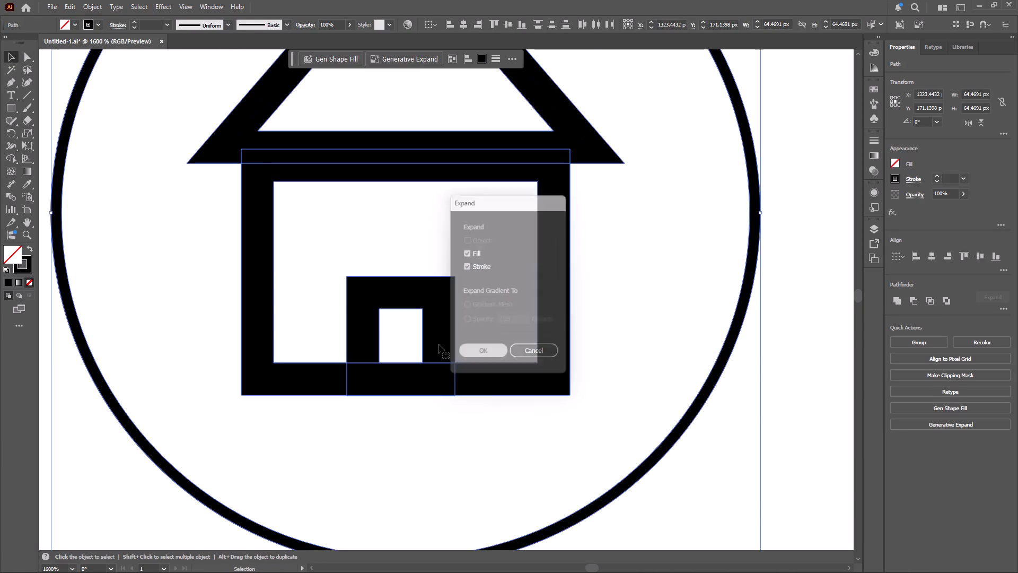
pyautogui.click(177, 263)
# Merge the house's roof and body outlines into one shape with the Shape Builder.
pyautogui.moveTo(148, 120); pyautogui.dragTo(346, 400)
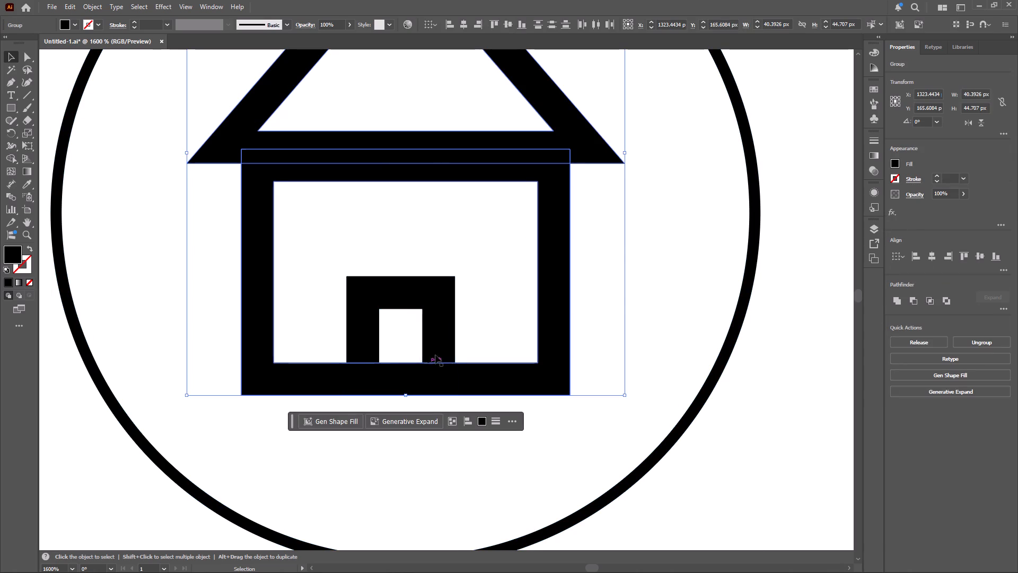
pyautogui.click(10, 158)
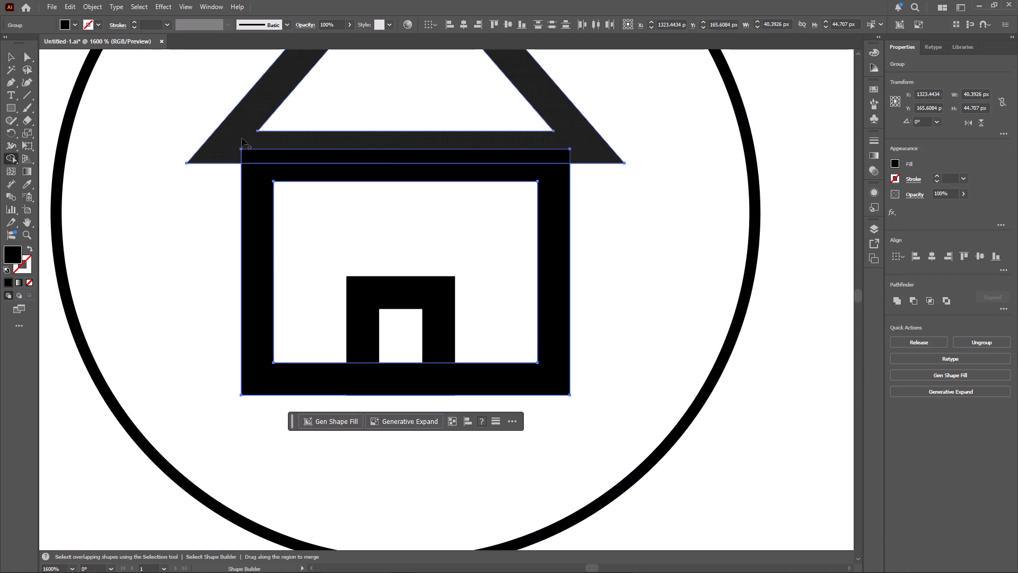
pyautogui.moveTo(240, 138); pyautogui.dragTo(254, 167)
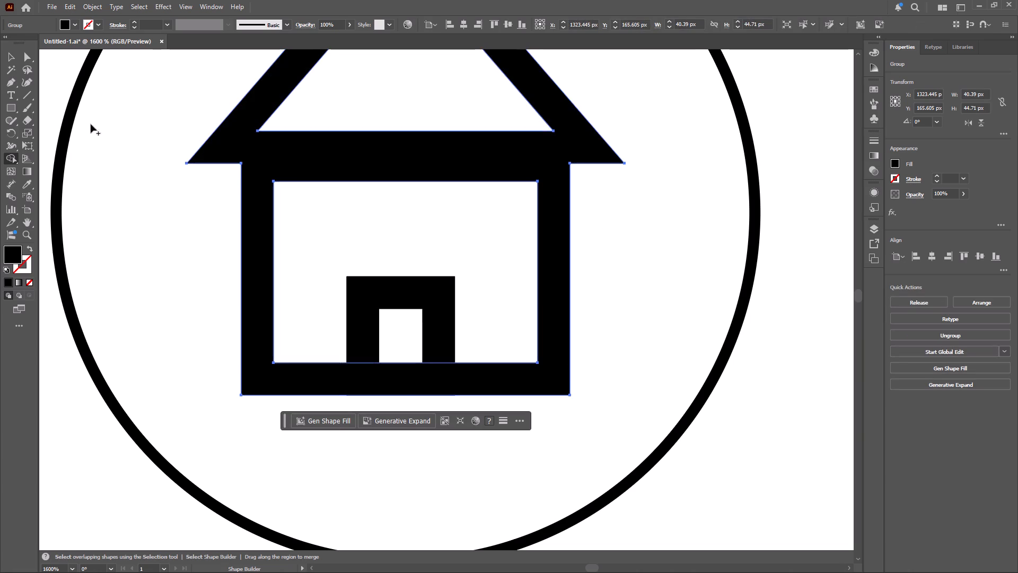
pyautogui.click(11, 56)
pyautogui.click(102, 187)
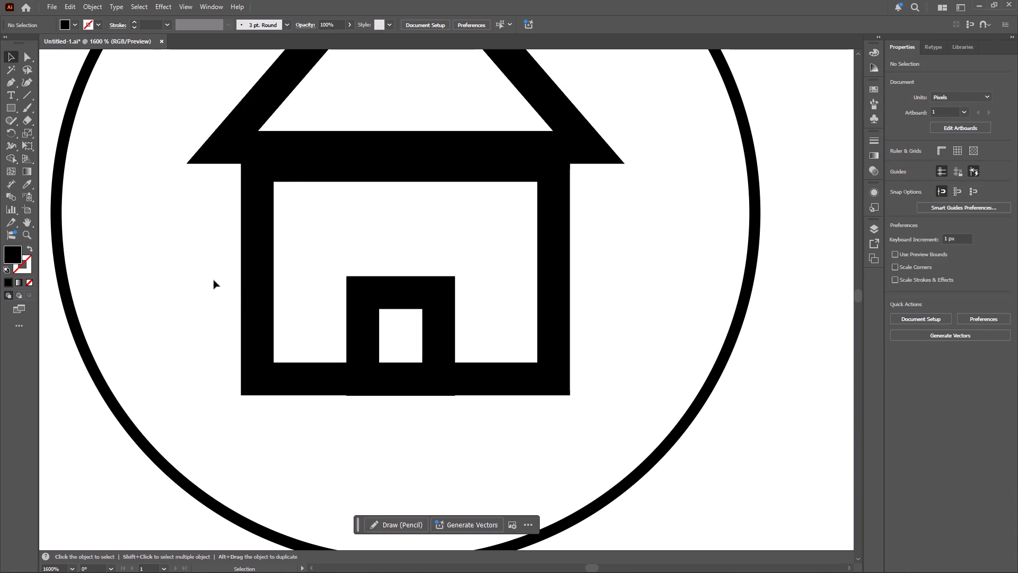
# Draw a black rectangle about 4 by 9 px from the top of the door opening to below the bottom wall.
pyautogui.click(11, 106)
pyautogui.keyDown('alt'); pyautogui.scroll(2, 385, 366); pyautogui.keyUp('alt')
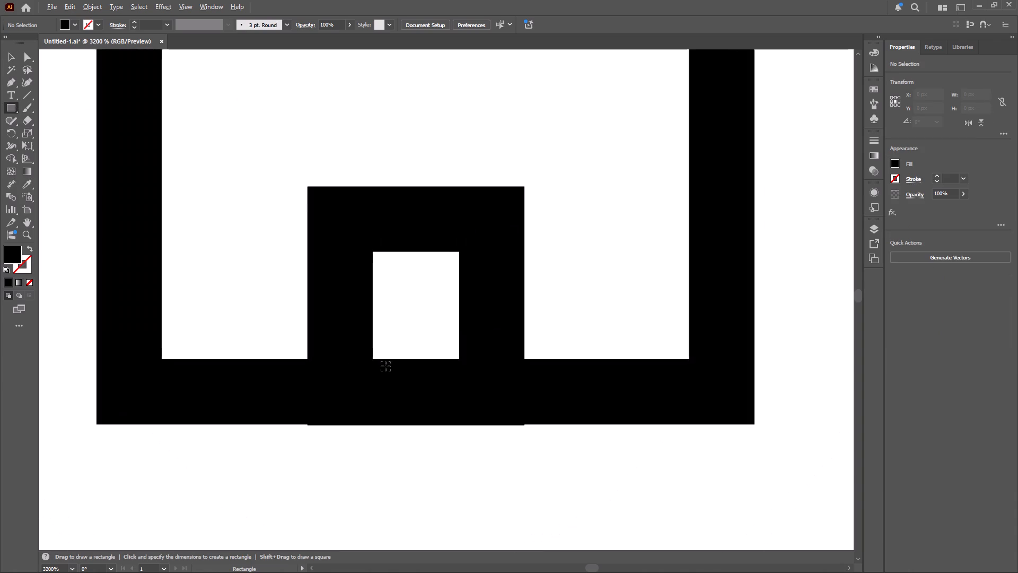
pyautogui.keyDown('alt'); pyautogui.scroll(1, 385, 366); pyautogui.keyUp('alt')
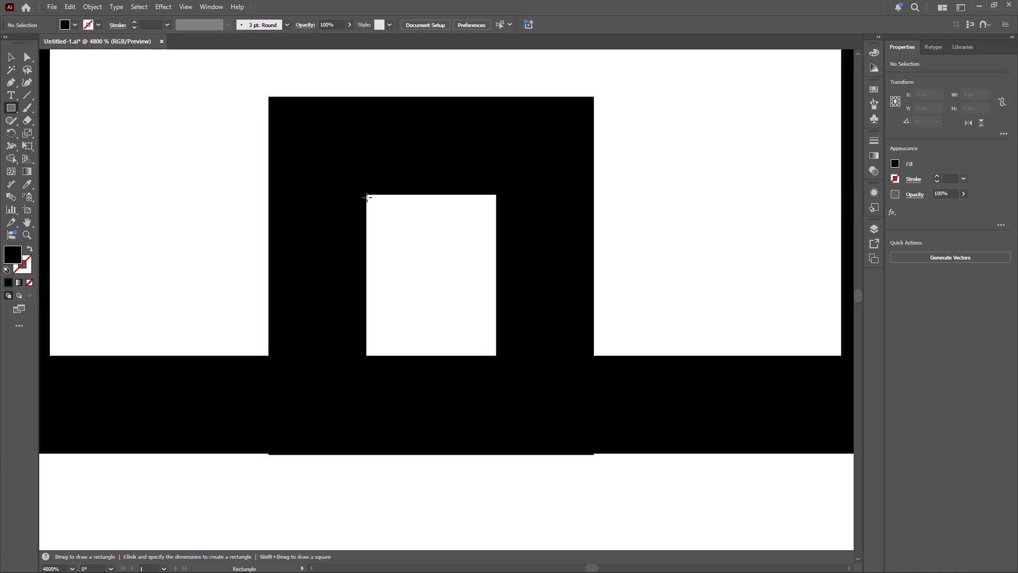
pyautogui.moveTo(367, 195); pyautogui.dragTo(485, 403)
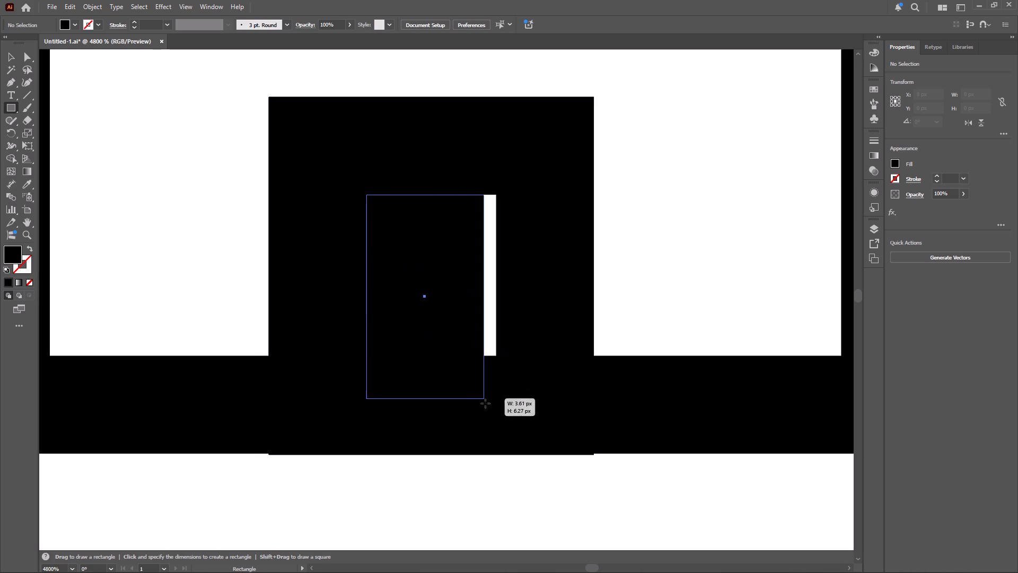
pyautogui.moveTo(485, 403); pyautogui.dragTo(503, 485)
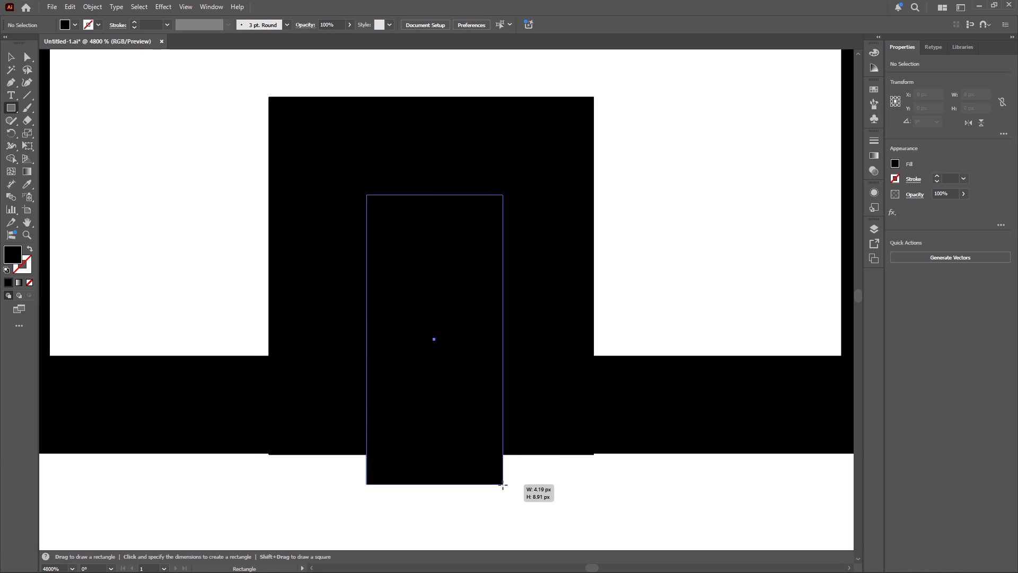
pyautogui.moveTo(503, 485); pyautogui.dragTo(497, 488)
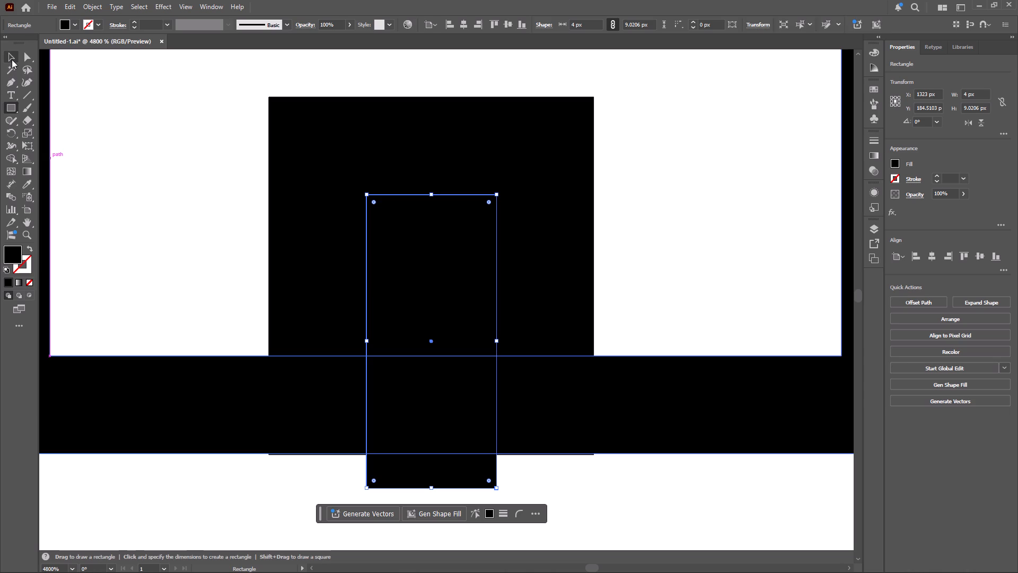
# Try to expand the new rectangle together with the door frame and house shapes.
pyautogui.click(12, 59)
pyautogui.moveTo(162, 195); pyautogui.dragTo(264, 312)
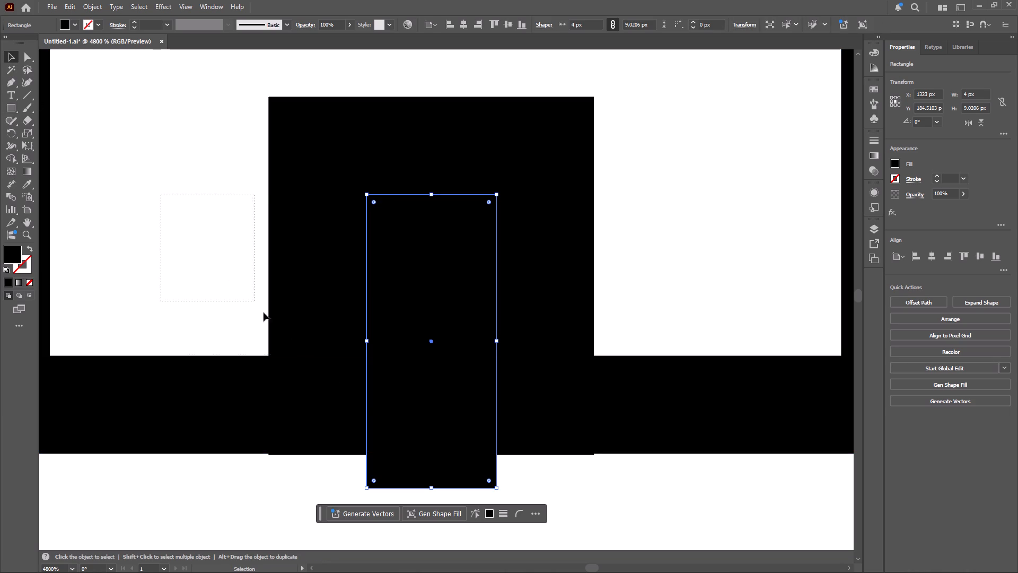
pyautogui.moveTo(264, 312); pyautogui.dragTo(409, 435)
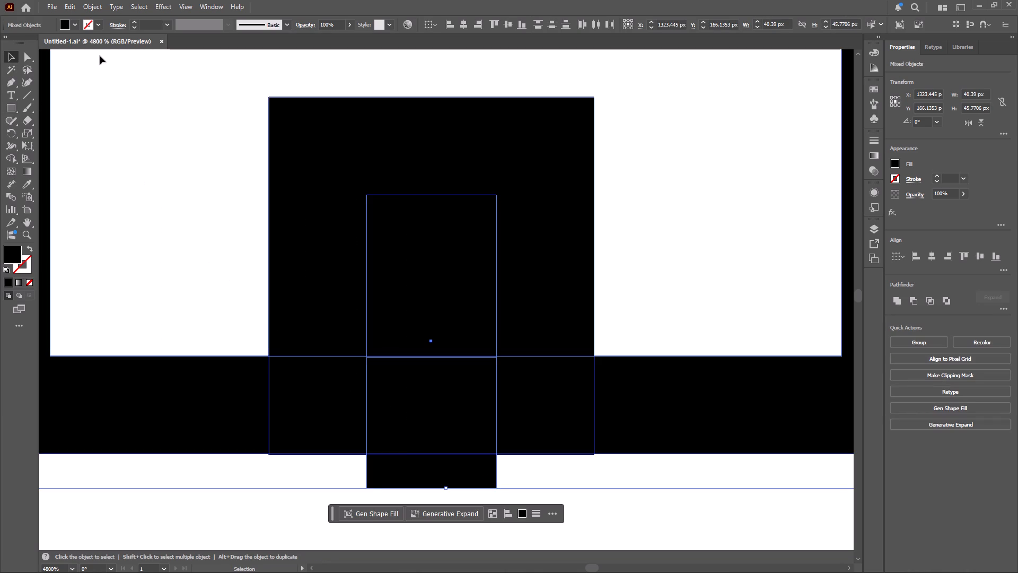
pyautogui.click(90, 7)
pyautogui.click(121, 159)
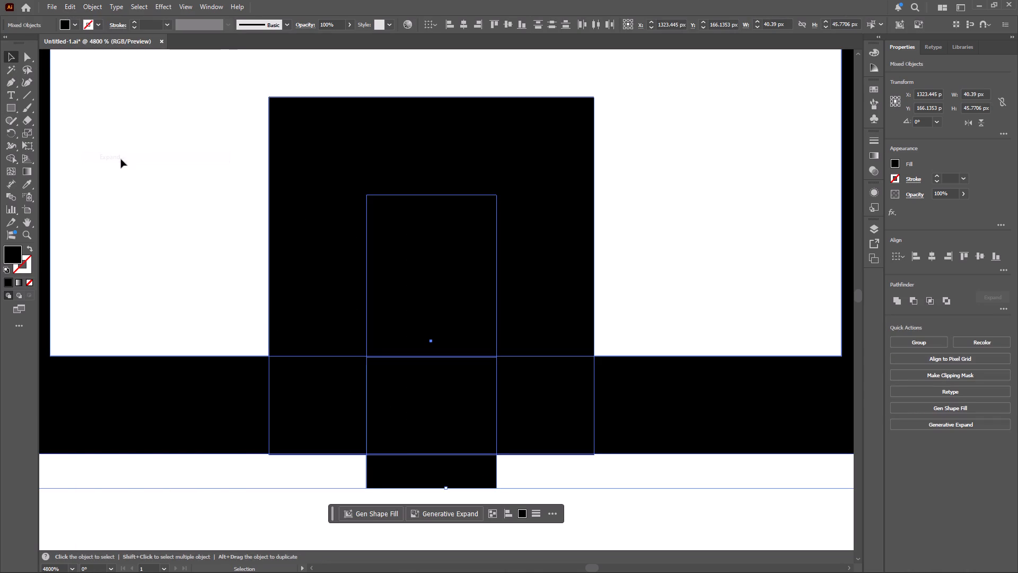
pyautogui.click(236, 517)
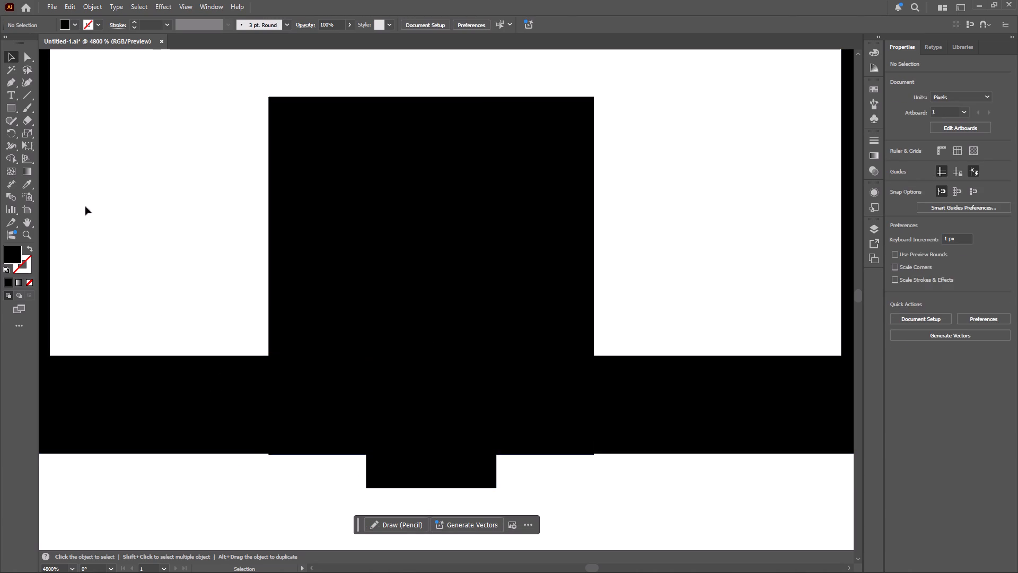
# Cut the rectangle's area out of the bottom wall with the Shape Builder so the doorway opens downward.
pyautogui.moveTo(161, 164); pyautogui.dragTo(437, 502)
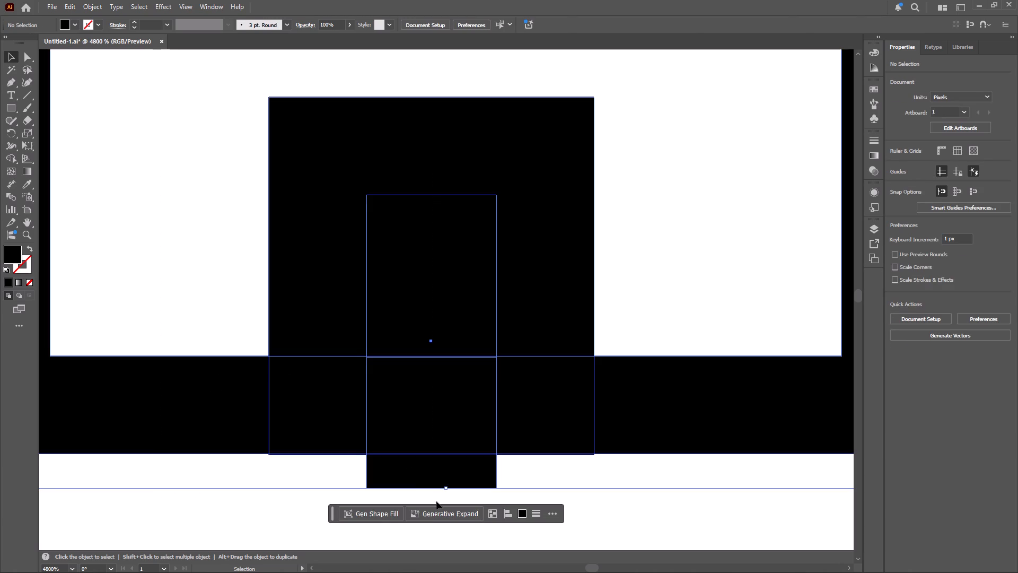
pyautogui.click(7, 158)
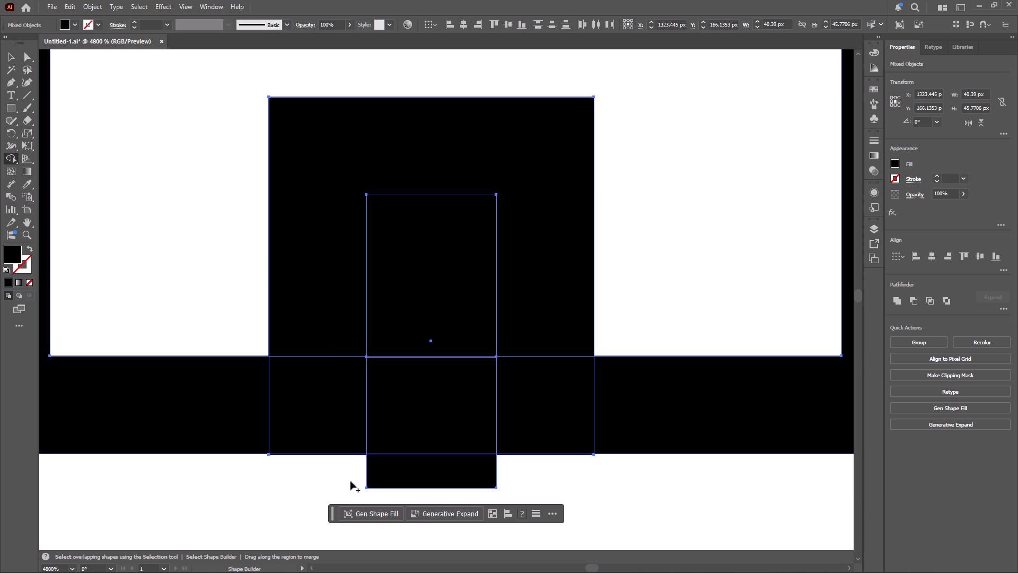
pyautogui.keyDown('alt'); pyautogui.moveTo(350, 481); pyautogui.dragTo(409, 341); pyautogui.keyUp('alt')
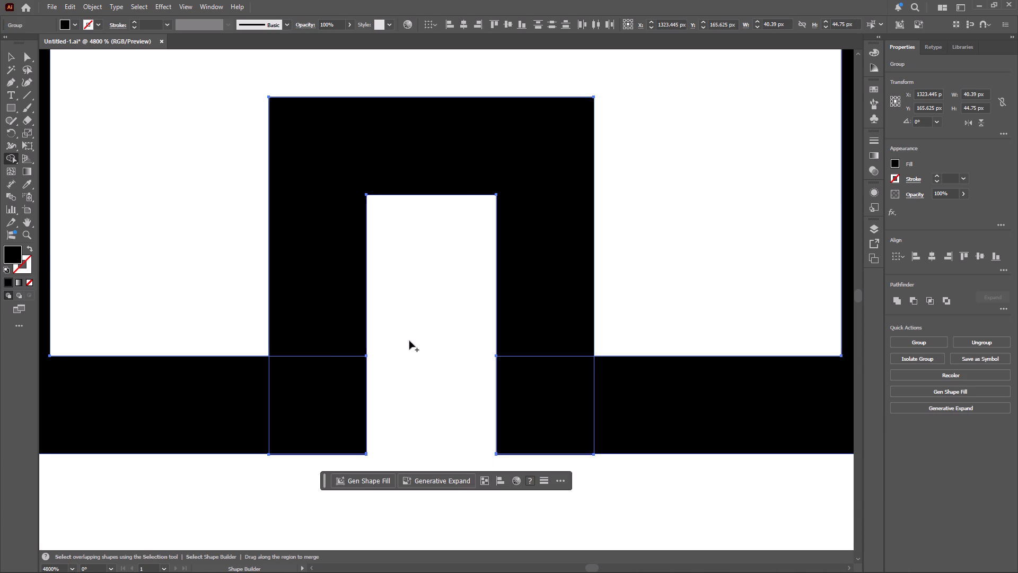
# Merge both legs of the door frame with the house's bottom wall using the Shape Builder.
pyautogui.moveTo(243, 404); pyautogui.dragTo(284, 405)
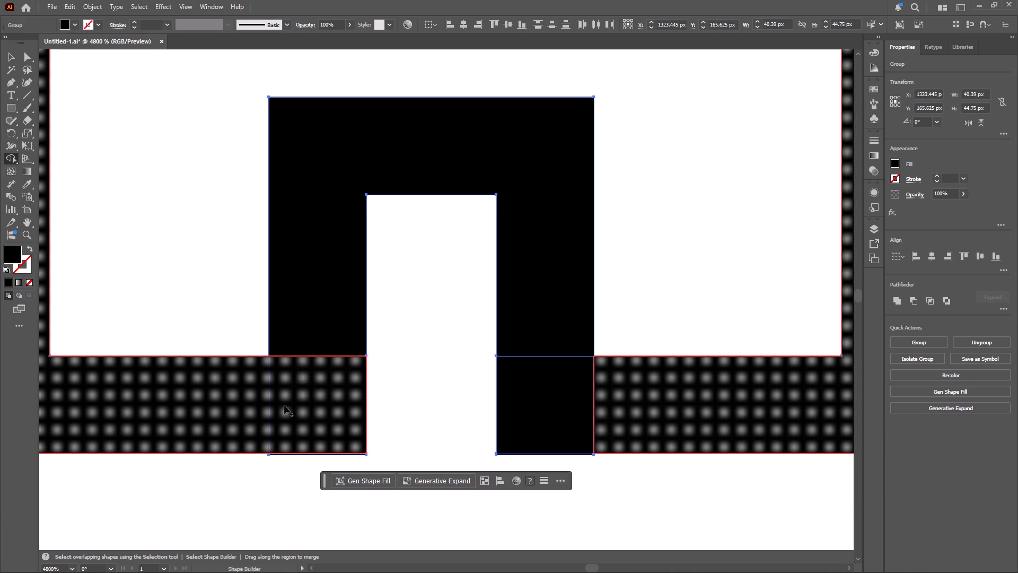
pyautogui.moveTo(284, 405); pyautogui.dragTo(305, 333)
pyautogui.moveTo(619, 407); pyautogui.dragTo(552, 377)
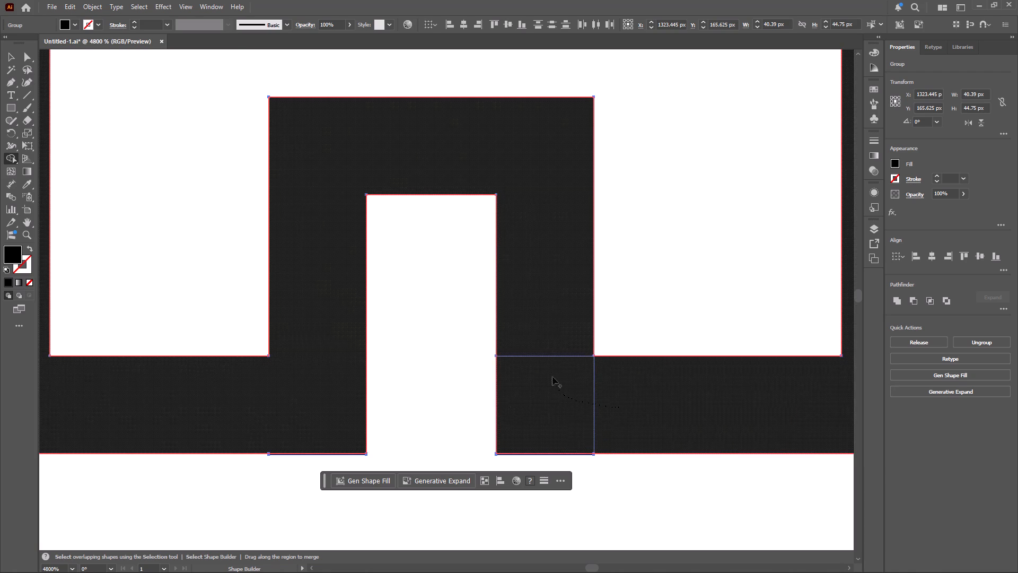
pyautogui.moveTo(552, 377); pyautogui.dragTo(548, 353)
pyautogui.click(7, 59)
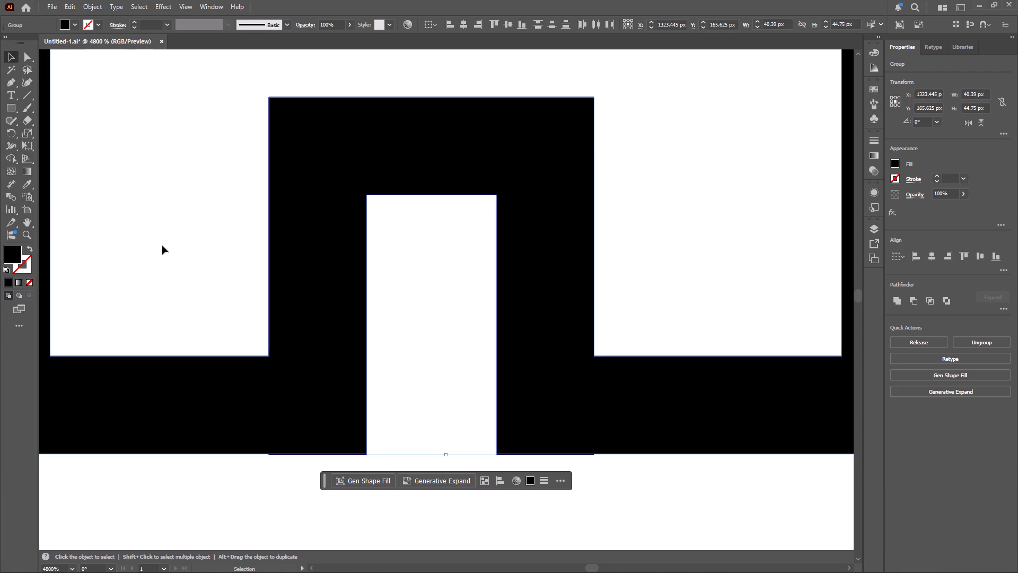
# Save the document.
pyautogui.keyDown('alt'); pyautogui.scroll(-2, 212, 265); pyautogui.keyUp('alt')
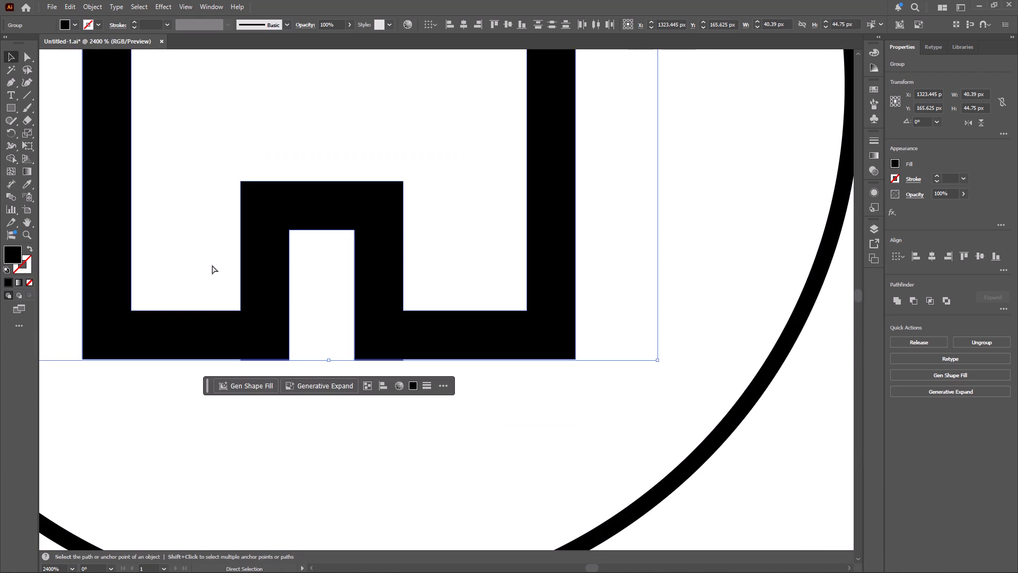
pyautogui.hotkey('ctrl', 's')
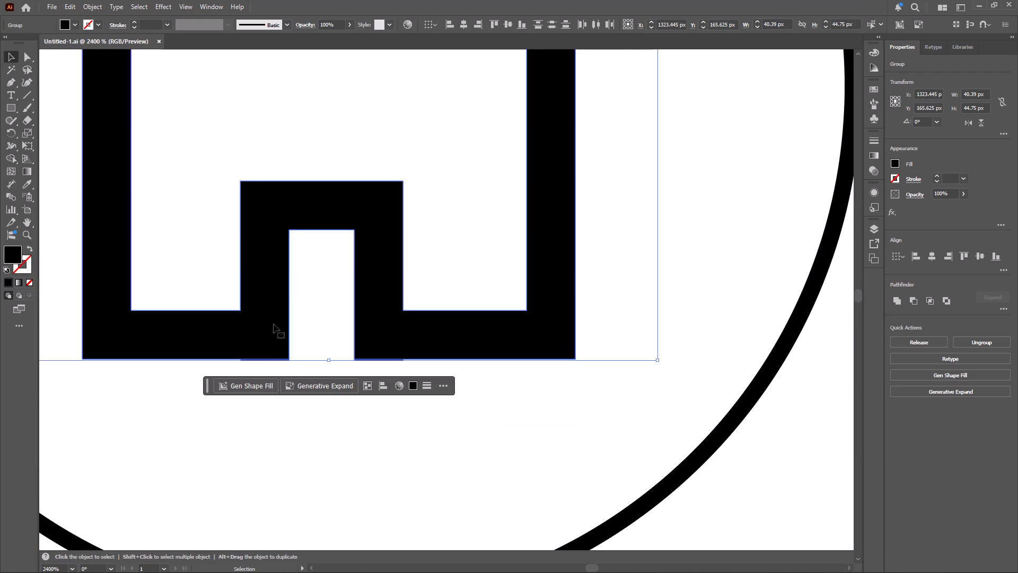
# Delete the thin leftover slivers along the underside of the door frame legs.
pyautogui.keyDown('alt'); pyautogui.scroll(4, 274, 324); pyautogui.keyUp('alt')
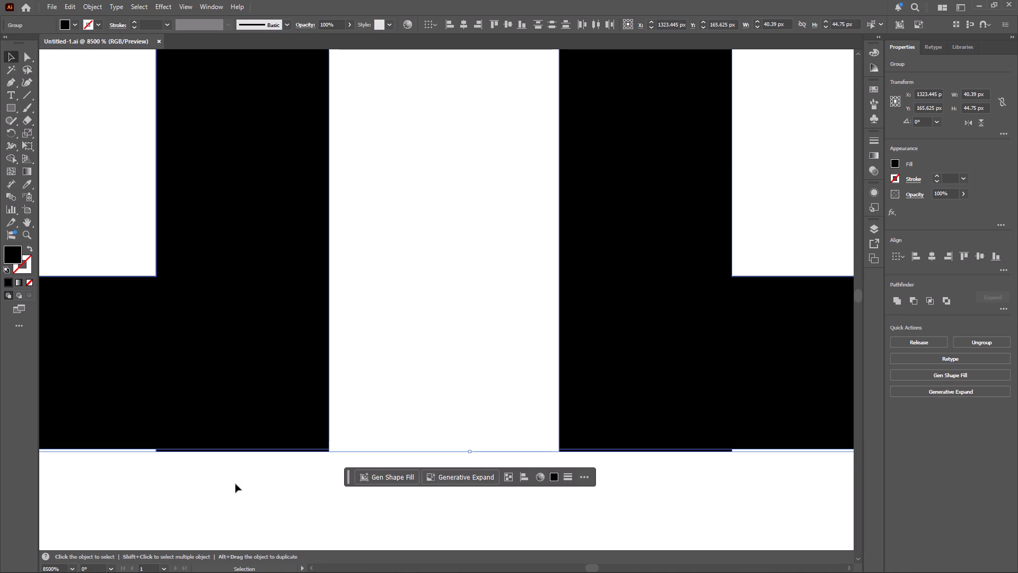
pyautogui.click(235, 484)
pyautogui.click(223, 451)
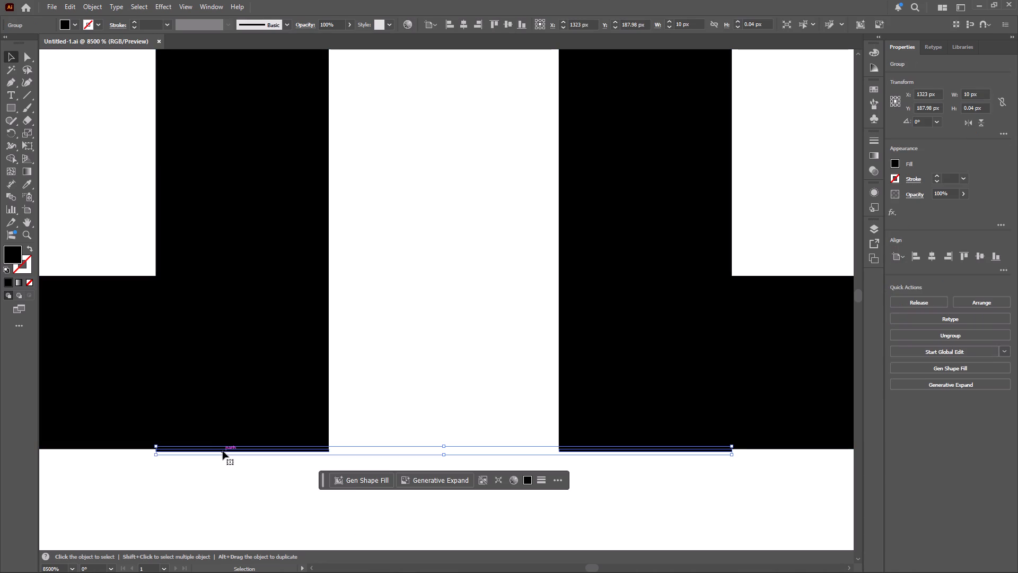
pyautogui.press('Delete')
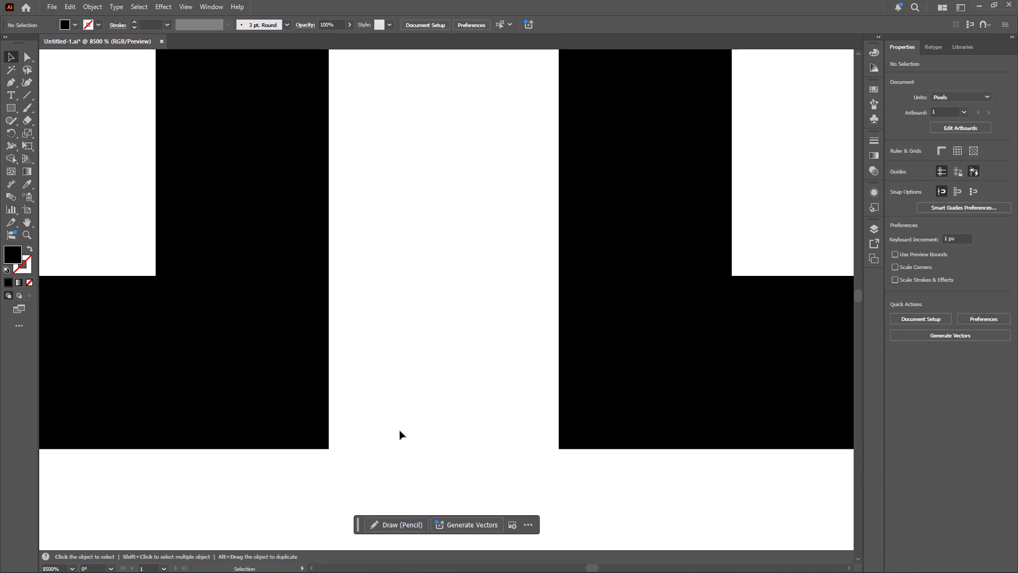
# Select the merged house and inspect its bottom edge around the doorway.
pyautogui.keyDown('alt'); pyautogui.scroll(-2, 376, 424); pyautogui.keyUp('alt')
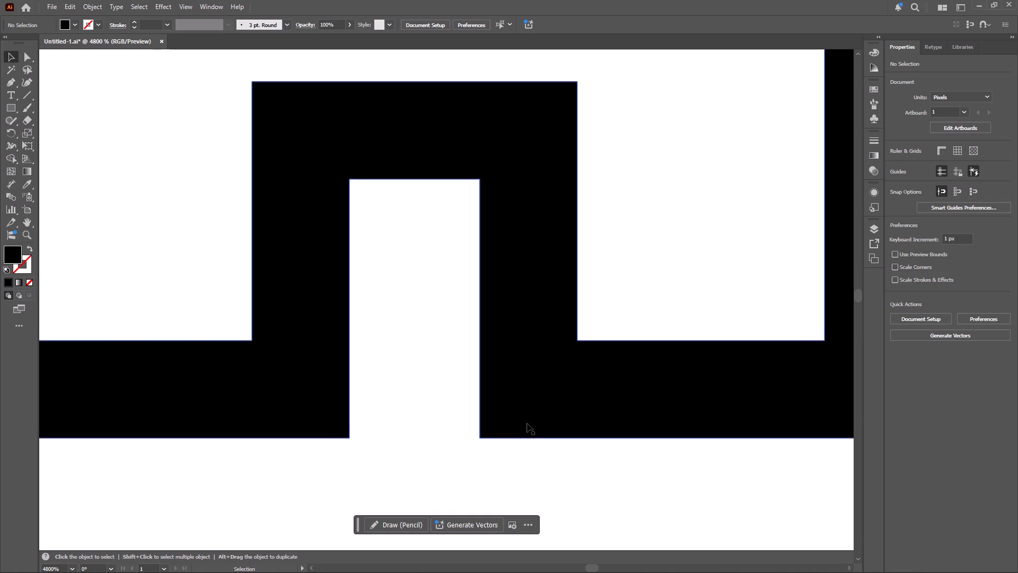
pyautogui.click(527, 422)
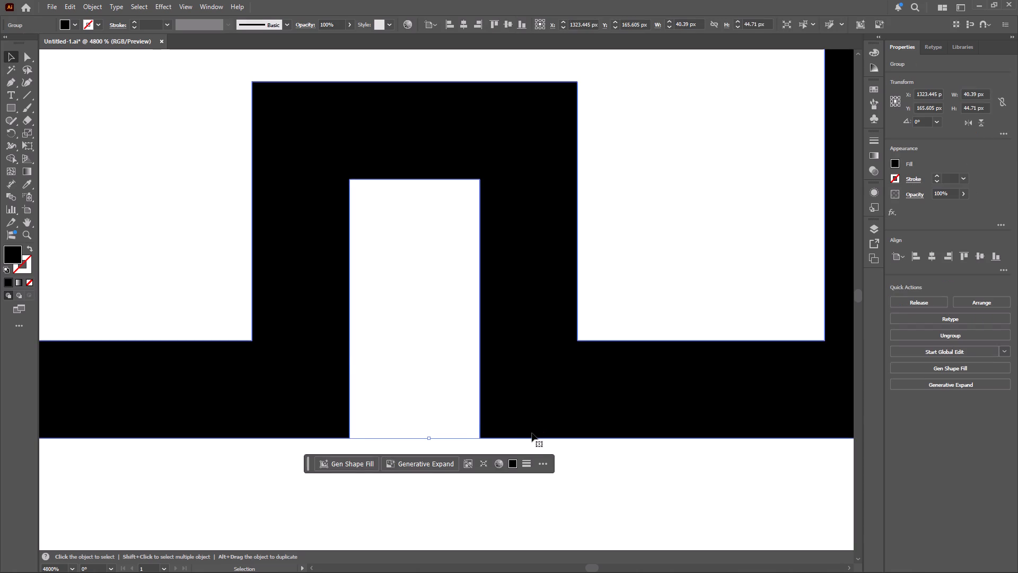
pyautogui.keyDown('alt'); pyautogui.scroll(3, 532, 433); pyautogui.keyUp('alt')
pyautogui.keyDown('alt'); pyautogui.scroll(-6, 532, 433); pyautogui.keyUp('alt')
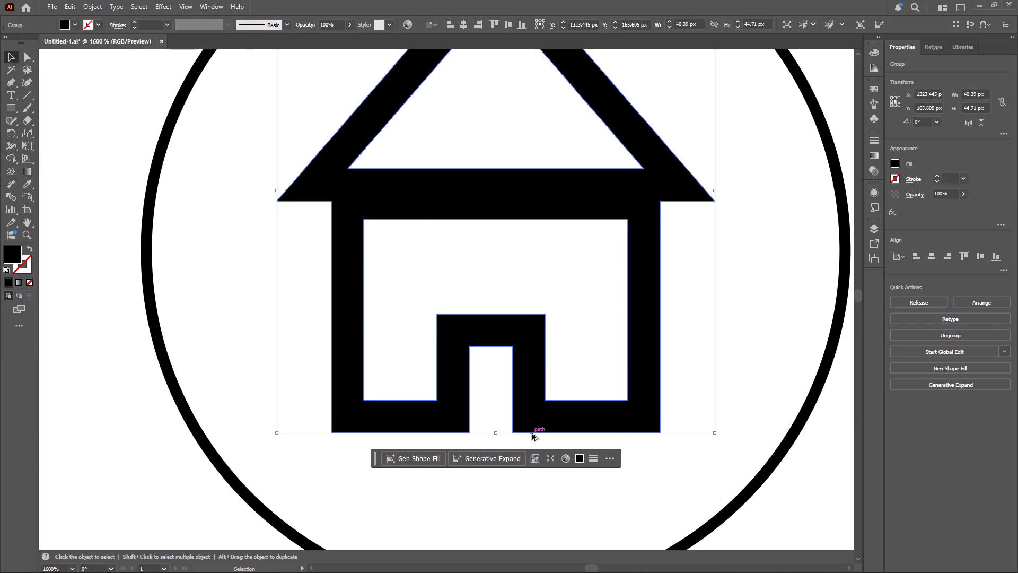
# Group the finished house shape with its surrounding circle.
pyautogui.keyDown('alt'); pyautogui.scroll(-2, 532, 433); pyautogui.keyUp('alt')
pyautogui.click(248, 274)
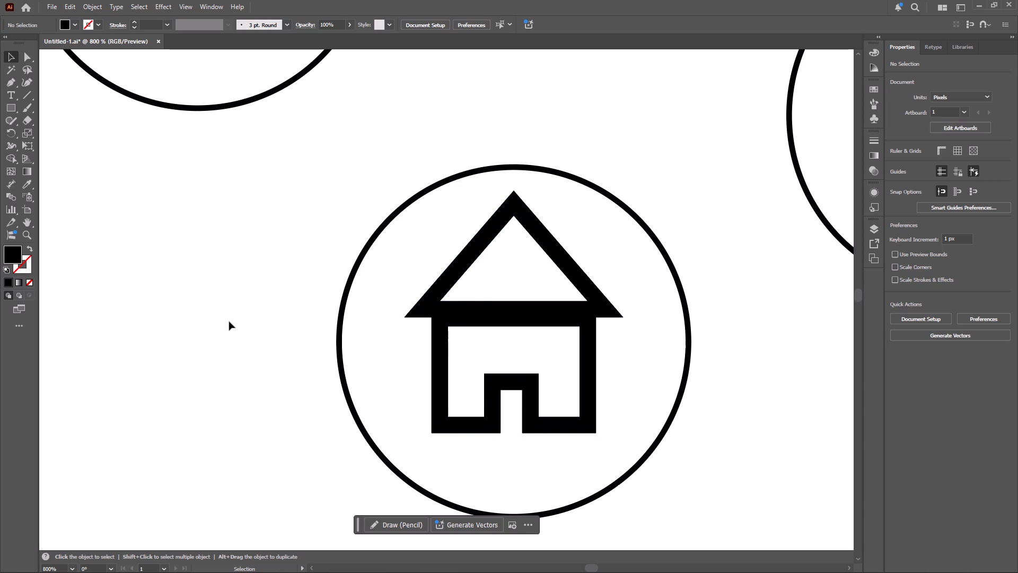
pyautogui.keyDown('alt'); pyautogui.scroll(-3, 231, 322); pyautogui.keyUp('alt')
pyautogui.scroll(-1, 233, 323)
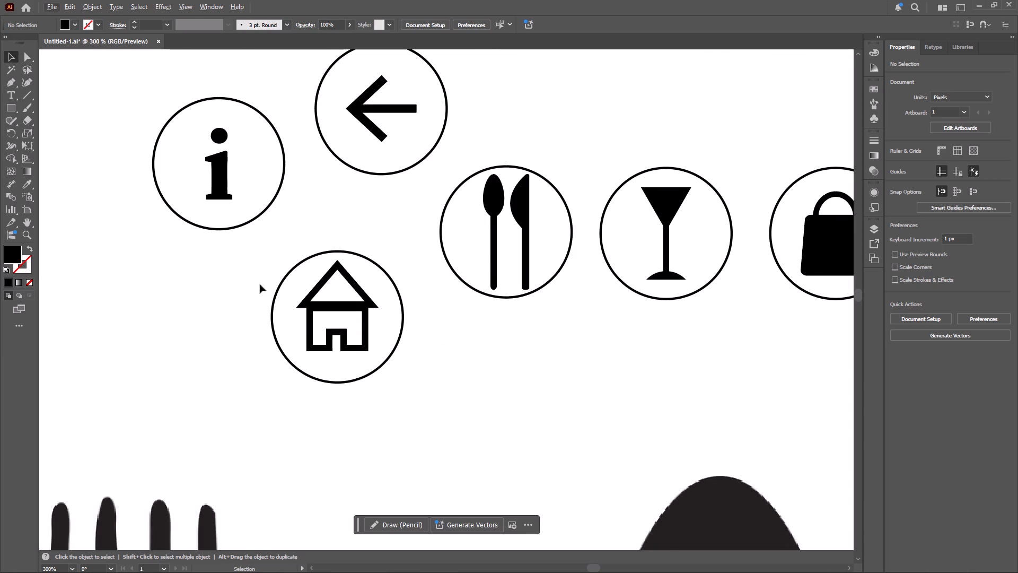
pyautogui.moveTo(260, 284); pyautogui.dragTo(374, 362)
pyautogui.hotkey('ctrl', 'g')
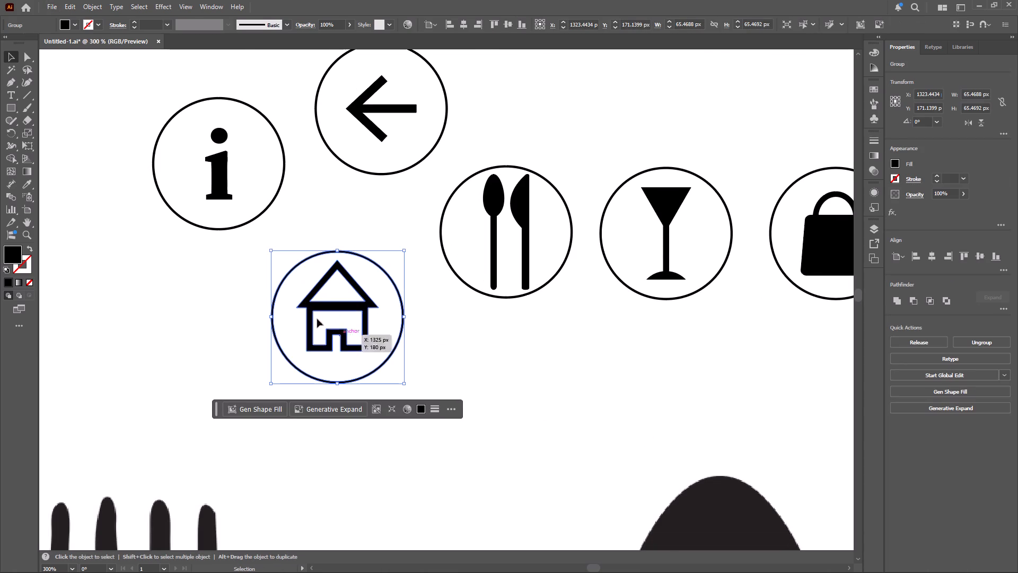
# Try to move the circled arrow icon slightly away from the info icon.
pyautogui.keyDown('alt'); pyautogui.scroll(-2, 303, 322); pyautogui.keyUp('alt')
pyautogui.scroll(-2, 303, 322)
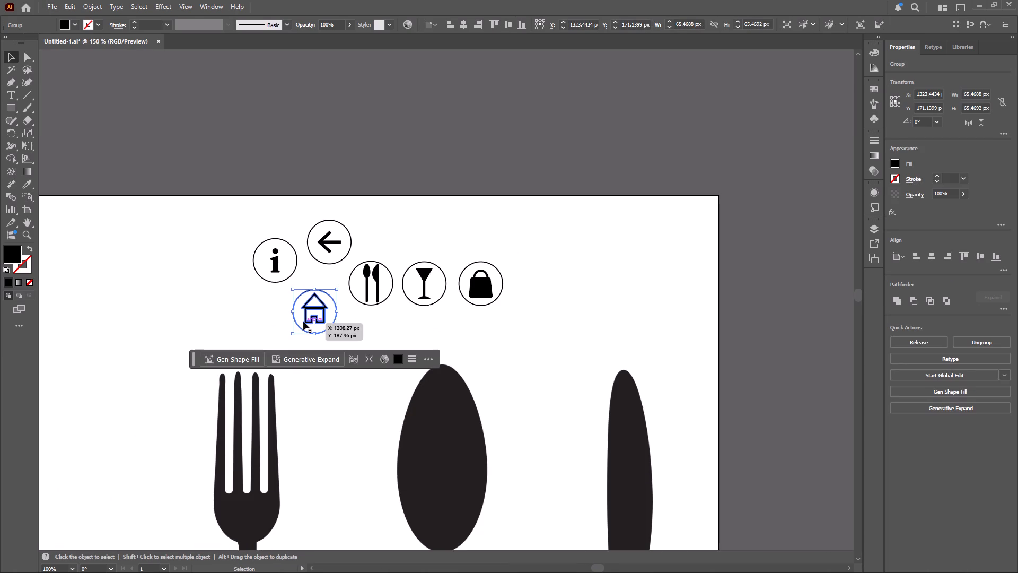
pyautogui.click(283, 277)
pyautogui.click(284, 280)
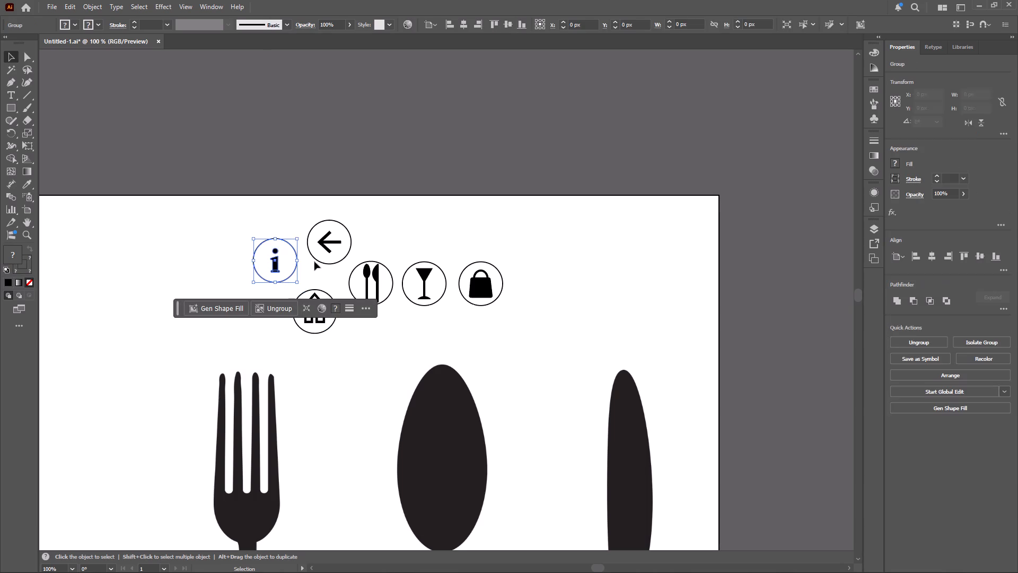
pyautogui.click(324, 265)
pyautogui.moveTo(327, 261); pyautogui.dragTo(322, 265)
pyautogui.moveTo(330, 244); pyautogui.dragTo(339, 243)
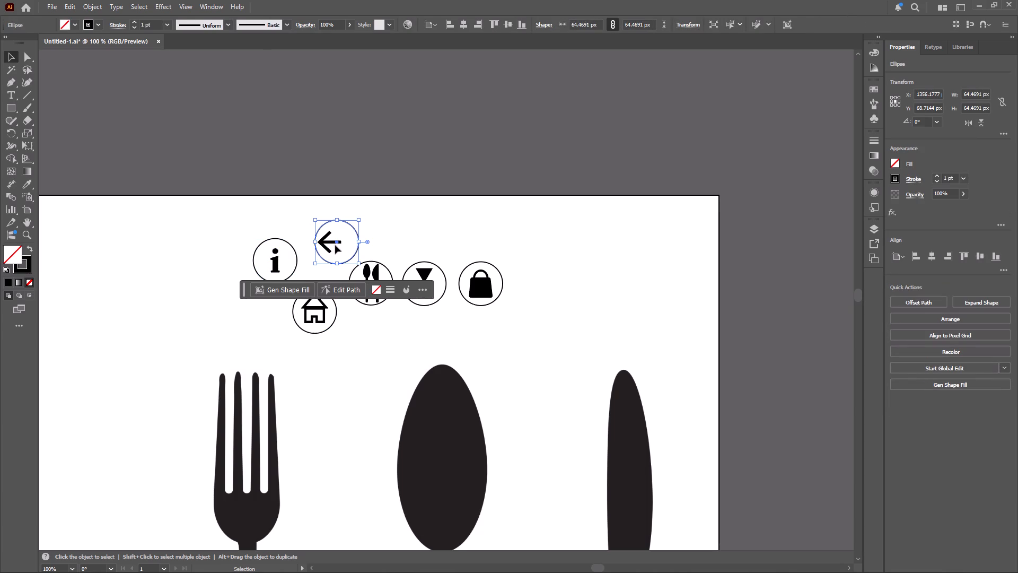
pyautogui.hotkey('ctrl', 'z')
# Center the arrow and its circle on each other horizontally and vertically, and group them as one icon.
pyautogui.click(378, 236)
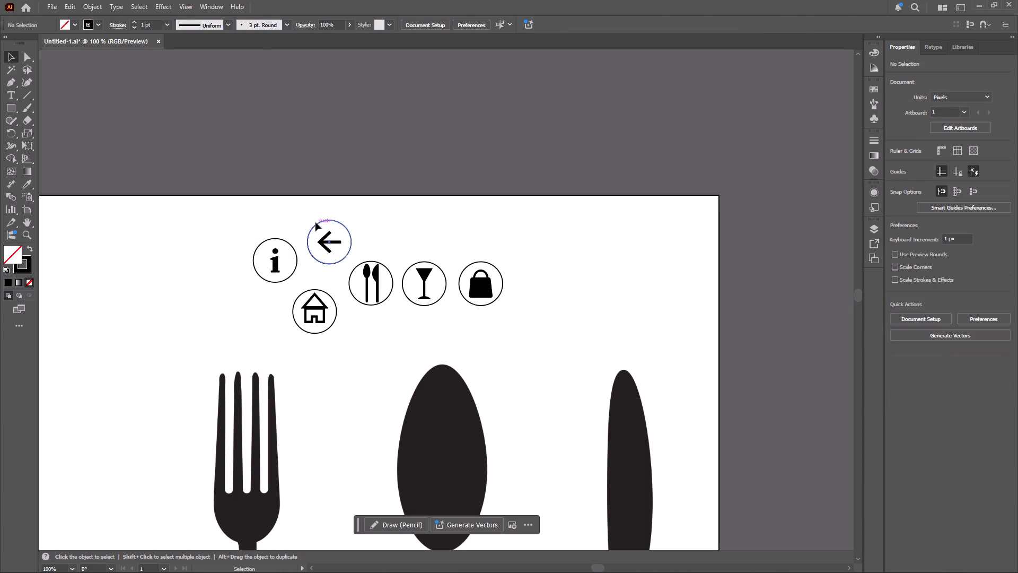
pyautogui.moveTo(308, 217); pyautogui.dragTo(330, 249)
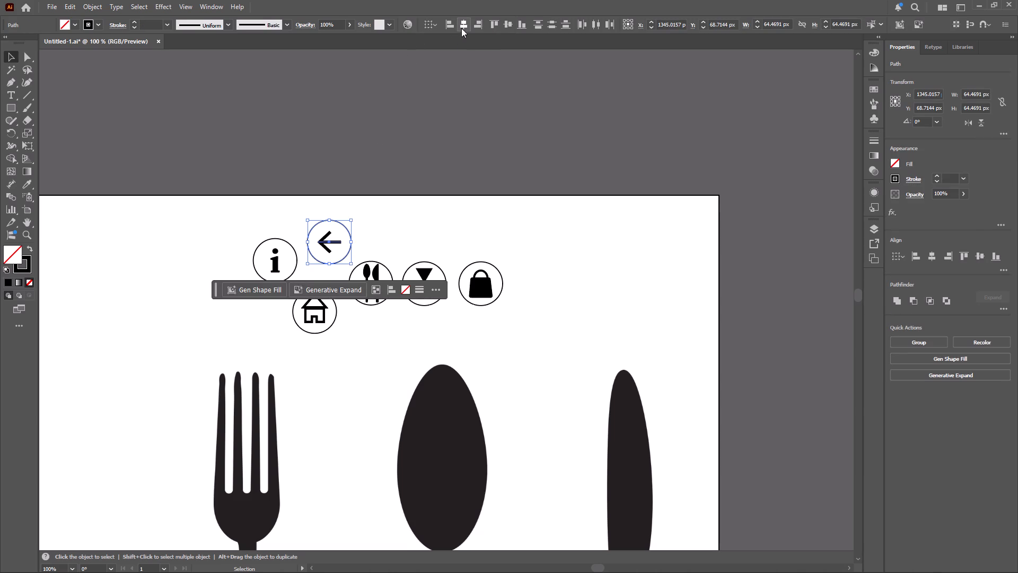
pyautogui.click(461, 26)
pyautogui.click(511, 22)
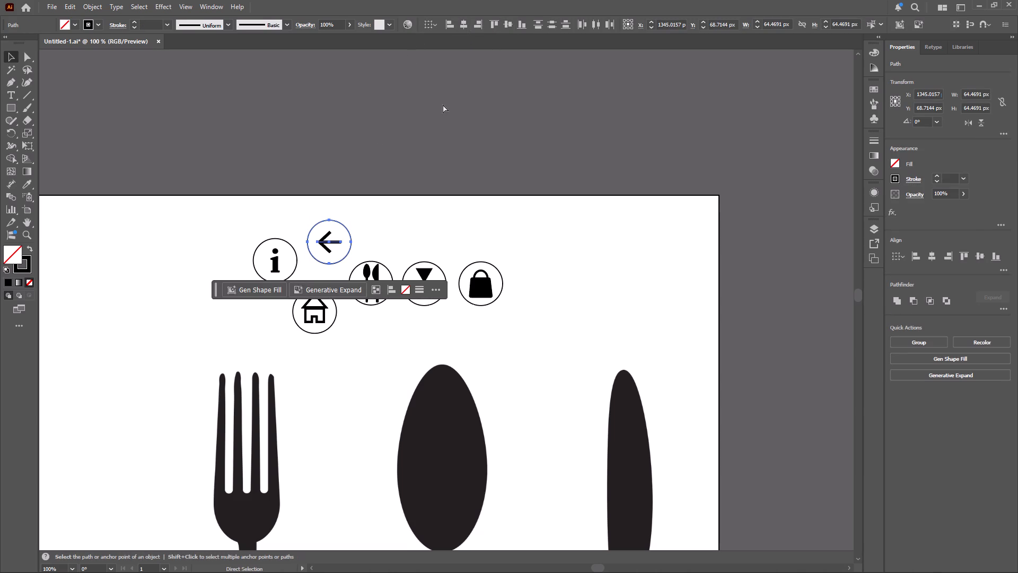
pyautogui.hotkey('ctrl', 'g')
pyautogui.click(371, 382)
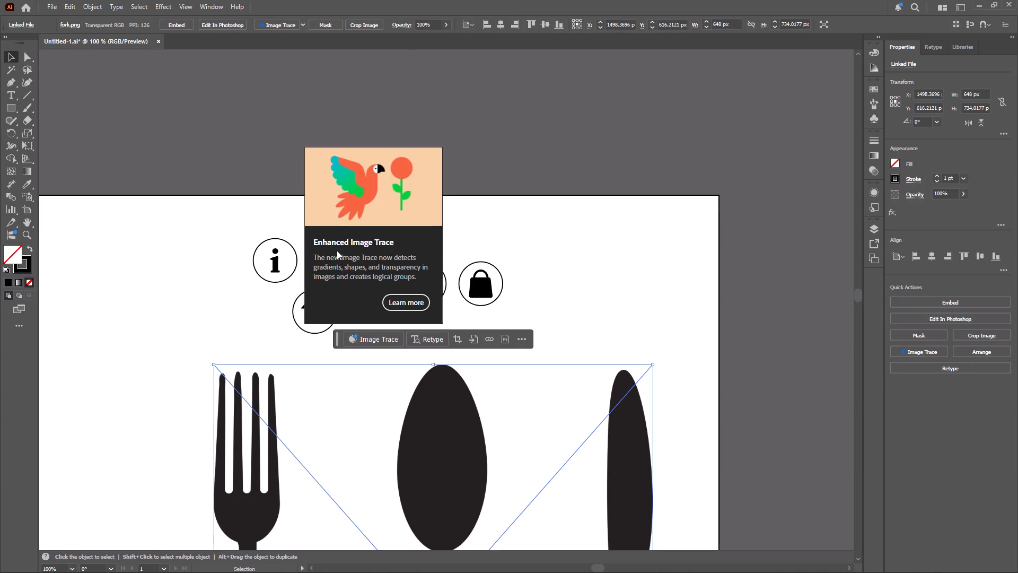
pyautogui.click(209, 280)
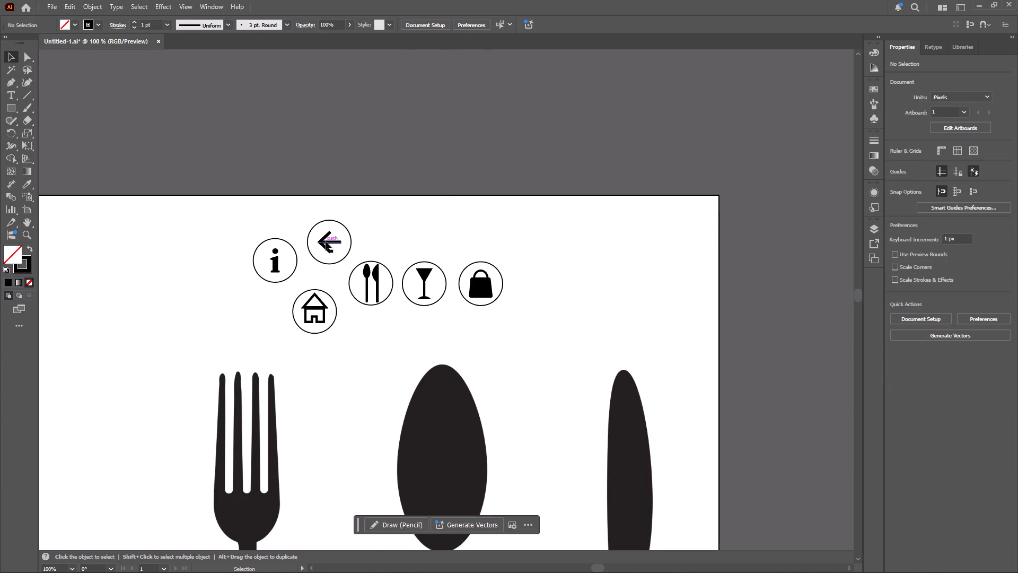
# Reposition the arrow, cutlery and cocktail glass icons slightly, leaving the shopping bag icon in its original place.
pyautogui.moveTo(327, 242); pyautogui.dragTo(322, 242)
pyautogui.moveTo(376, 273); pyautogui.dragTo(377, 266)
pyautogui.moveTo(424, 279); pyautogui.dragTo(430, 273)
pyautogui.moveTo(476, 286); pyautogui.dragTo(483, 281)
pyautogui.hotkey('ctrl', 'z')
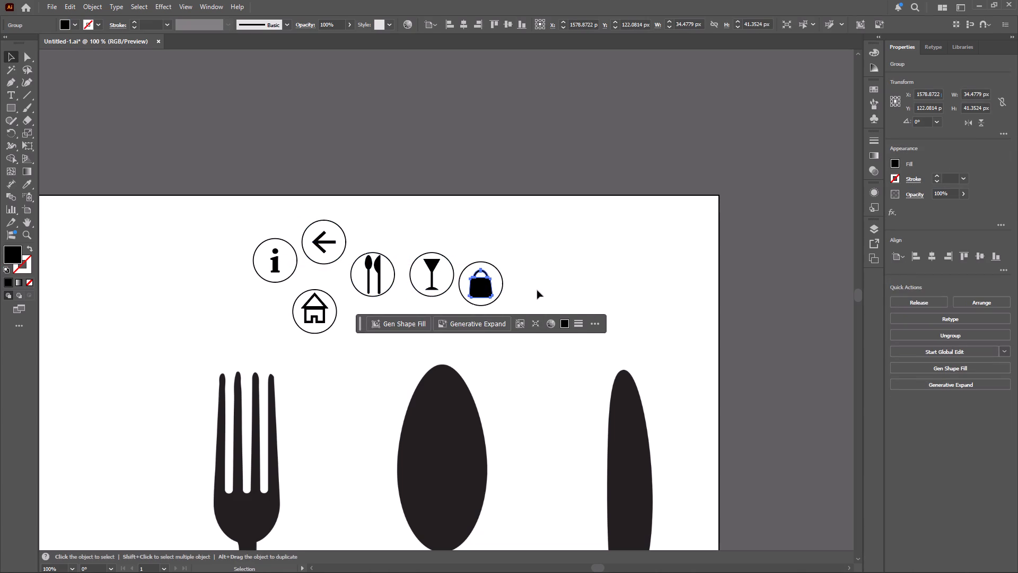
# Center the shopping bag and its circle on each other horizontally and vertically, and group them as one icon.
pyautogui.click(539, 284)
pyautogui.moveTo(478, 250); pyautogui.dragTo(485, 299)
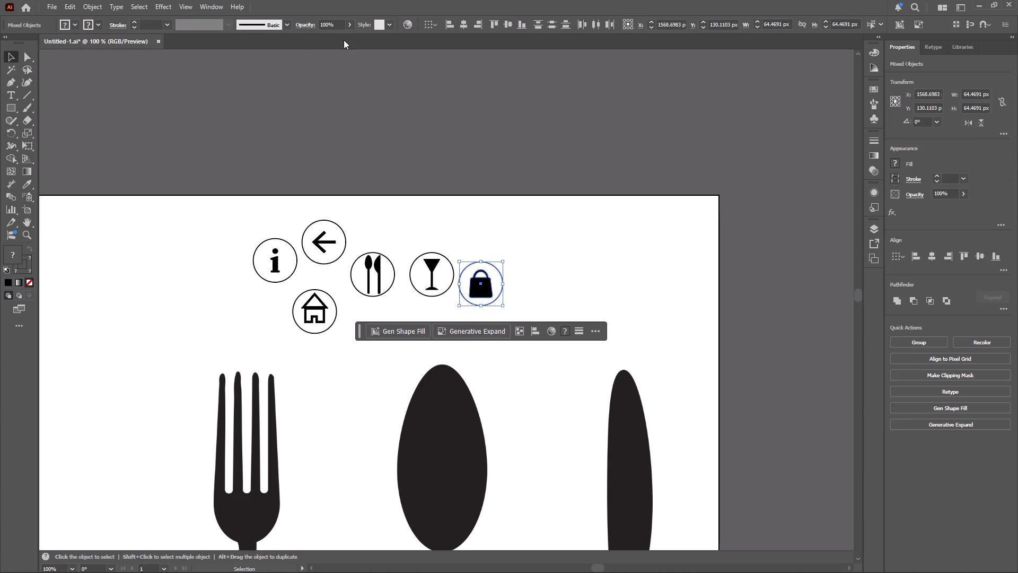
pyautogui.click(464, 30)
pyautogui.click(510, 24)
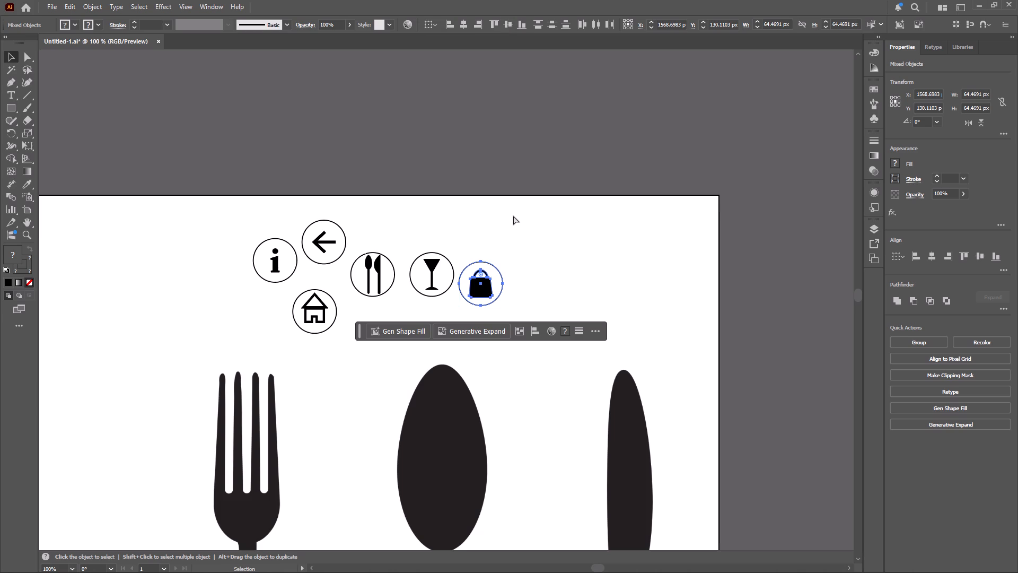
pyautogui.hotkey('ctrl', 'g')
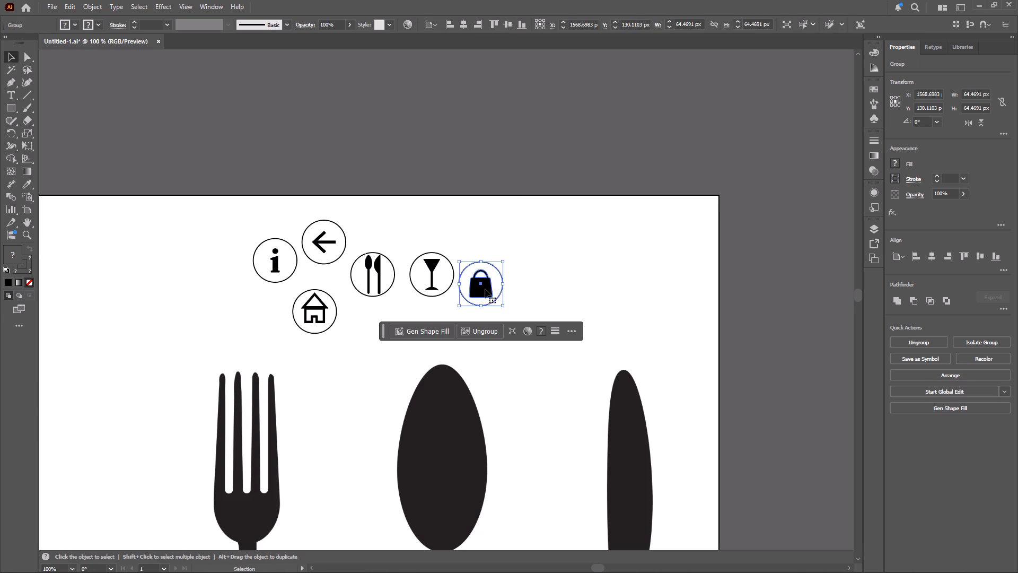
# Move the grouped shopping bag icon about 11 px farther from the cocktail glass icon.
pyautogui.moveTo(485, 289); pyautogui.dragTo(493, 290)
pyautogui.keyDown('alt'); pyautogui.scroll(-2, 493, 290); pyautogui.keyUp('alt')
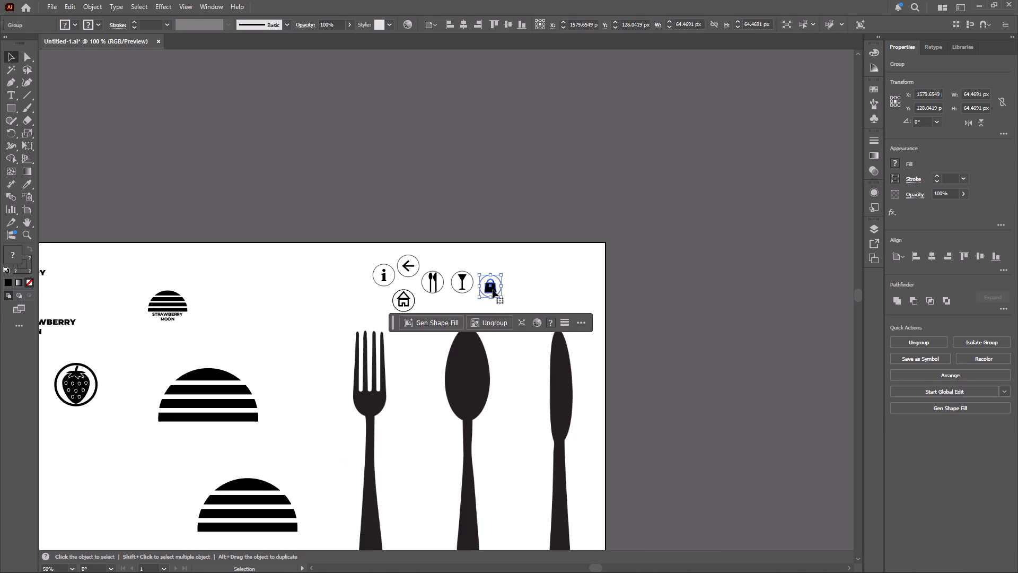
pyautogui.keyDown('alt'); pyautogui.scroll(-2, 493, 290); pyautogui.keyUp('alt')
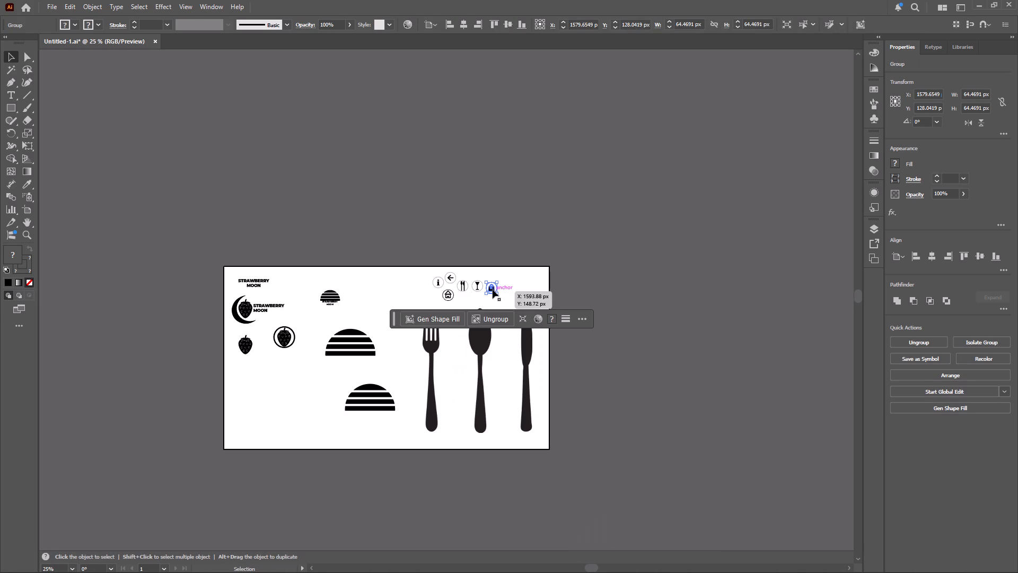
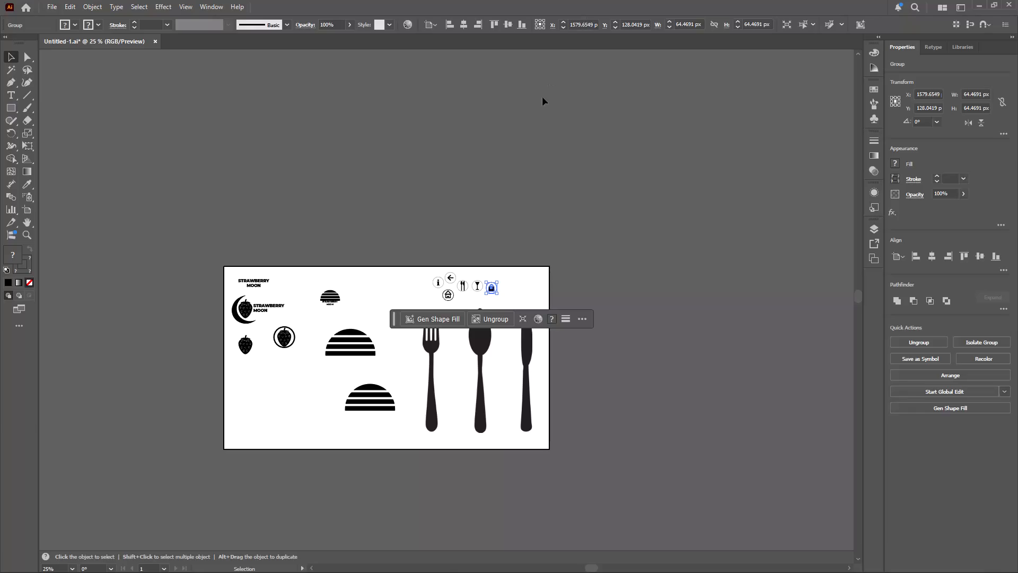
# Look over the Strawberry Moon logo designs, half-moon shapes, cutlery and circled icons across the artboard.
pyautogui.keyDown('alt'); pyautogui.scroll(2, 468, 251); pyautogui.keyUp('alt')
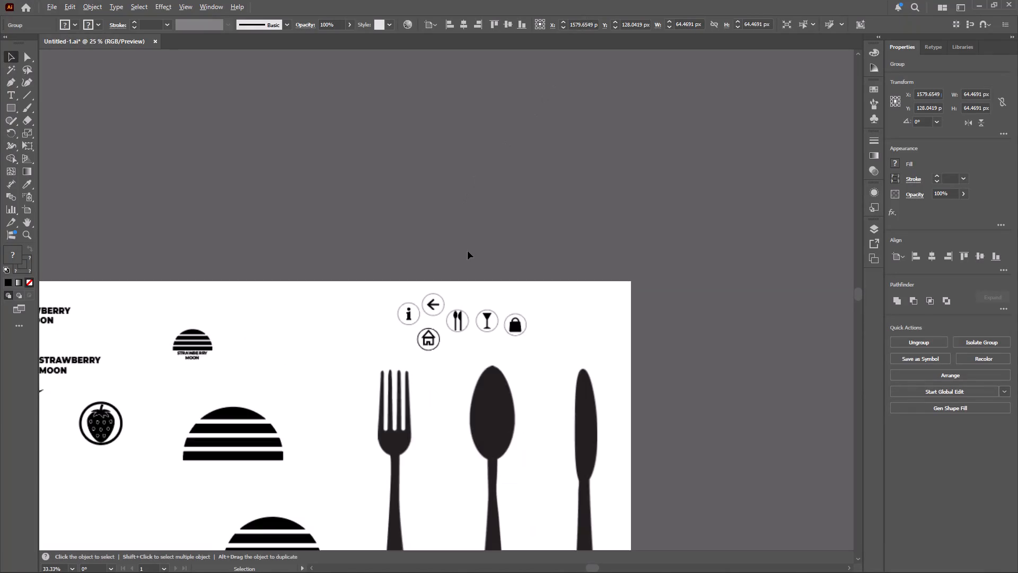
pyautogui.keyDown('alt'); pyautogui.scroll(1, 468, 251); pyautogui.keyUp('alt')
pyautogui.press('space')
pyautogui.press('space')
pyautogui.press('space')
pyautogui.press('space')
pyautogui.press('space')
pyautogui.press('space')
pyautogui.press('space')
pyautogui.press('space')
pyautogui.press('space')
pyautogui.press('space')
pyautogui.press('space')
pyautogui.press('space')
pyautogui.press('space')
pyautogui.press('space')
pyautogui.press('space')
pyautogui.press('space')
pyautogui.press('space')
pyautogui.press('space')
pyautogui.press('space')
pyautogui.press('space')
pyautogui.moveTo(275, 393); pyautogui.dragTo(486, 204)
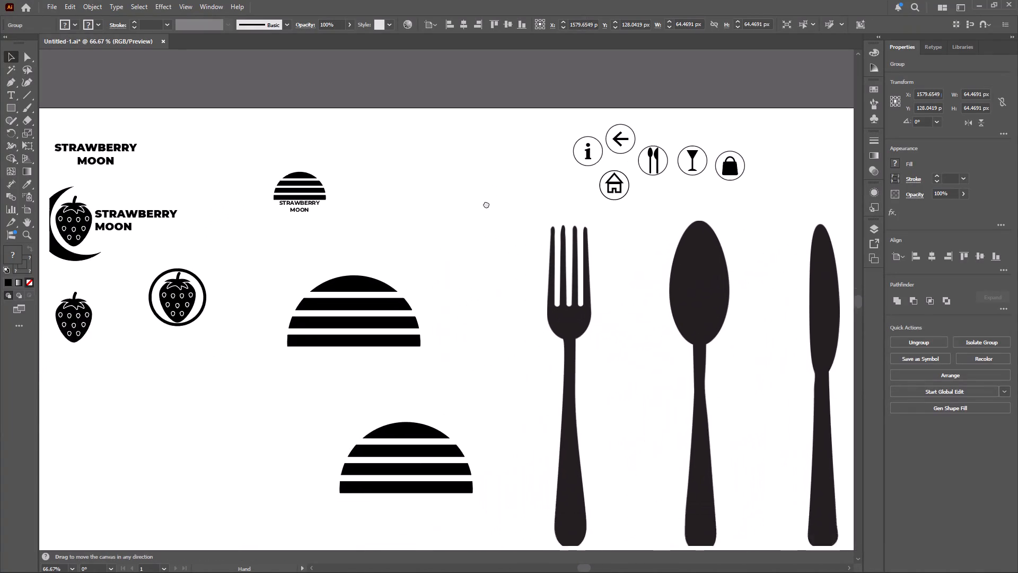
pyautogui.moveTo(486, 204); pyautogui.dragTo(527, 193)
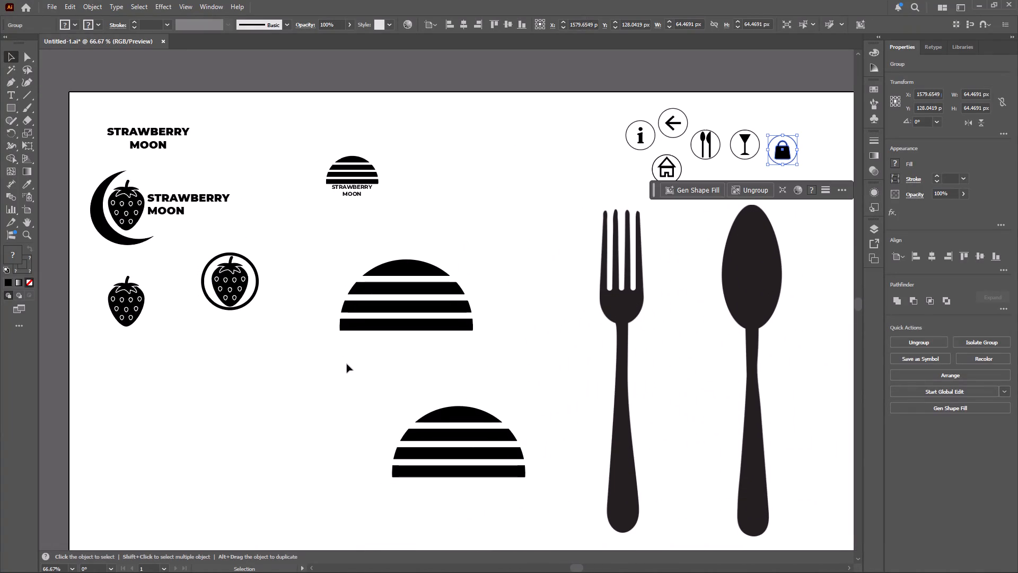
pyautogui.scroll(-7, 352, 369)
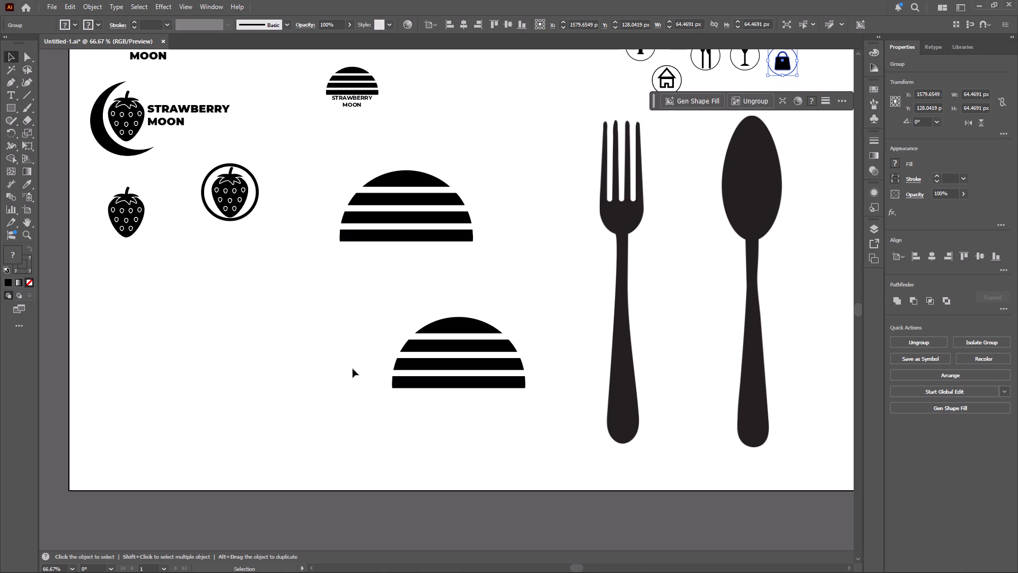
pyautogui.scroll(4, 353, 369)
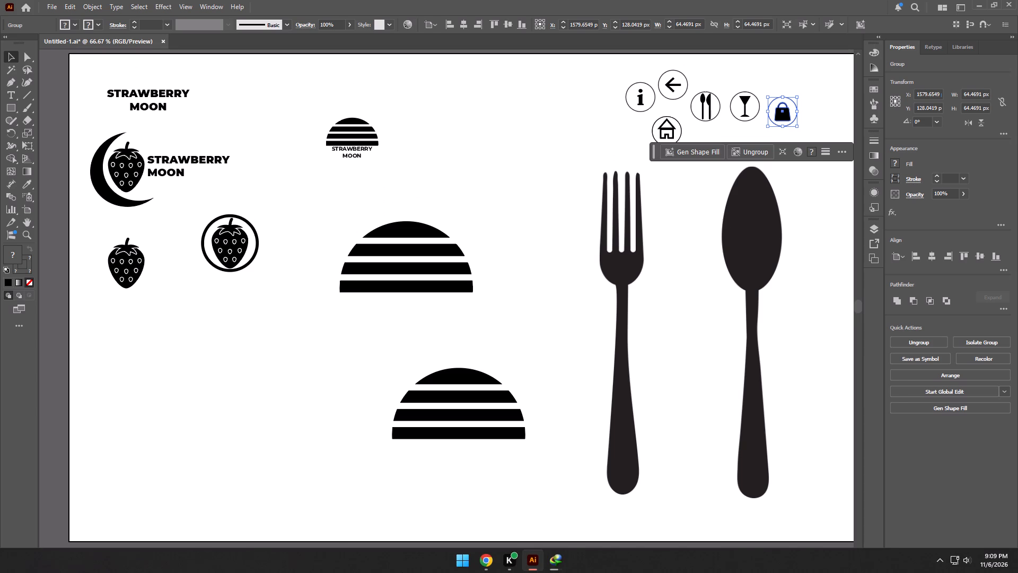
# Check the mockup zip download in Internet Download Manager, and return to the Illustrator artwork with nothing selected.
pyautogui.click(566, 565)
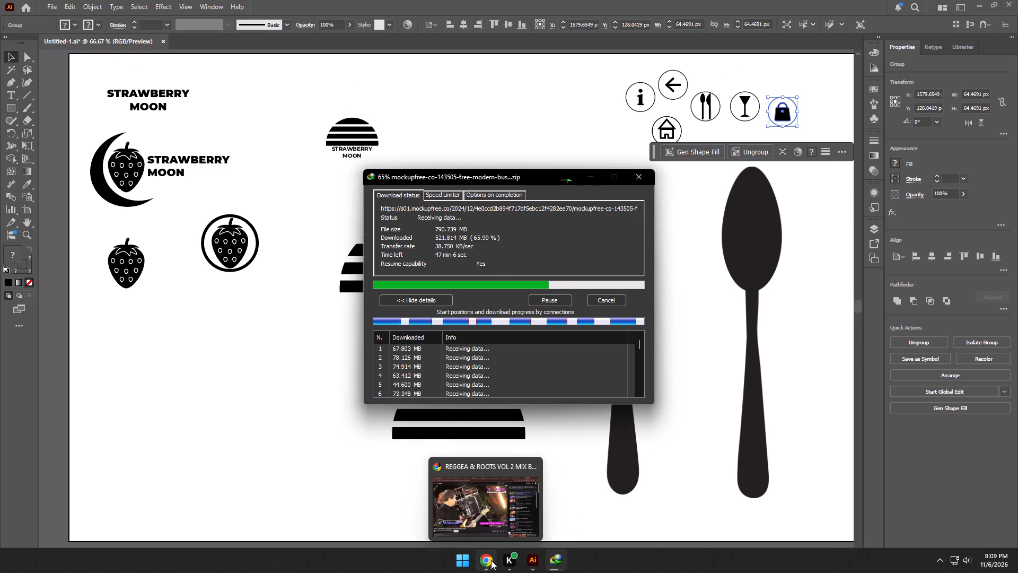
pyautogui.click(279, 394)
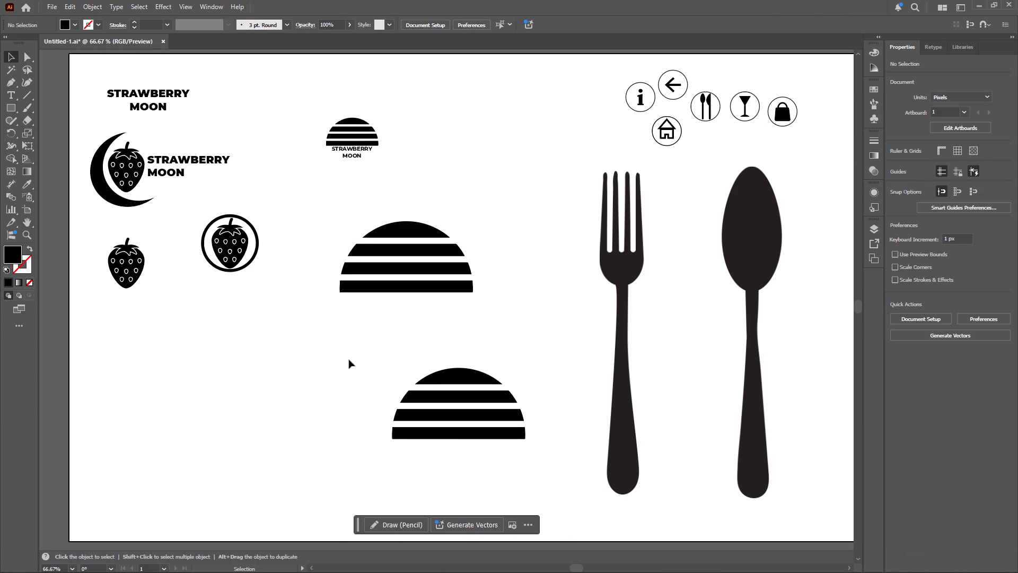
# Save the current Illustrator document with the logo designs and icons.
pyautogui.scroll(6, 349, 360)
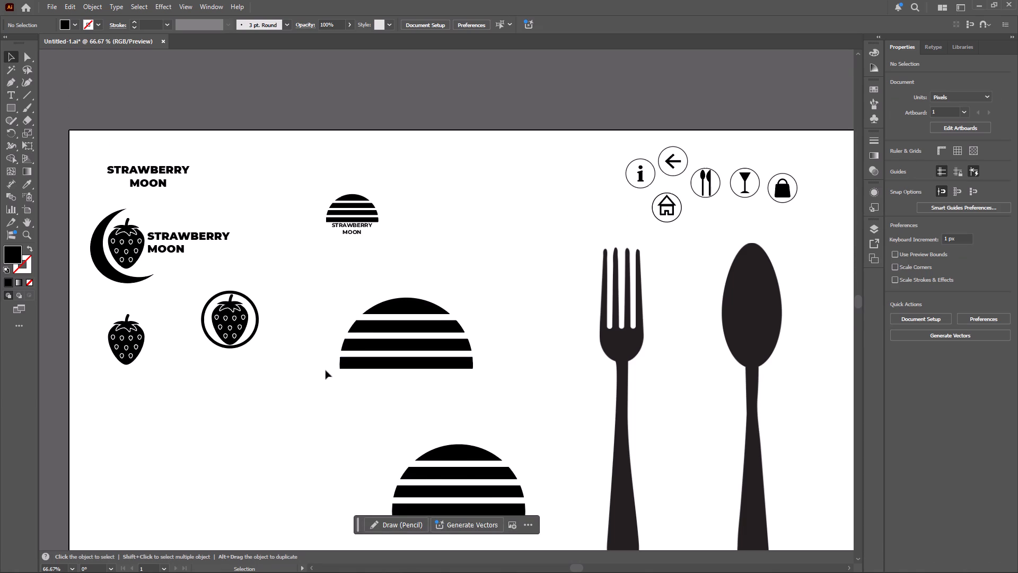
pyautogui.press('space')
pyautogui.press('space')
pyautogui.press('space')
pyautogui.press('space')
pyautogui.press('space')
pyautogui.press('space')
pyautogui.press('space')
pyautogui.press('space')
pyautogui.press('space')
pyautogui.press('space')
pyautogui.press('space')
pyautogui.press('space')
pyautogui.press('space')
pyautogui.press('space')
pyautogui.press('space')
pyautogui.press('space')
pyautogui.press('space')
pyautogui.press('space')
pyautogui.press('space')
pyautogui.press('space')
pyautogui.moveTo(280, 426); pyautogui.dragTo(490, 403)
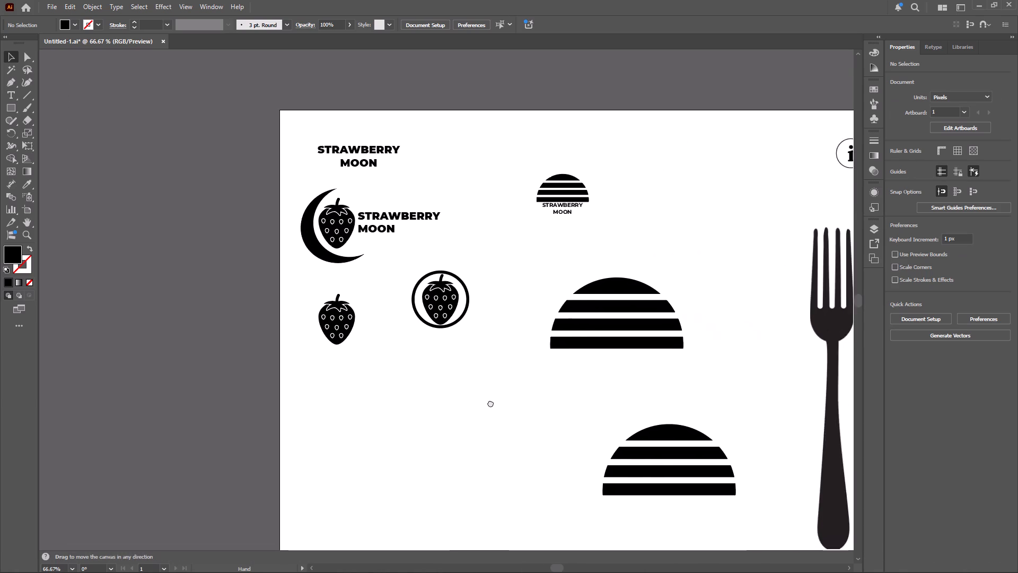
pyautogui.moveTo(490, 403); pyautogui.dragTo(516, 405)
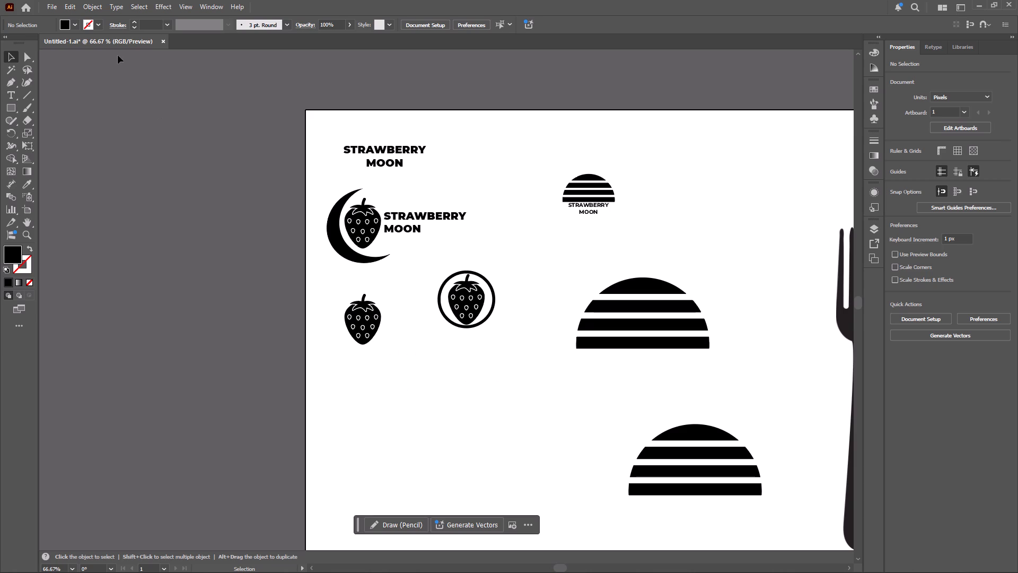
pyautogui.hotkey('ctrl', 's')
# Move the crescent strawberry logo, plain strawberry, circled strawberry and standalone STRAWBERRY MOON text off the artboard onto the empty canvas beside it.
pyautogui.moveTo(417, 232); pyautogui.dragTo(169, 201)
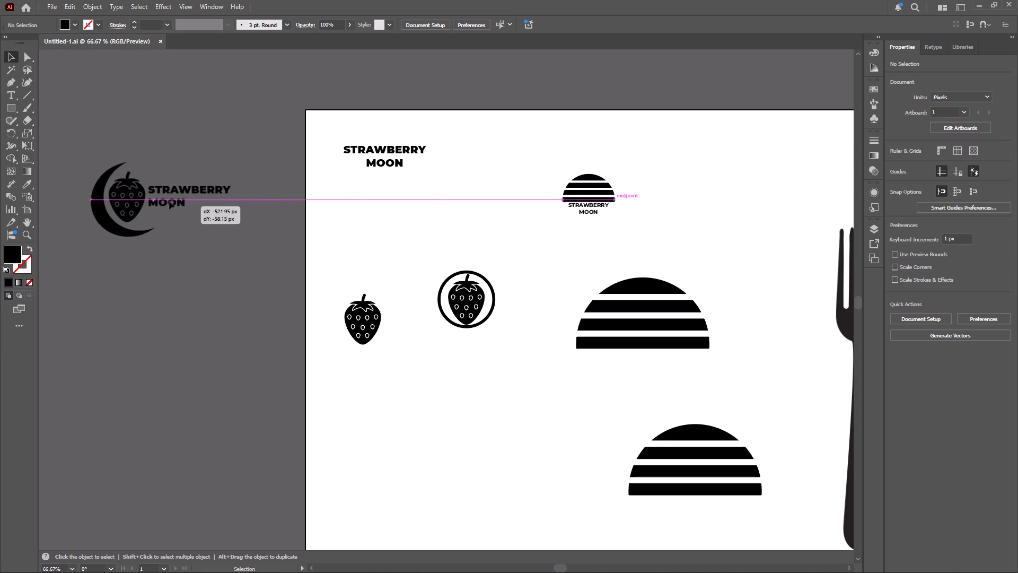
pyautogui.moveTo(169, 201); pyautogui.dragTo(185, 195)
pyautogui.moveTo(372, 322); pyautogui.dragTo(144, 296)
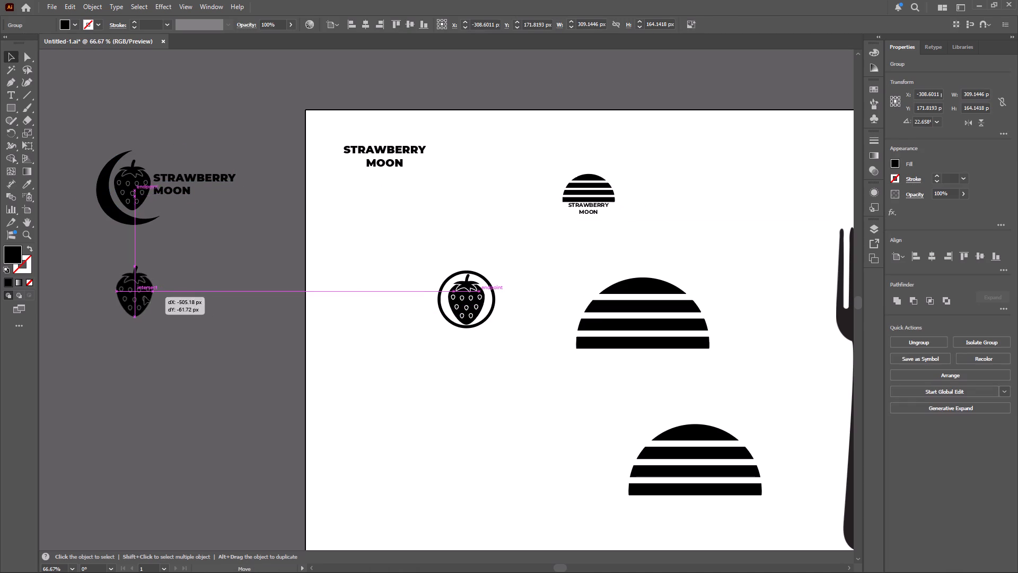
pyautogui.moveTo(144, 296); pyautogui.dragTo(144, 297)
pyautogui.moveTo(459, 305); pyautogui.dragTo(193, 267)
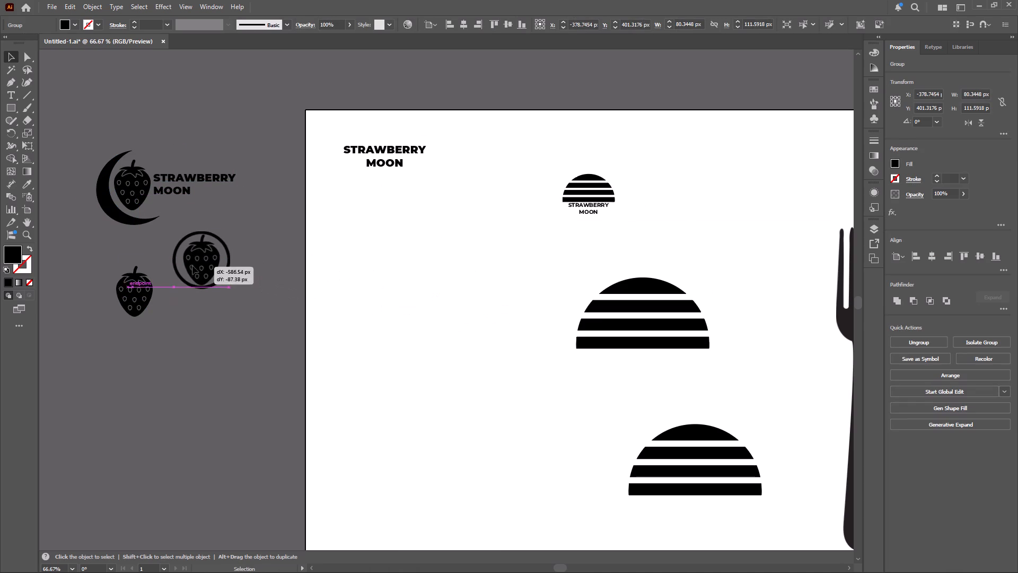
pyautogui.moveTo(392, 151); pyautogui.dragTo(181, 121)
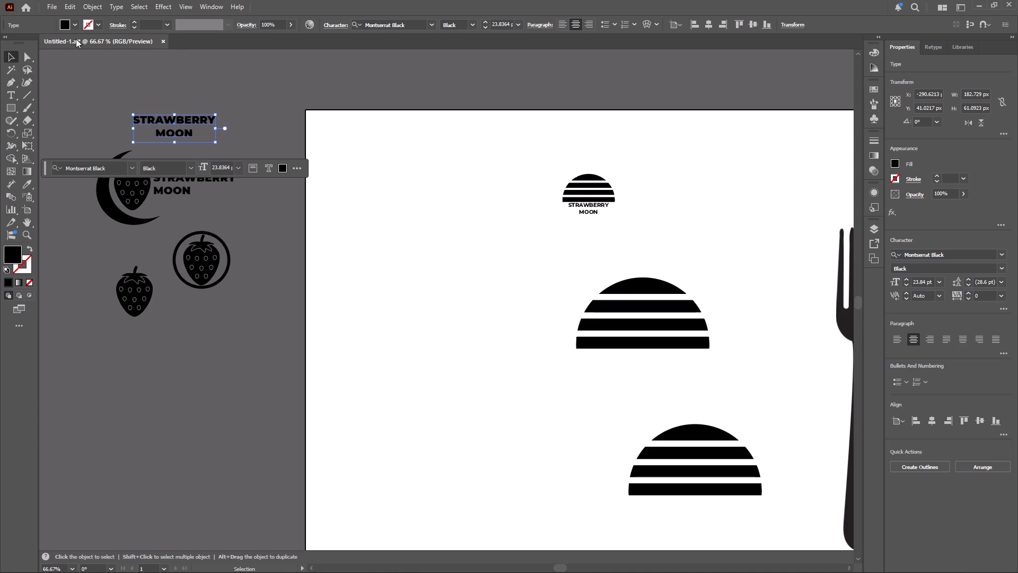
# Open the recent file strawberryMoon.ai.
pyautogui.click(48, 7)
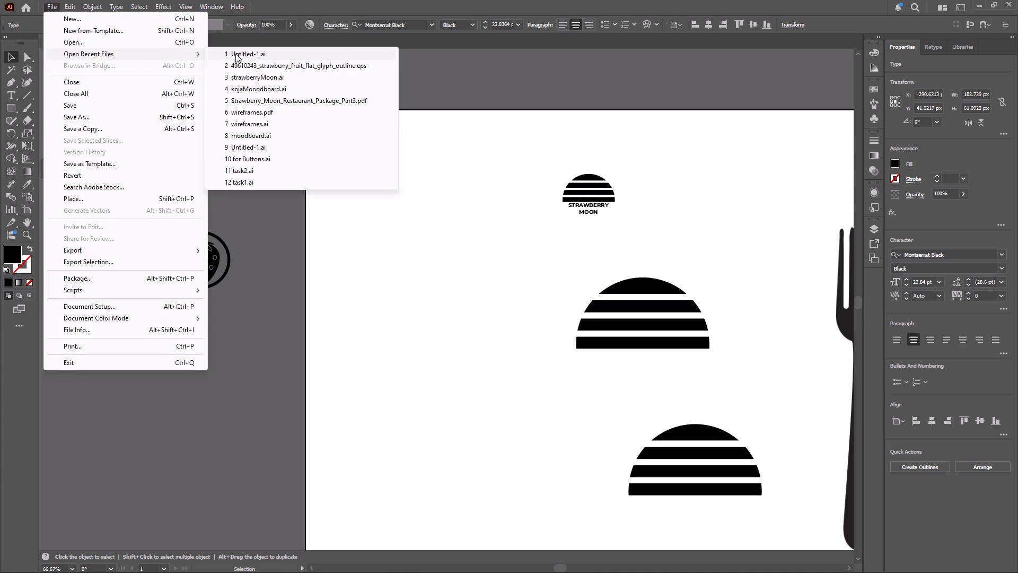
pyautogui.click(257, 79)
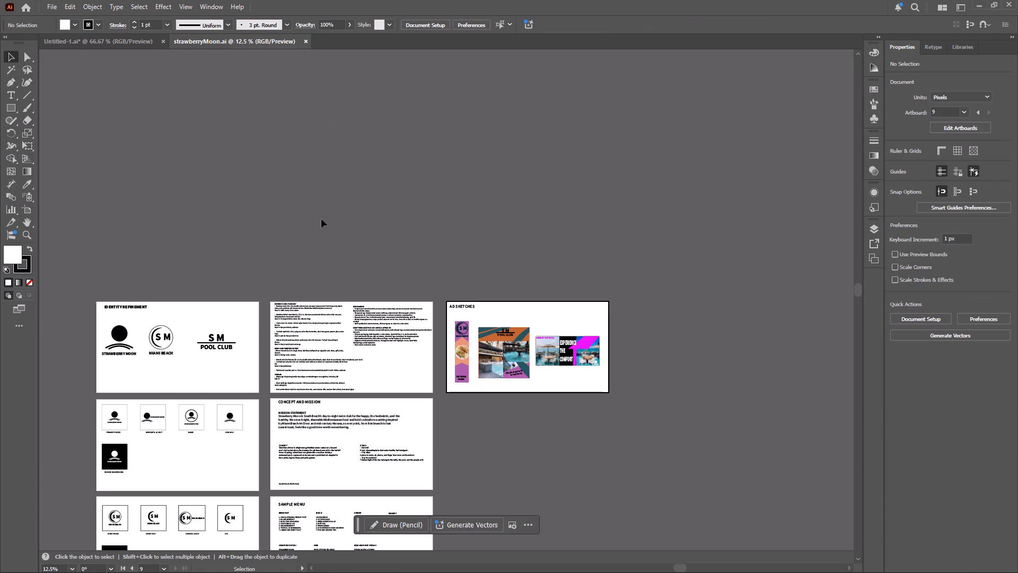
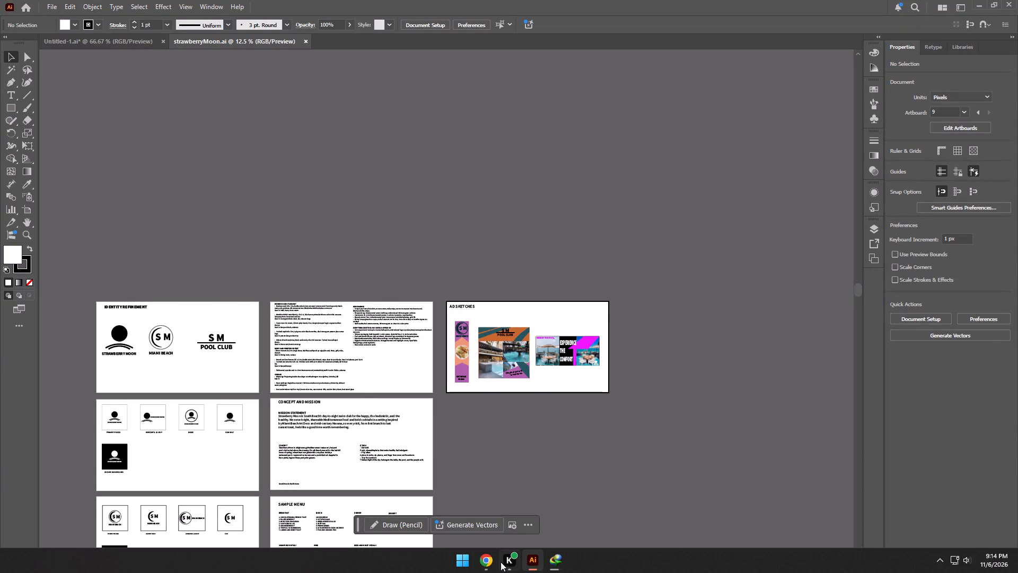
# Return to the Untitled-1.ai document with the strawberry and striped half-circle logo designs and save it.
pyautogui.click(114, 42)
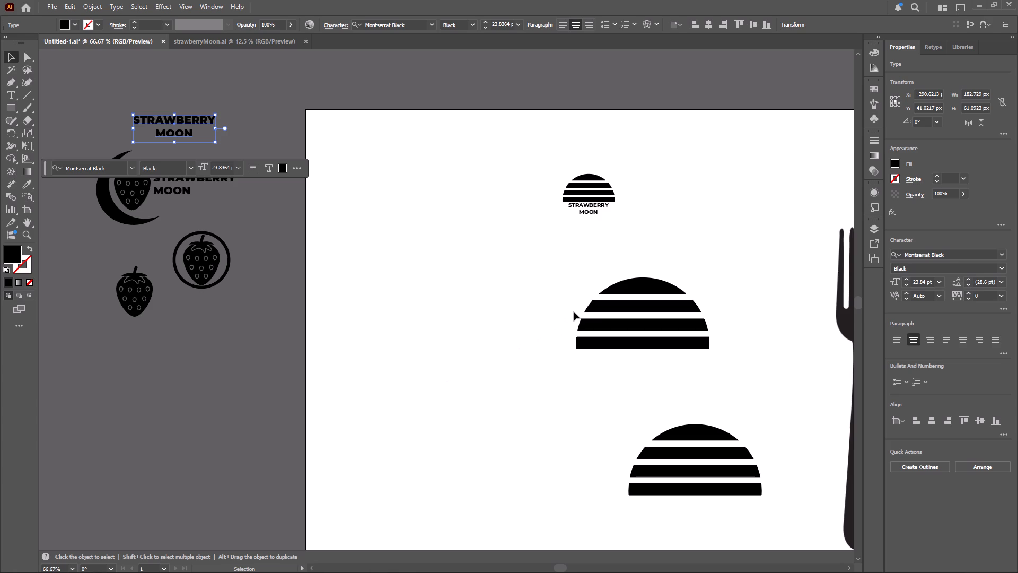
pyautogui.hotkey('ctrl', 's')
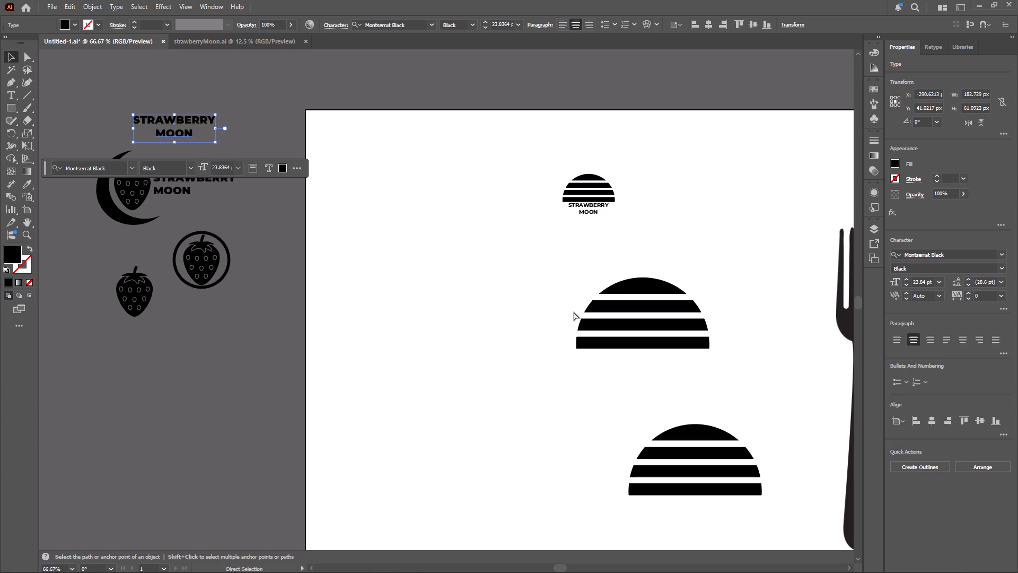
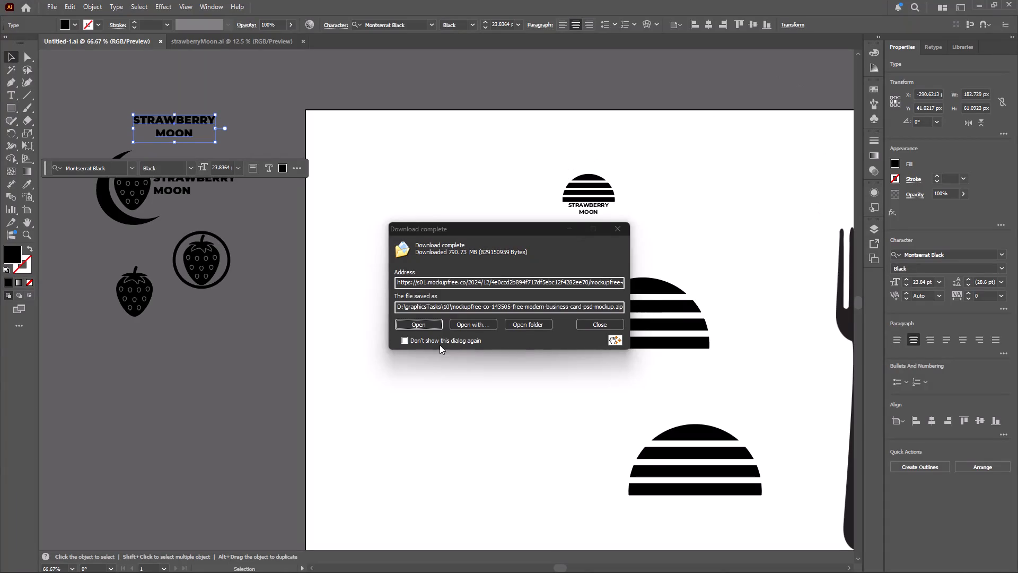
# Open the download's folder, cut the business card mockup zip from folder 10, and go up to the graphicsTasks folder.
pyautogui.click(517, 323)
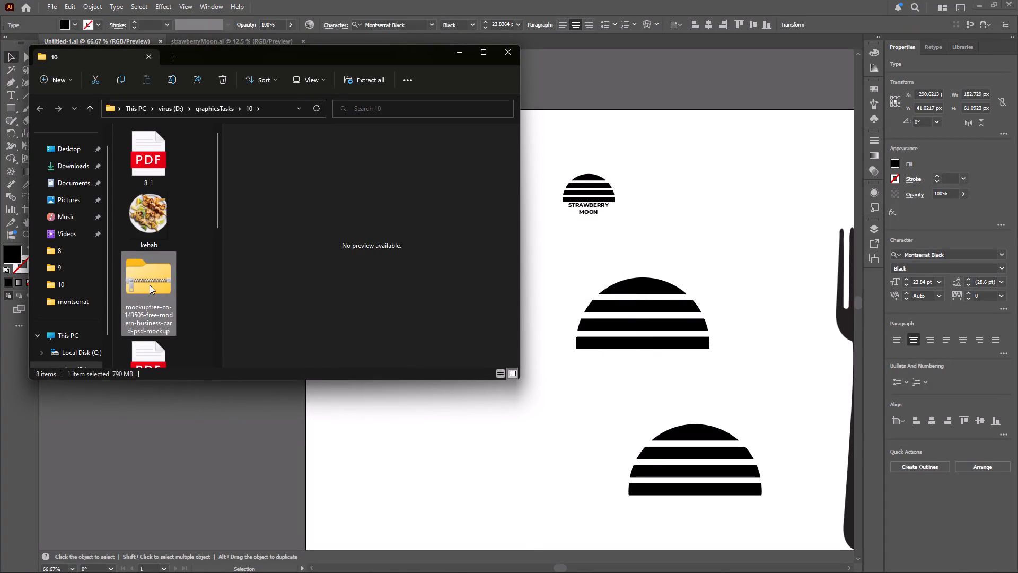
pyautogui.rightClick(151, 288)
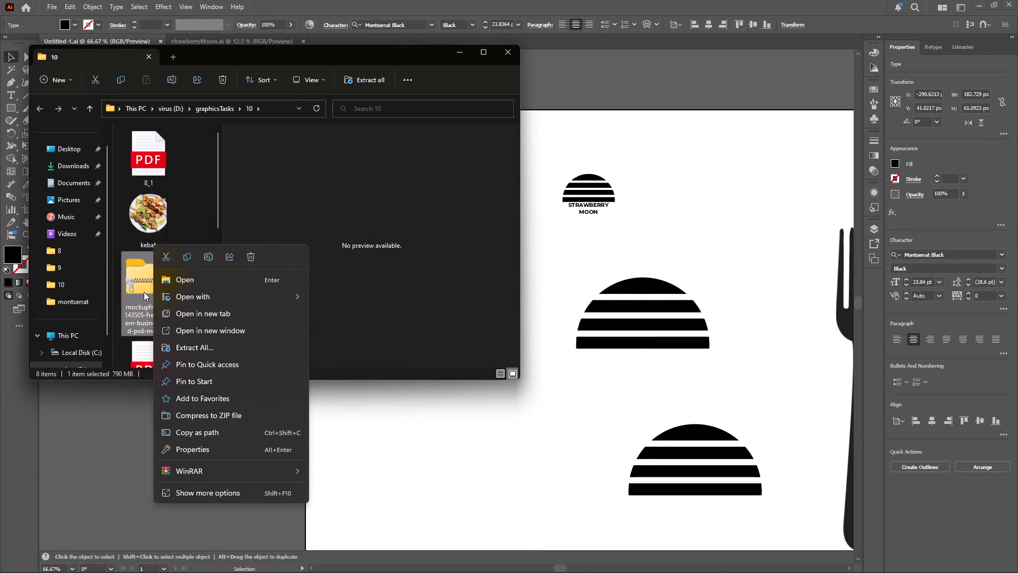
pyautogui.click(168, 260)
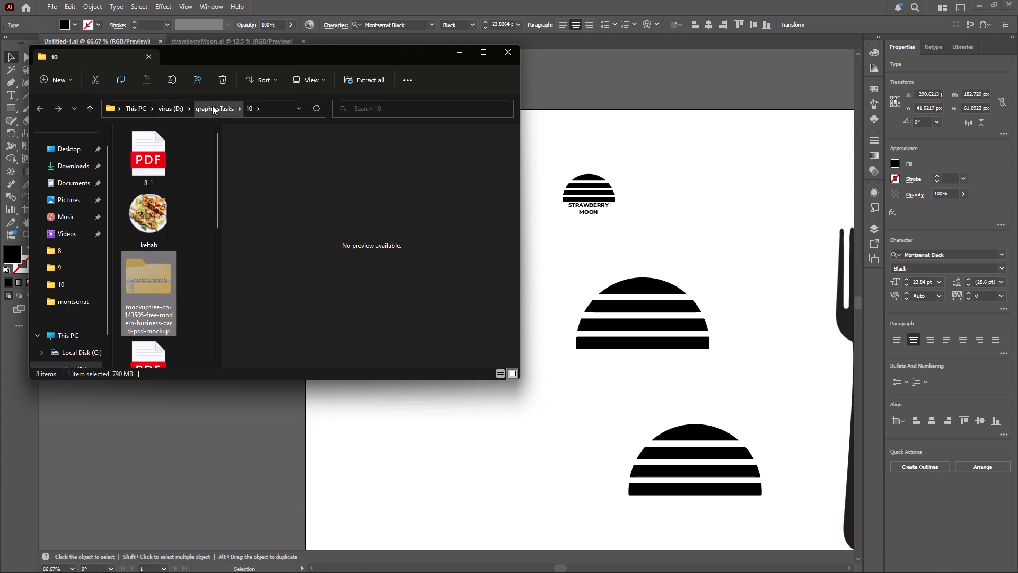
pyautogui.click(212, 106)
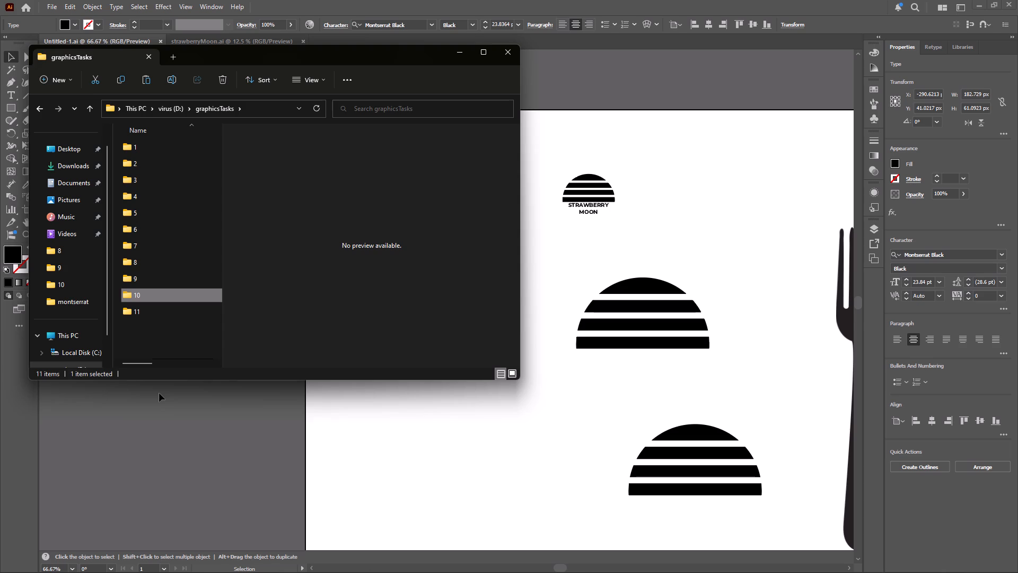
pyautogui.click(177, 442)
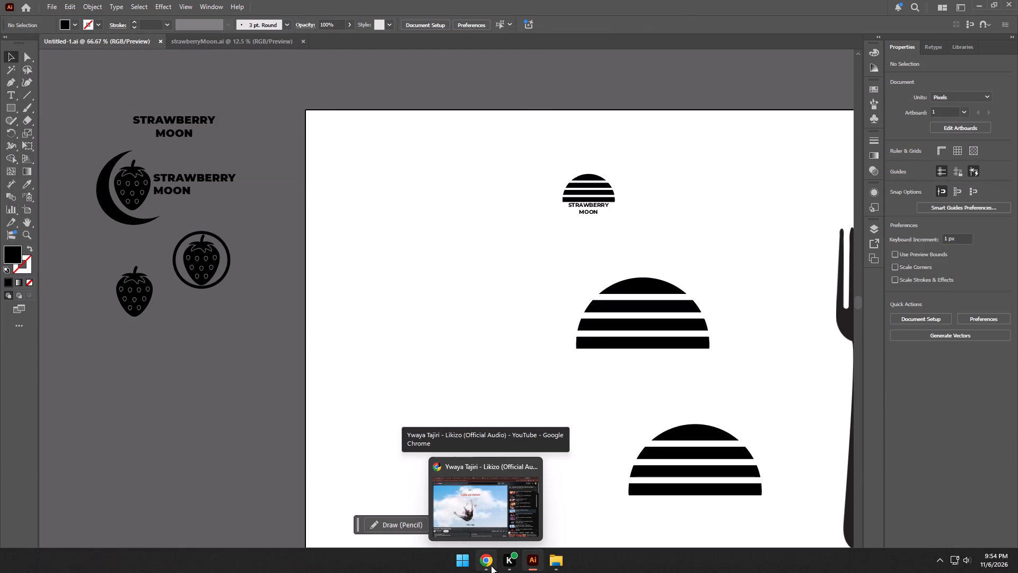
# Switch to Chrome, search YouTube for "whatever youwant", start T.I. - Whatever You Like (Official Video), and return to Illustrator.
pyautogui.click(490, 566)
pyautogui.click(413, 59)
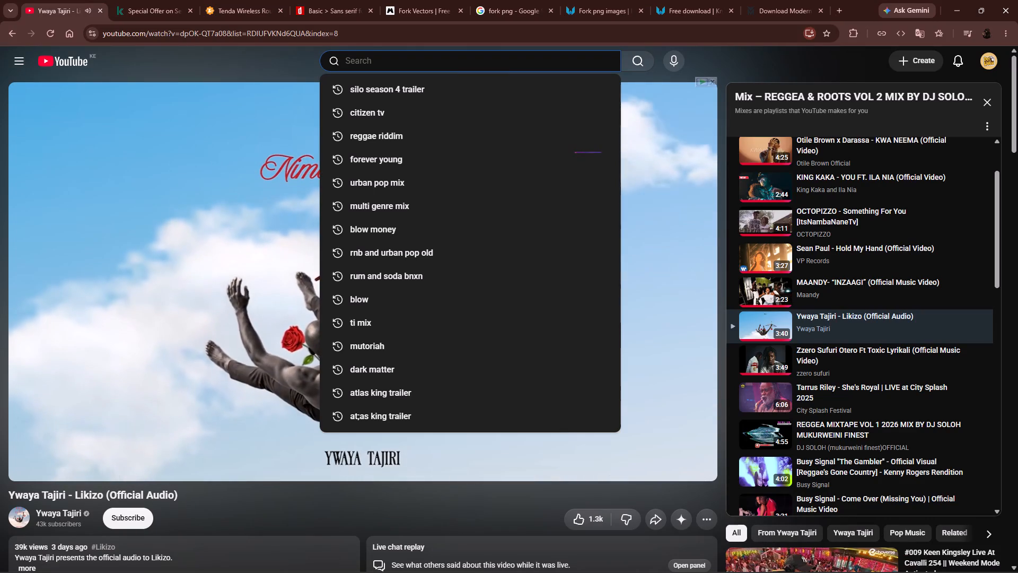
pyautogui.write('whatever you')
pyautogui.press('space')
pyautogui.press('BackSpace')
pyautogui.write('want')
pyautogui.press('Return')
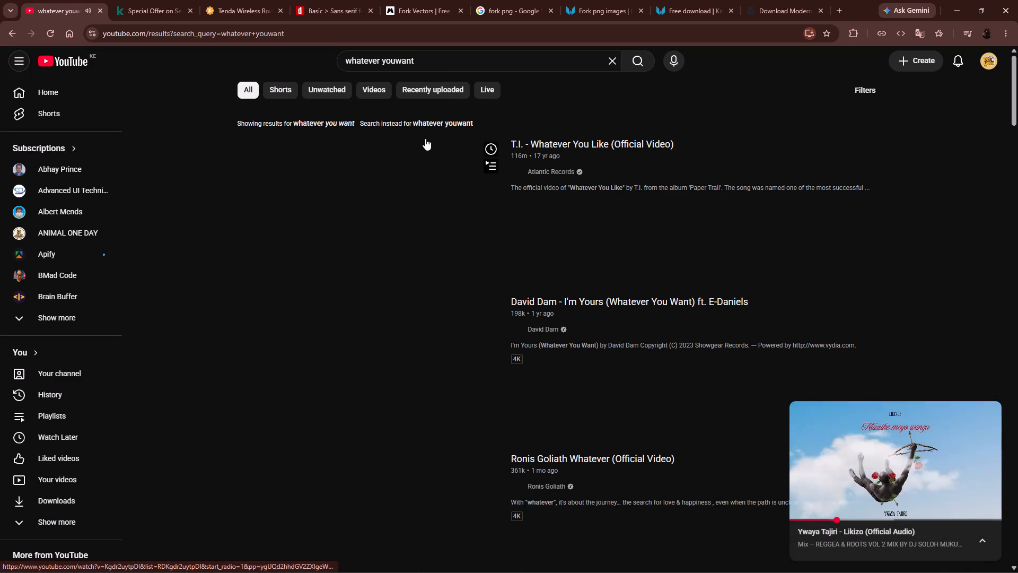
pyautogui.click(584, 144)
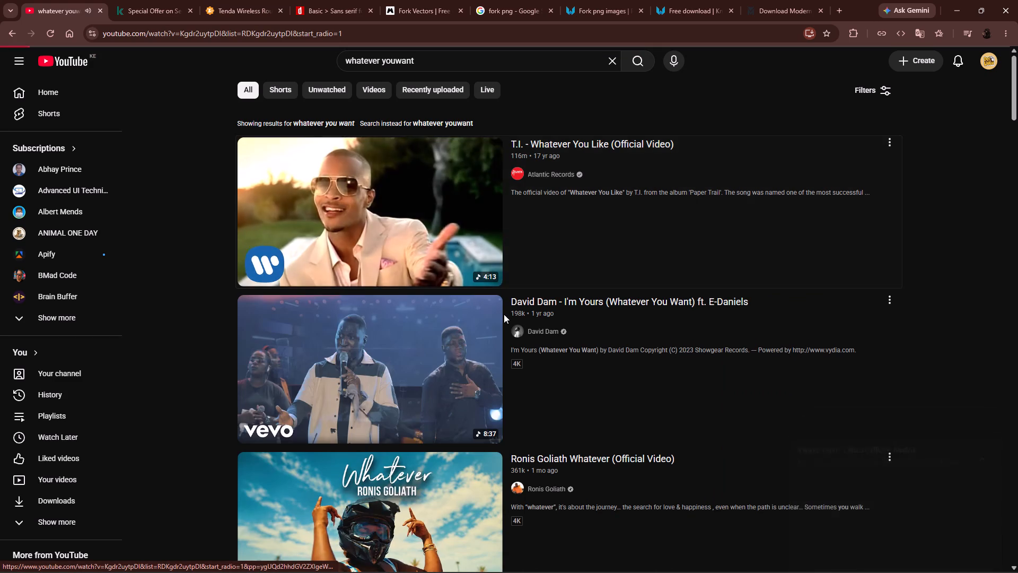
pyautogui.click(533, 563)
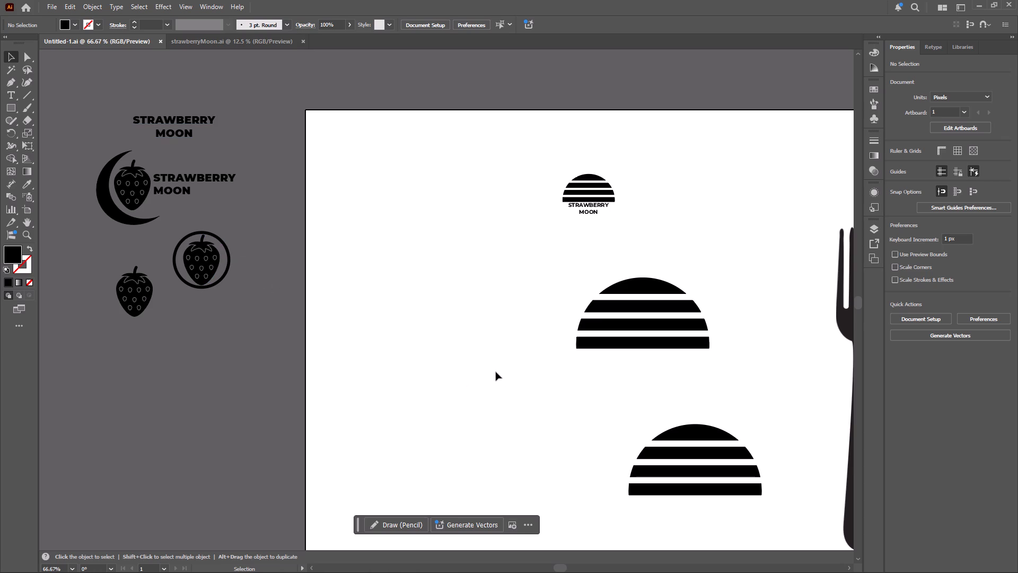
# Arrange the info, back-arrow and home icons in a row above the fork and align their vertical centres.
pyautogui.press('space')
pyautogui.press('space')
pyautogui.press('space')
pyautogui.press('space')
pyautogui.press('space')
pyautogui.press('space')
pyautogui.press('space')
pyautogui.press('space')
pyautogui.press('space')
pyautogui.press('space')
pyautogui.press('space')
pyautogui.press('space')
pyautogui.press('space')
pyautogui.press('space')
pyautogui.press('space')
pyautogui.press('space')
pyautogui.press('space')
pyautogui.press('space')
pyautogui.press('space')
pyautogui.press('space')
pyautogui.moveTo(495, 347); pyautogui.dragTo(460, 371)
pyautogui.keyDown('alt'); pyautogui.scroll(-1, 459, 369); pyautogui.keyUp('alt')
pyautogui.press('space')
pyautogui.press('space')
pyautogui.press('space')
pyautogui.press('space')
pyautogui.press('space')
pyautogui.press('space')
pyautogui.press('space')
pyautogui.press('space')
pyautogui.press('space')
pyautogui.press('space')
pyautogui.press('space')
pyautogui.press('space')
pyautogui.press('space')
pyautogui.press('space')
pyautogui.press('space')
pyautogui.press('space')
pyautogui.press('space')
pyautogui.press('space')
pyautogui.press('space')
pyautogui.press('space')
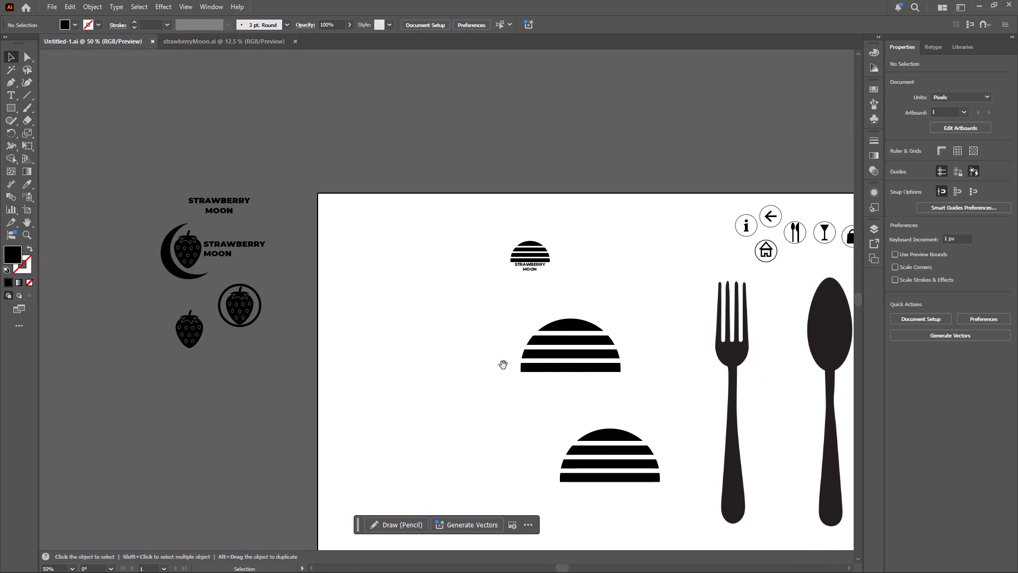
pyautogui.moveTo(481, 351); pyautogui.dragTo(313, 323)
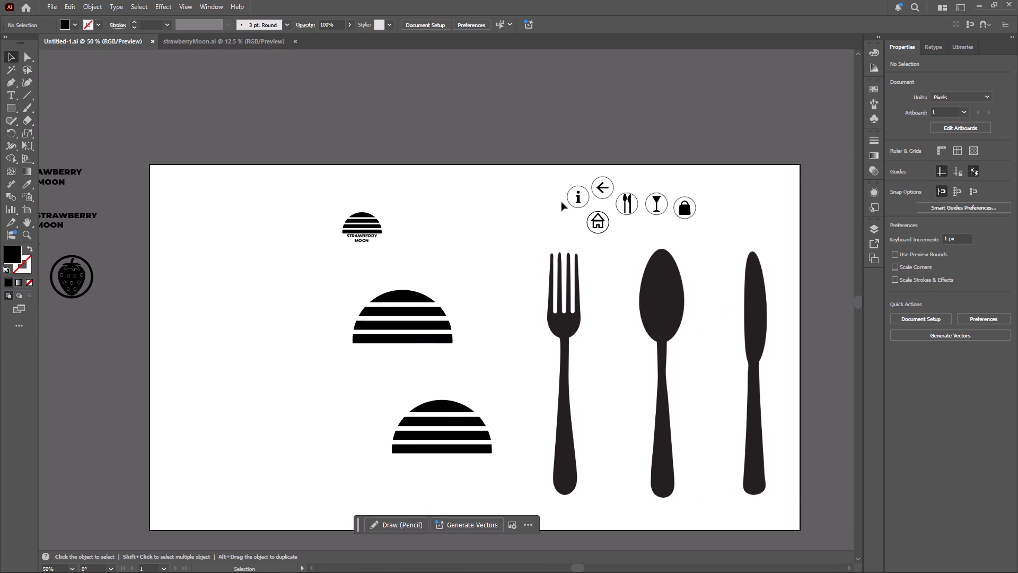
pyautogui.moveTo(576, 195); pyautogui.dragTo(517, 209)
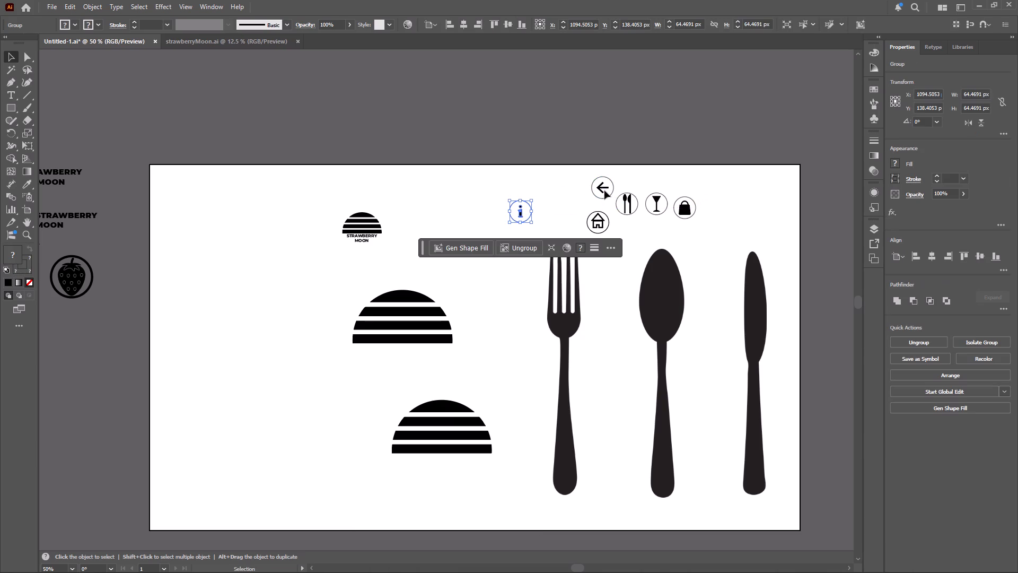
pyautogui.moveTo(604, 189); pyautogui.dragTo(551, 214)
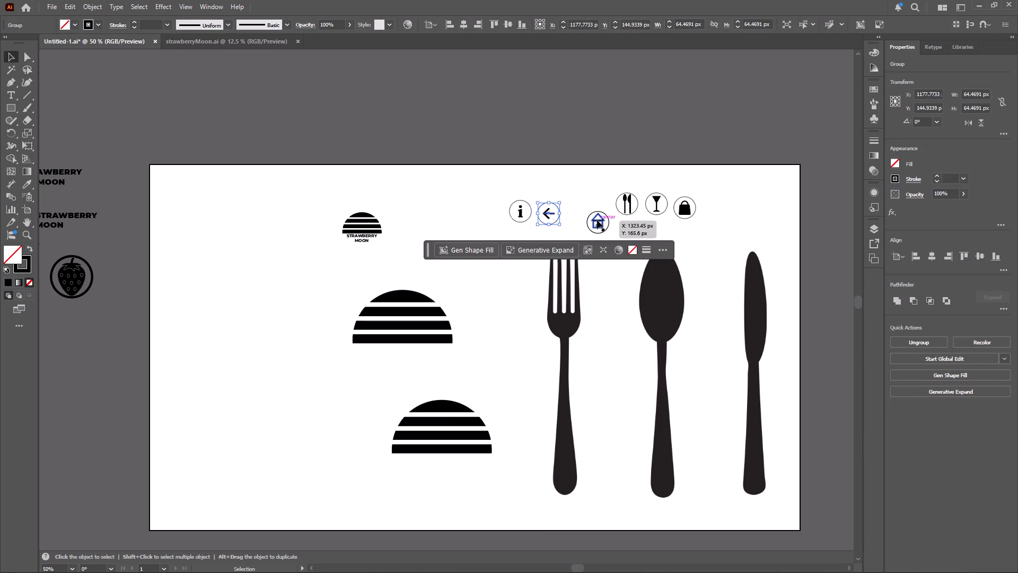
pyautogui.moveTo(597, 220); pyautogui.dragTo(576, 214)
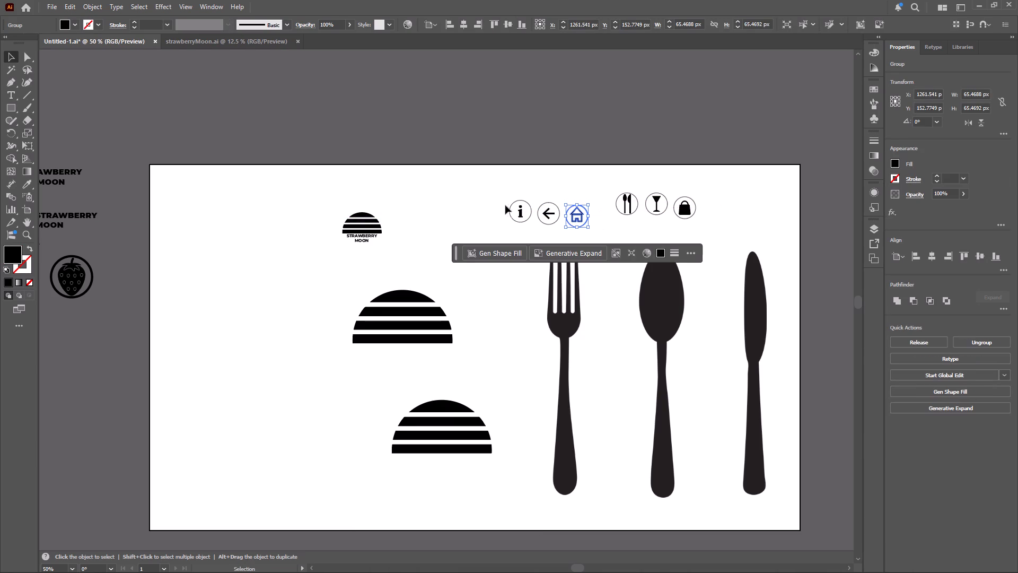
pyautogui.moveTo(495, 201); pyautogui.dragTo(584, 223)
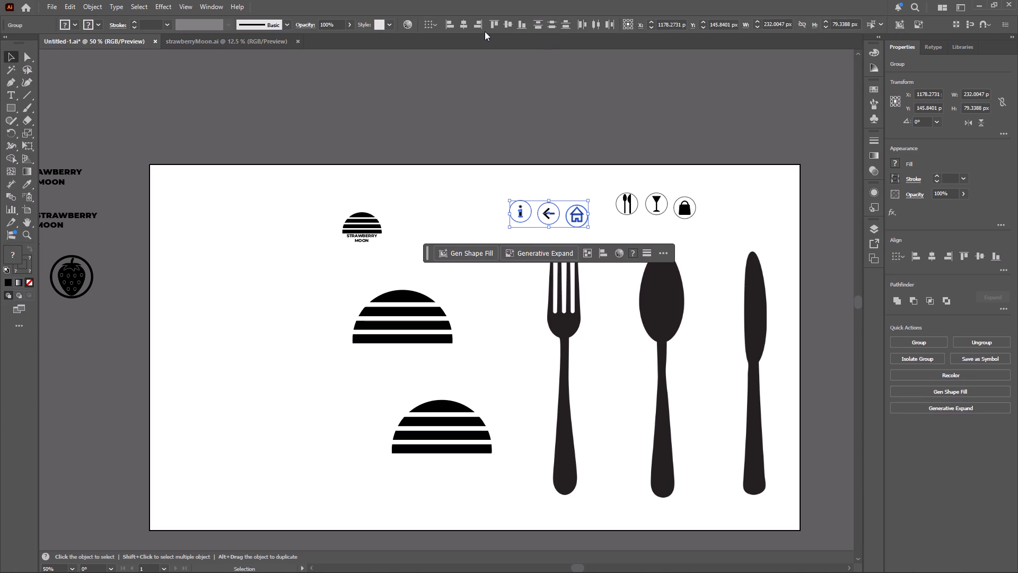
pyautogui.click(510, 24)
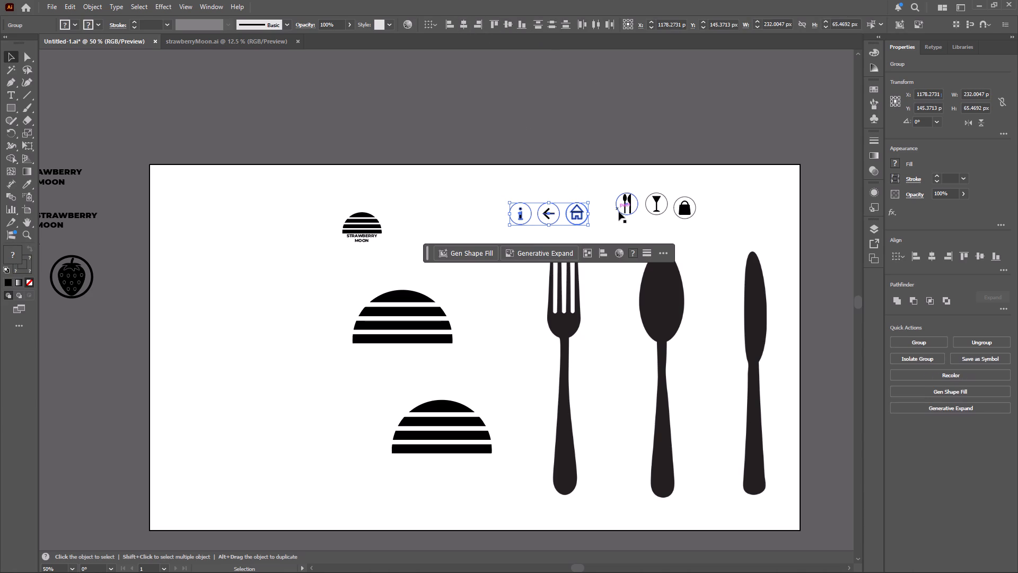
# Place the cutlery, wine glass and bag icons in a row above the info, arrow and home icons, aligning their vertical centres.
pyautogui.click(623, 223)
pyautogui.moveTo(624, 203); pyautogui.dragTo(514, 188)
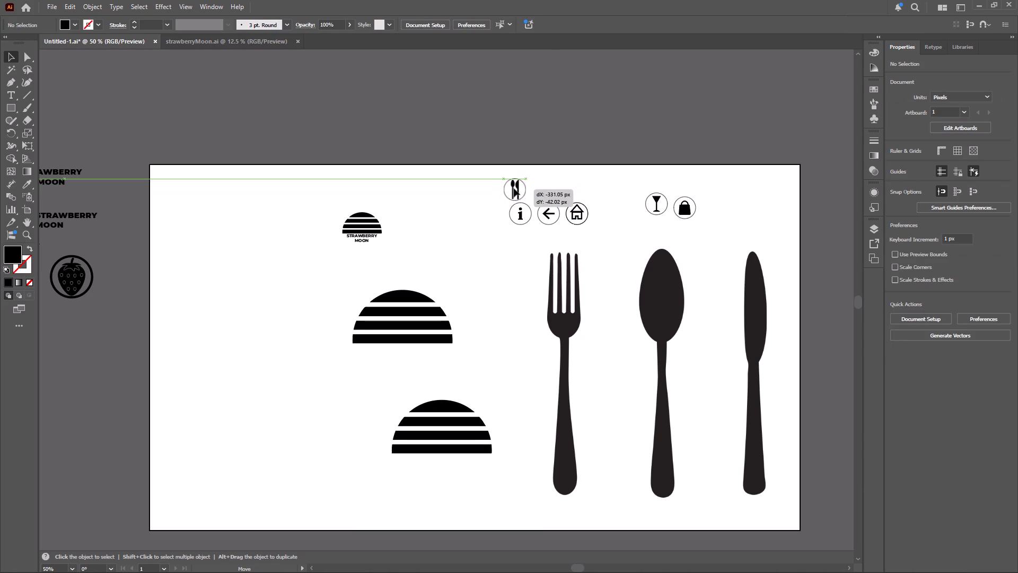
pyautogui.moveTo(514, 188); pyautogui.dragTo(517, 186)
pyautogui.moveTo(653, 203); pyautogui.dragTo(555, 186)
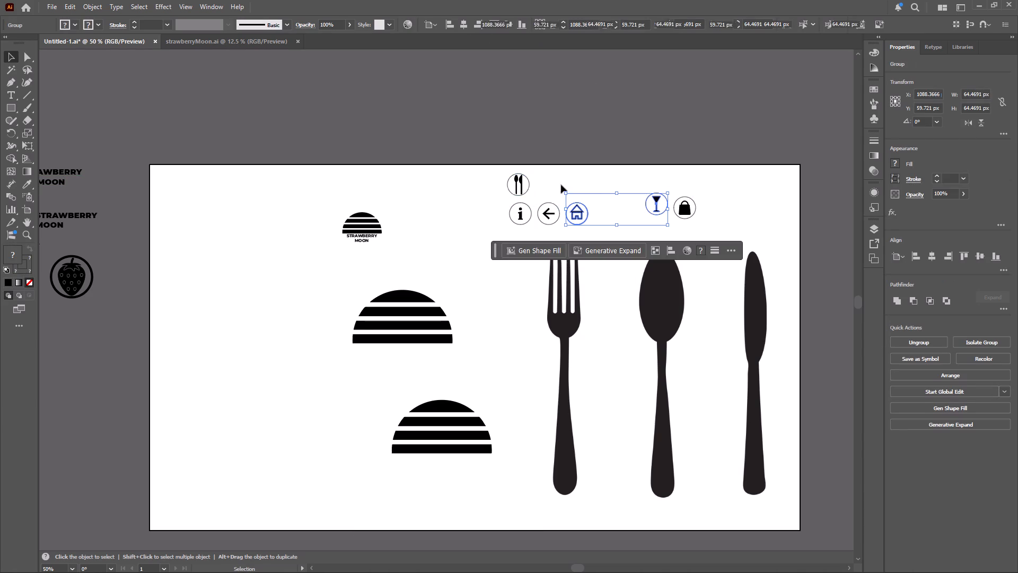
pyautogui.click(628, 211)
pyautogui.moveTo(638, 198); pyautogui.dragTo(706, 217)
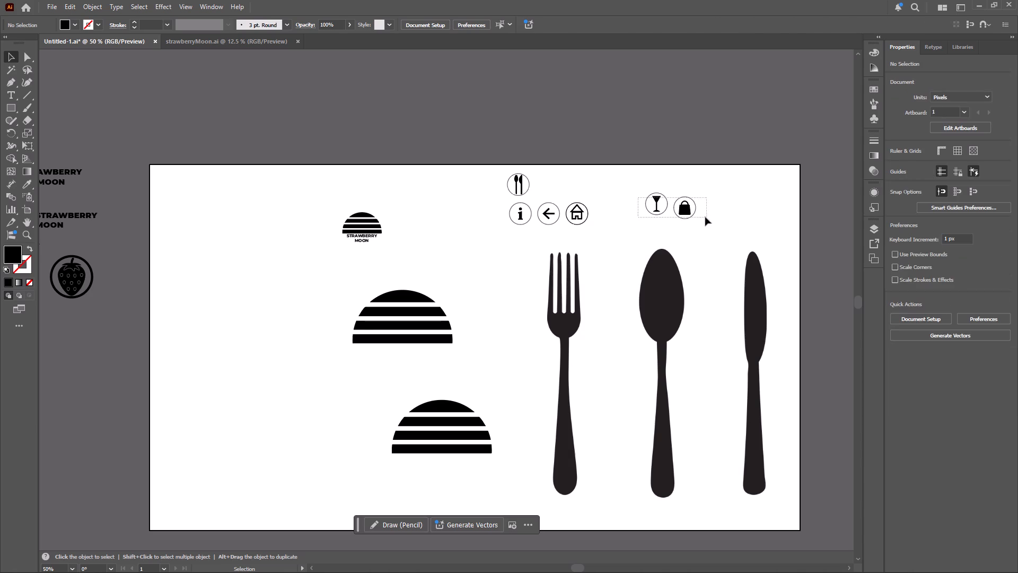
pyautogui.moveTo(681, 209); pyautogui.dragTo(569, 192)
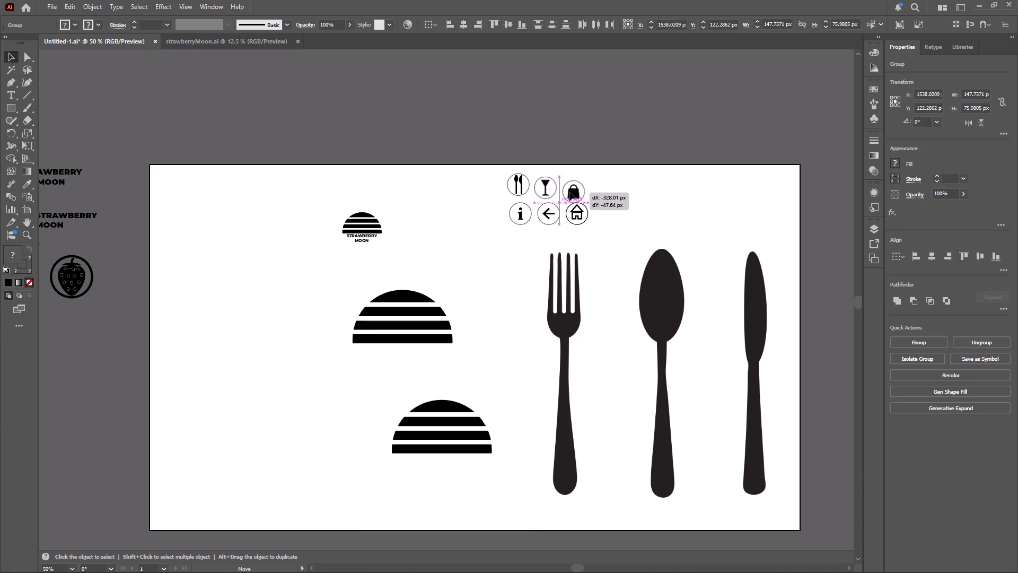
pyautogui.moveTo(569, 192); pyautogui.dragTo(569, 192)
pyautogui.moveTo(500, 181); pyautogui.dragTo(584, 188)
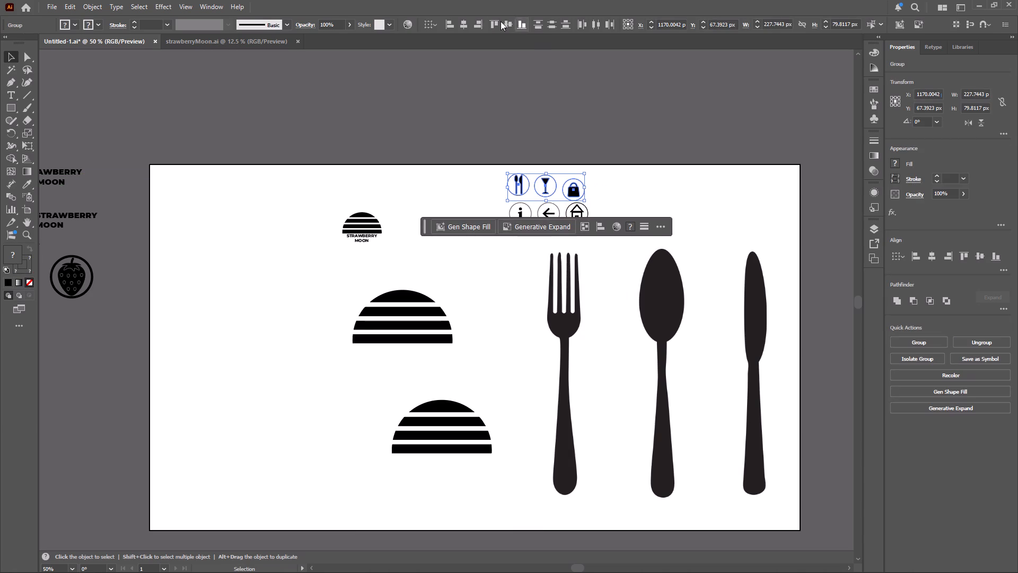
pyautogui.click(505, 23)
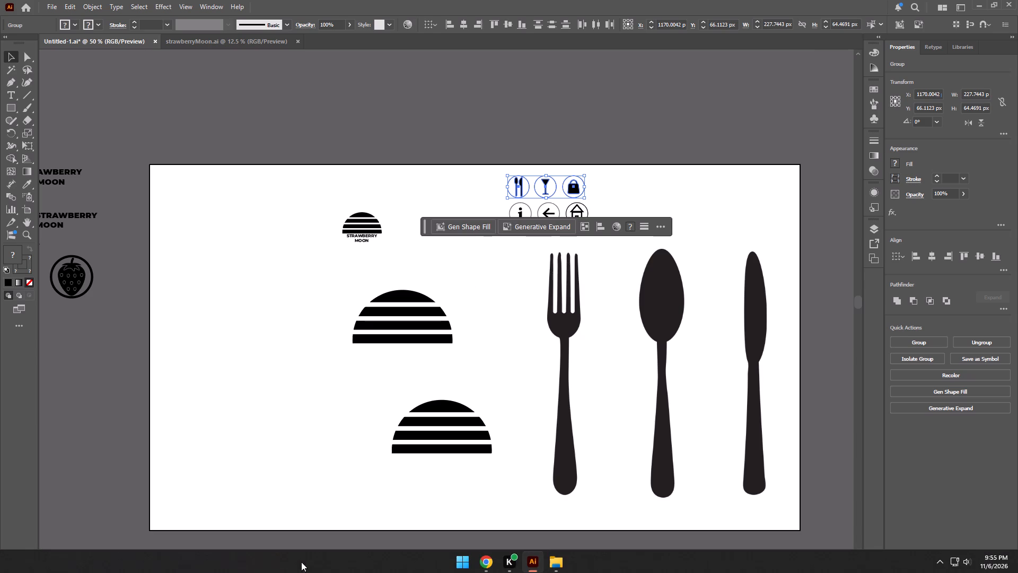
# Switch to Chrome, search YouTube for "whatever youwant lyrics", and play T.I. - Whatever You Like (Lyrics Video).
pyautogui.click(484, 558)
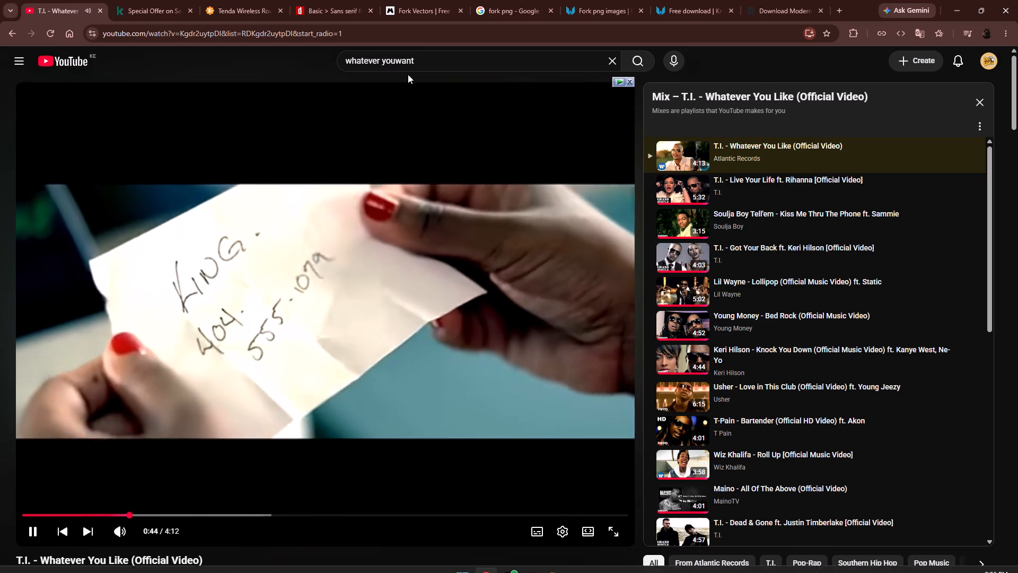
pyautogui.click(418, 60)
pyautogui.press('space')
pyautogui.write('lyrics')
pyautogui.press('Return')
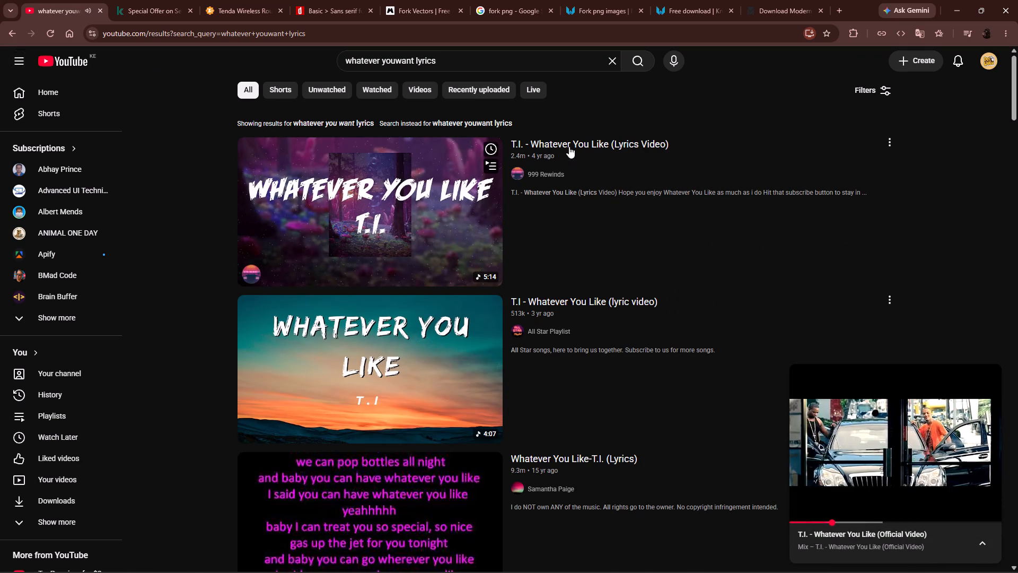
pyautogui.click(569, 146)
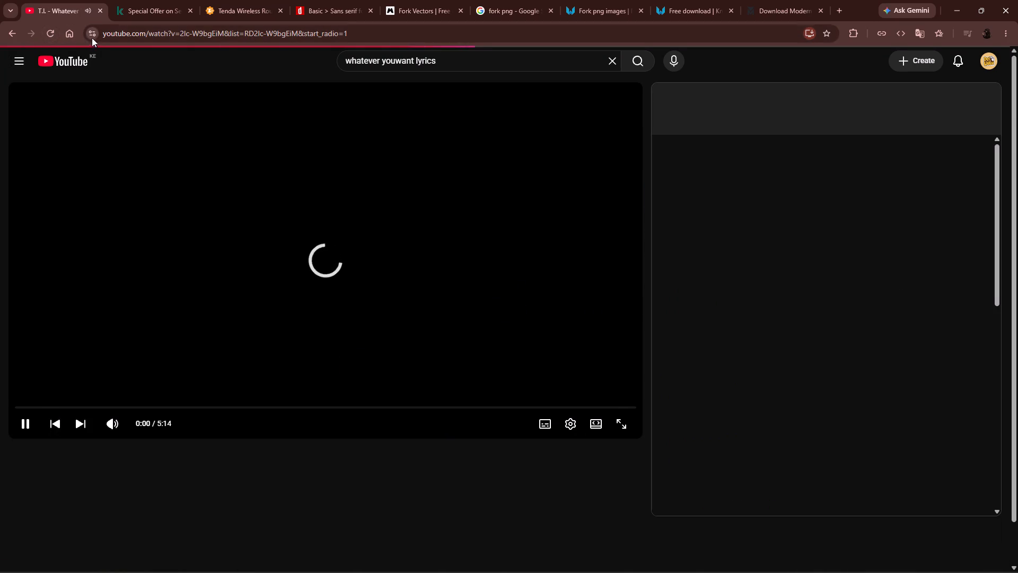
# Allow automatic picture-in-picture for youtube.com.
pyautogui.click(92, 36)
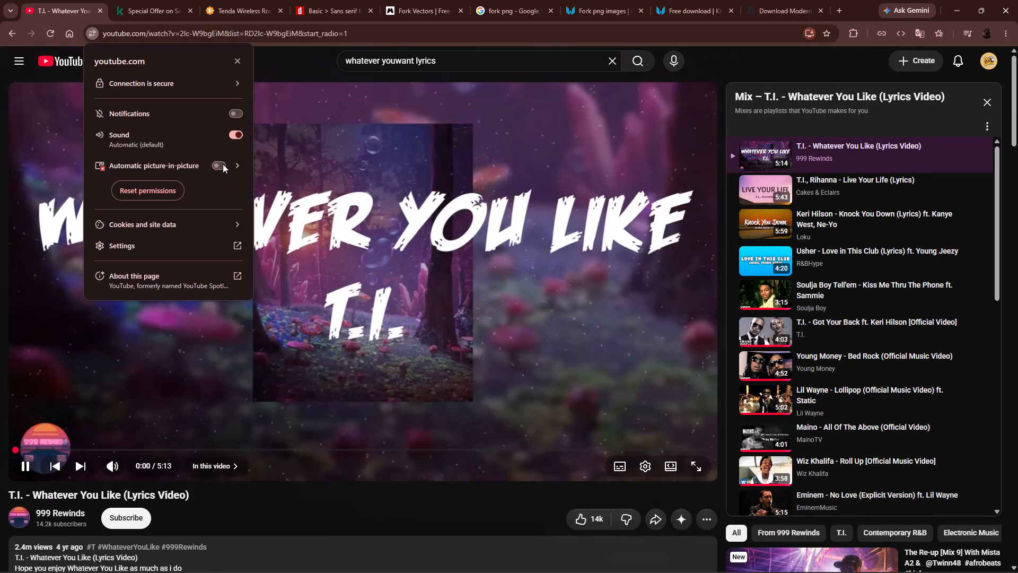
pyautogui.click(221, 165)
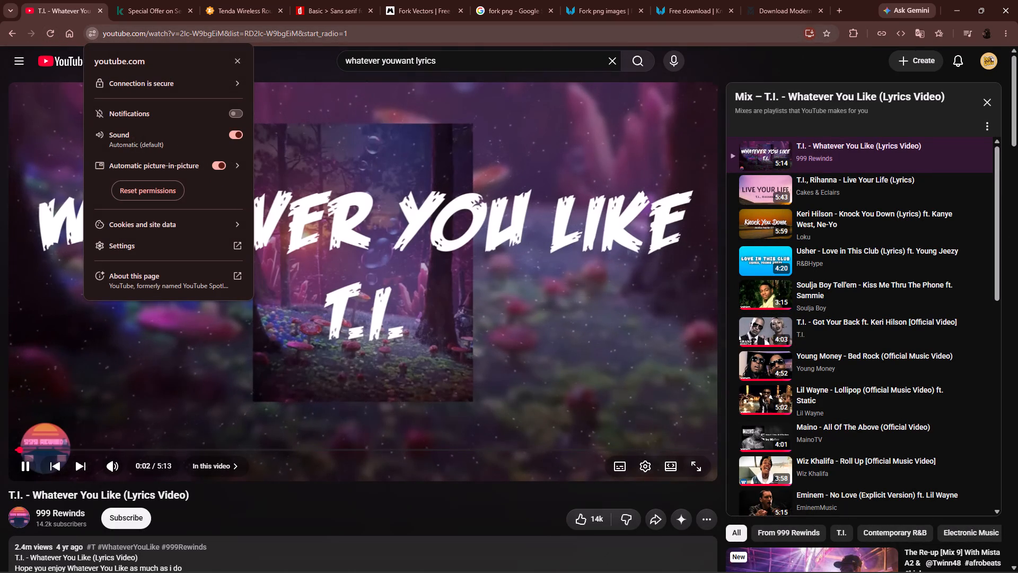
# Close the Fork png images, Free download and Download Modern pages, keeping the fork png Google search open.
pyautogui.click(638, 10)
pyautogui.click(638, 10)
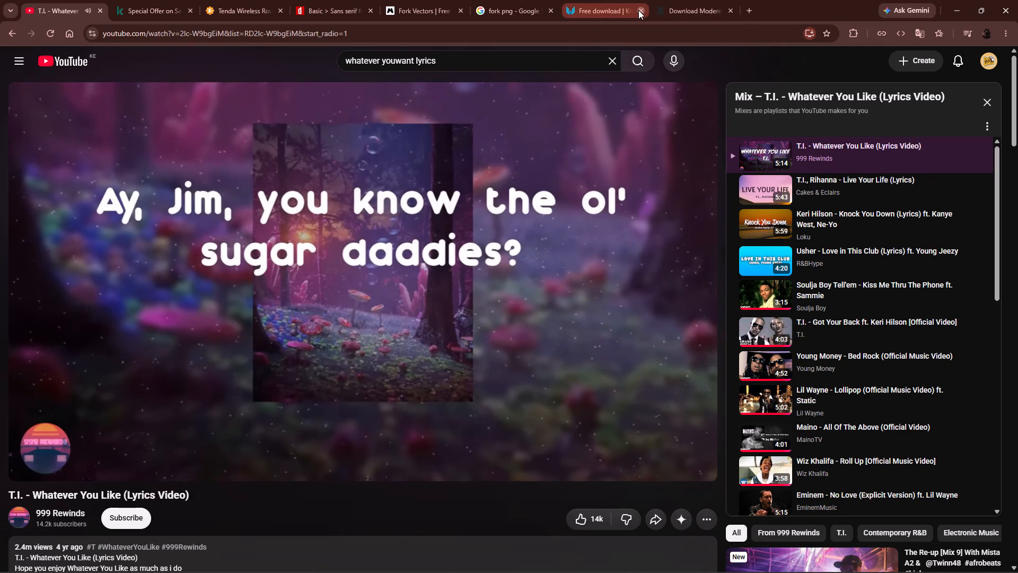
pyautogui.click(639, 10)
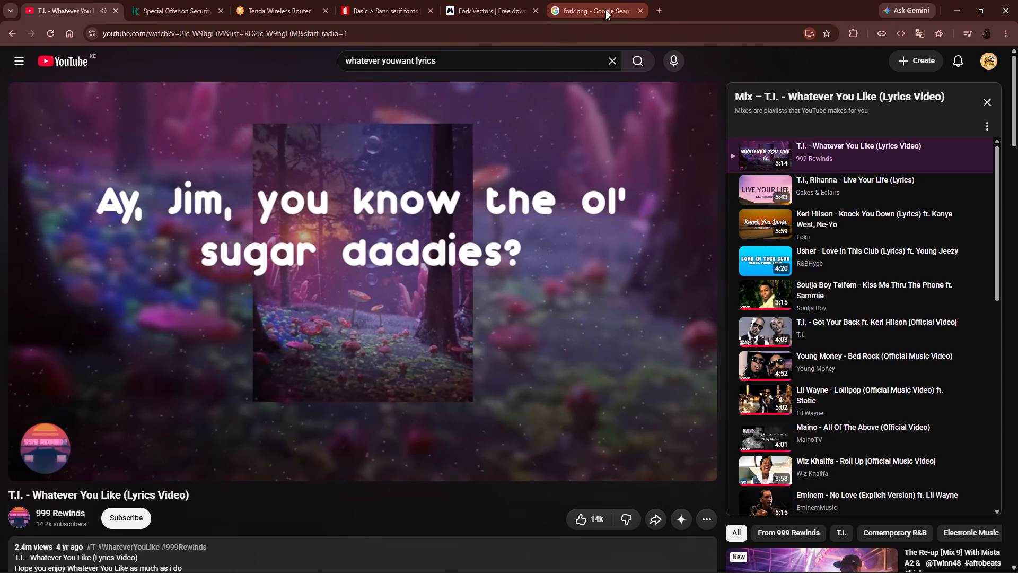
pyautogui.click(679, 7)
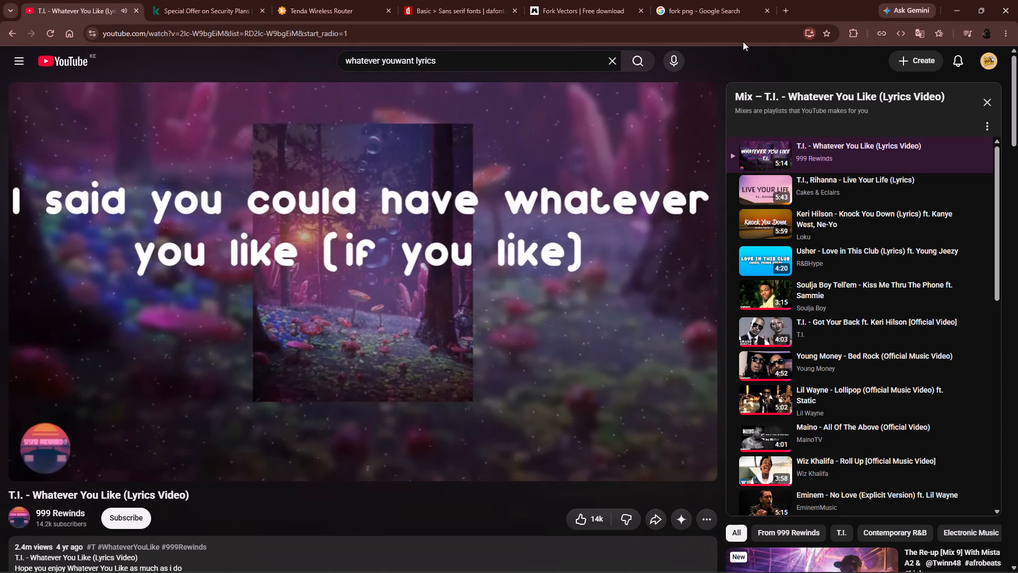
# Pop the video into picture-in-picture by viewing the fork png search page, return to Illustrator, and place it above the spoon and knife.
pyautogui.click(725, 12)
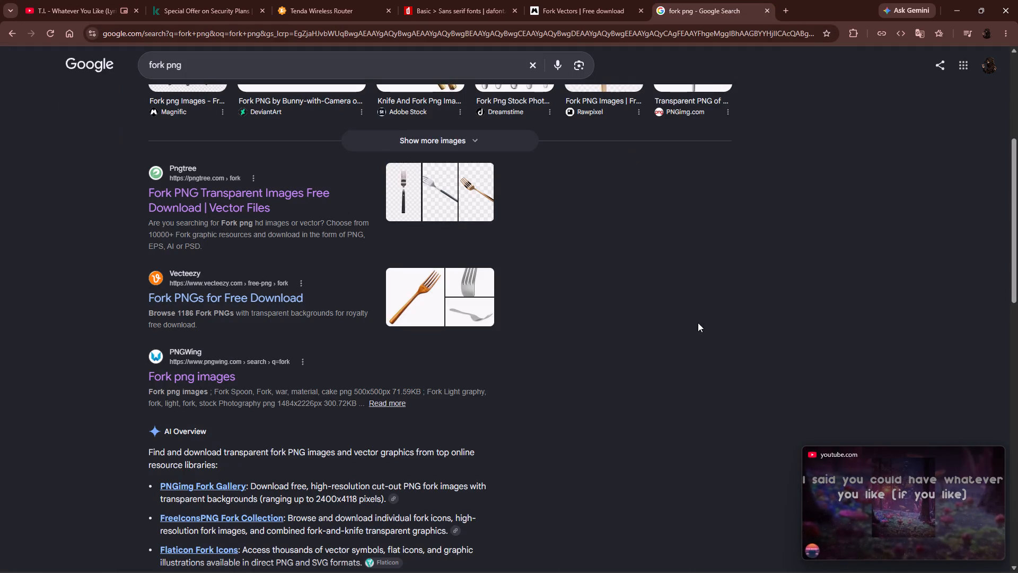
pyautogui.click(540, 565)
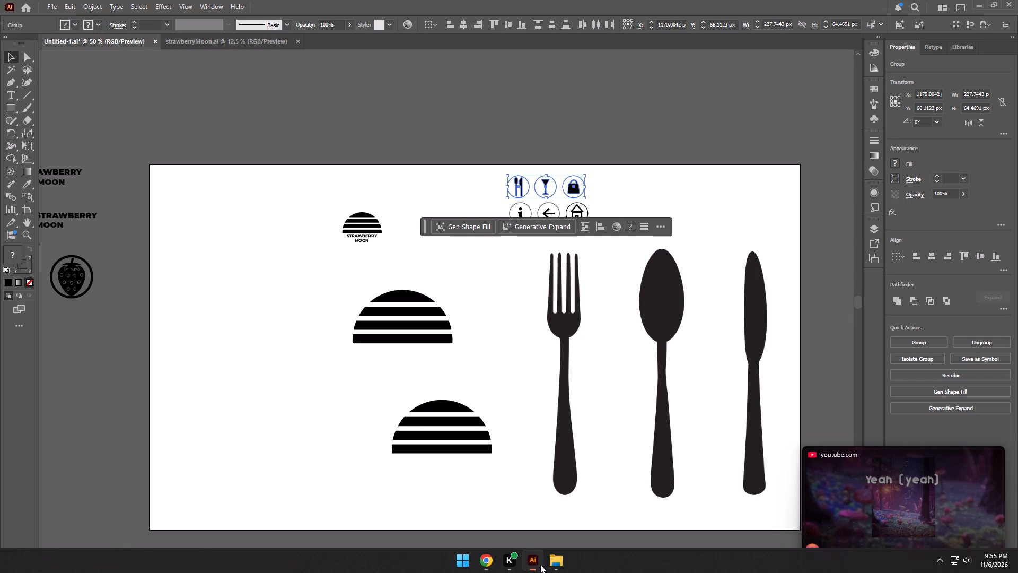
pyautogui.moveTo(821, 505); pyautogui.dragTo(636, 206)
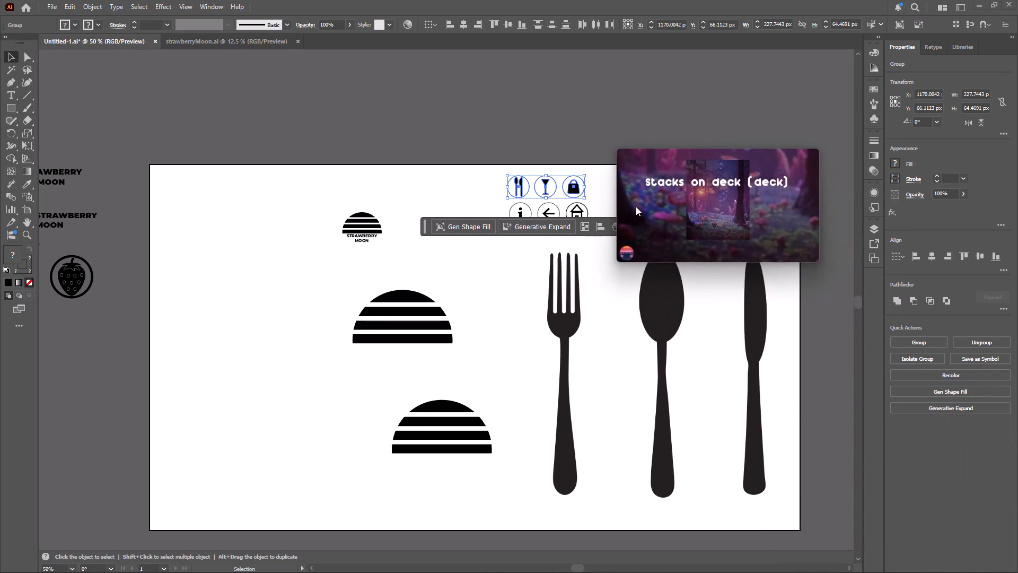
pyautogui.moveTo(636, 206); pyautogui.dragTo(634, 198)
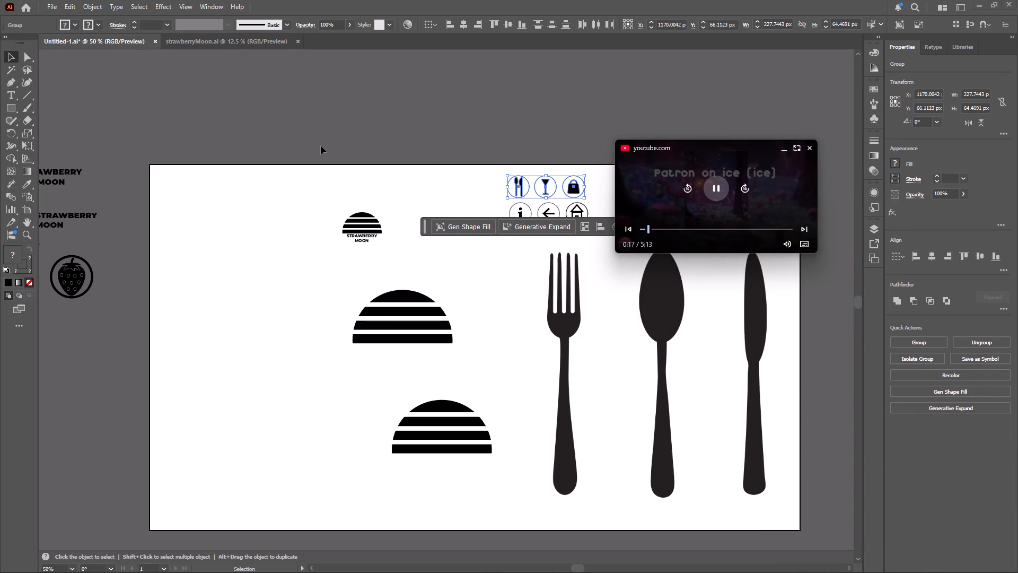
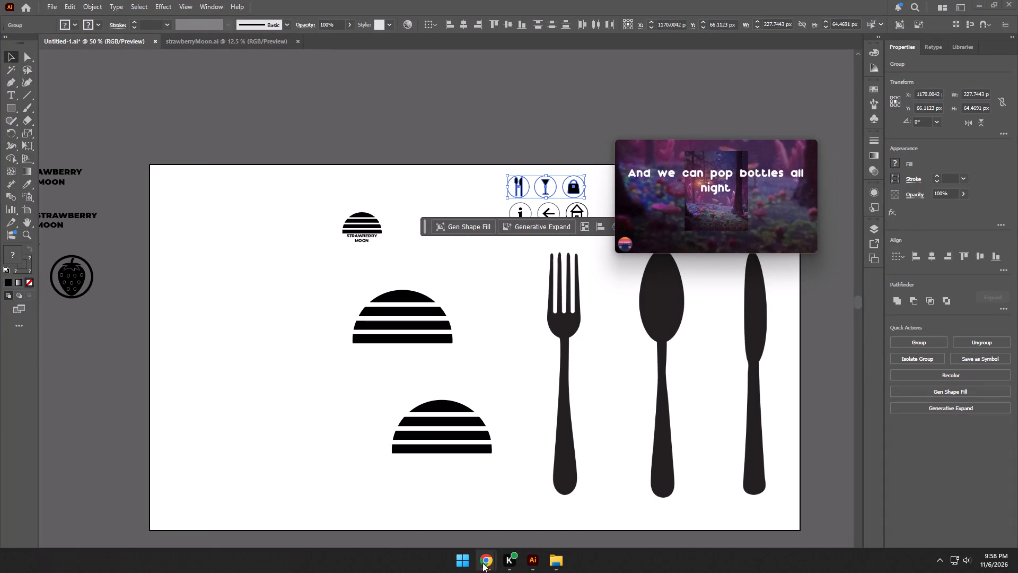
# Switch to Chrome and close the dafont Sans serif fonts, Fork Vectors and fork png Google search pages.
pyautogui.click(456, 508)
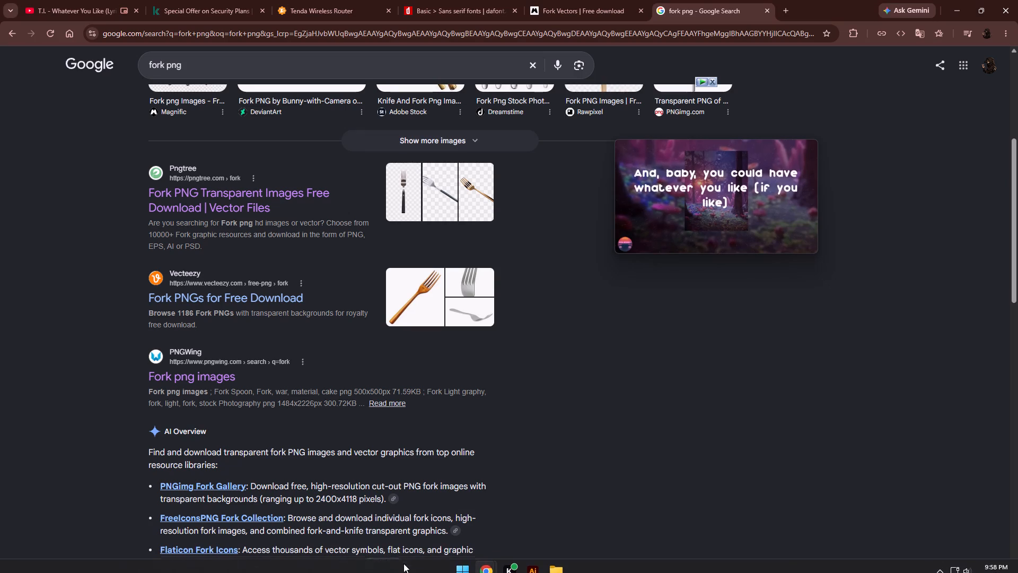
pyautogui.click(514, 10)
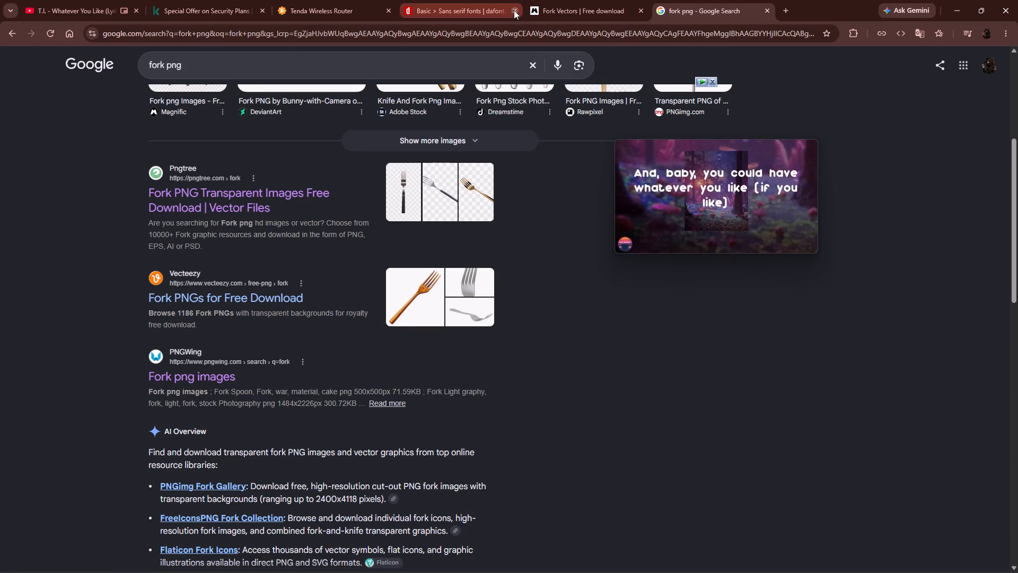
pyautogui.click(514, 10)
pyautogui.click(514, 10)
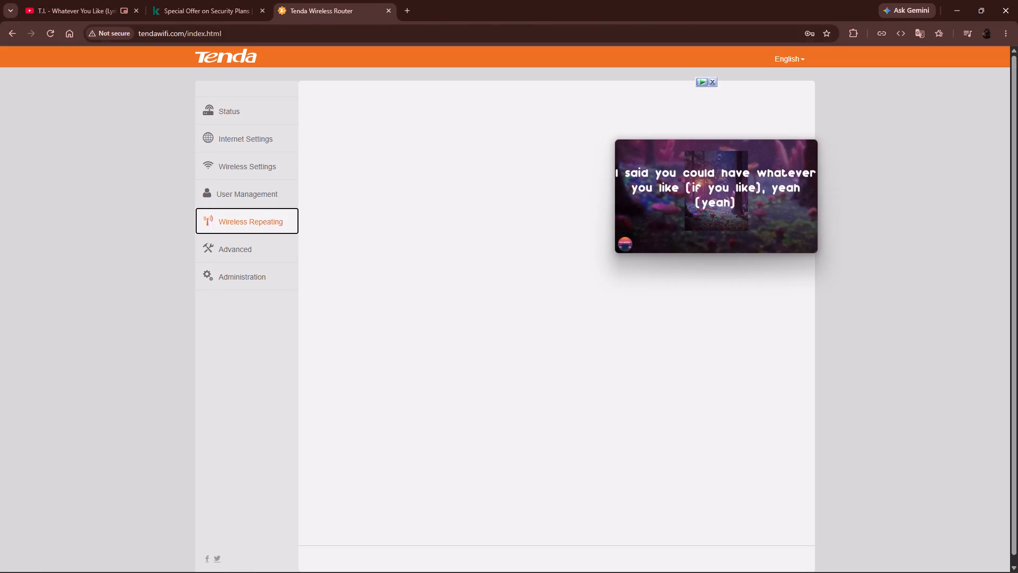
# Go to web.whatsapp.com in place of the Tenda Wireless Router page.
pyautogui.click(305, 33)
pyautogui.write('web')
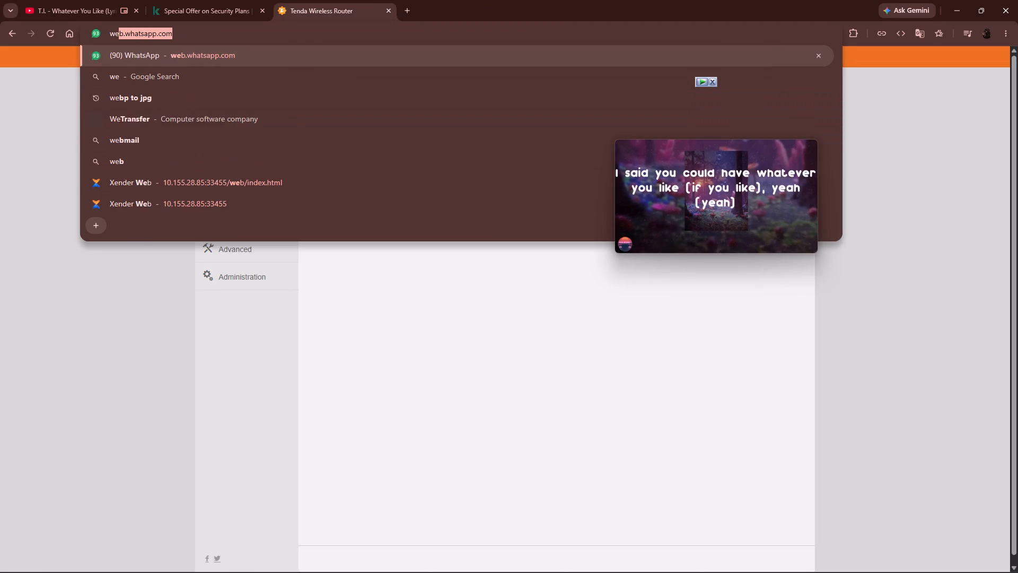
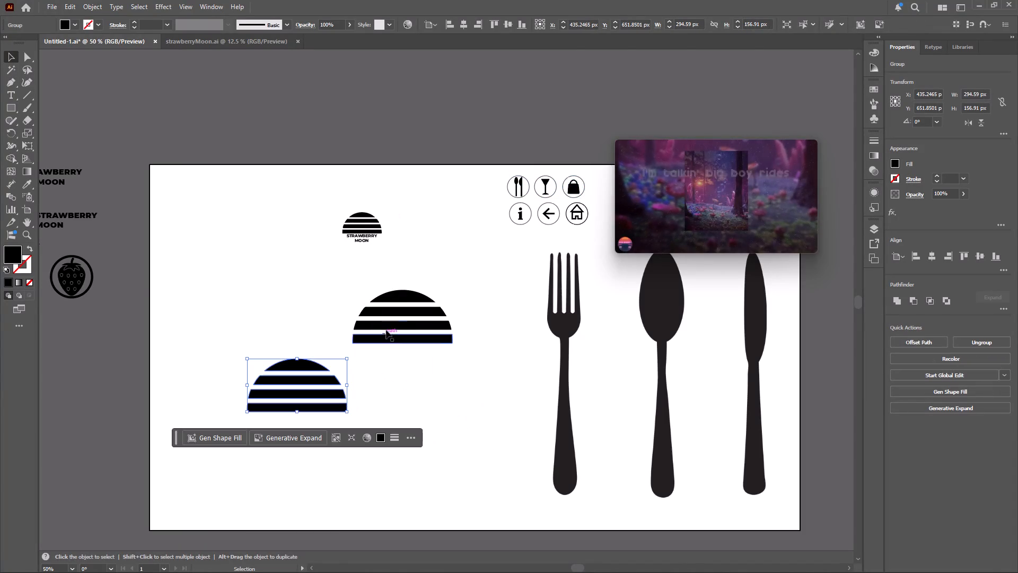
# Move the two striped half-moon shapes and the small Strawberry Moon logo off the artboard, placing them above its top edge.
pyautogui.moveTo(396, 312); pyautogui.dragTo(231, 104)
pyautogui.moveTo(361, 229); pyautogui.dragTo(364, 126)
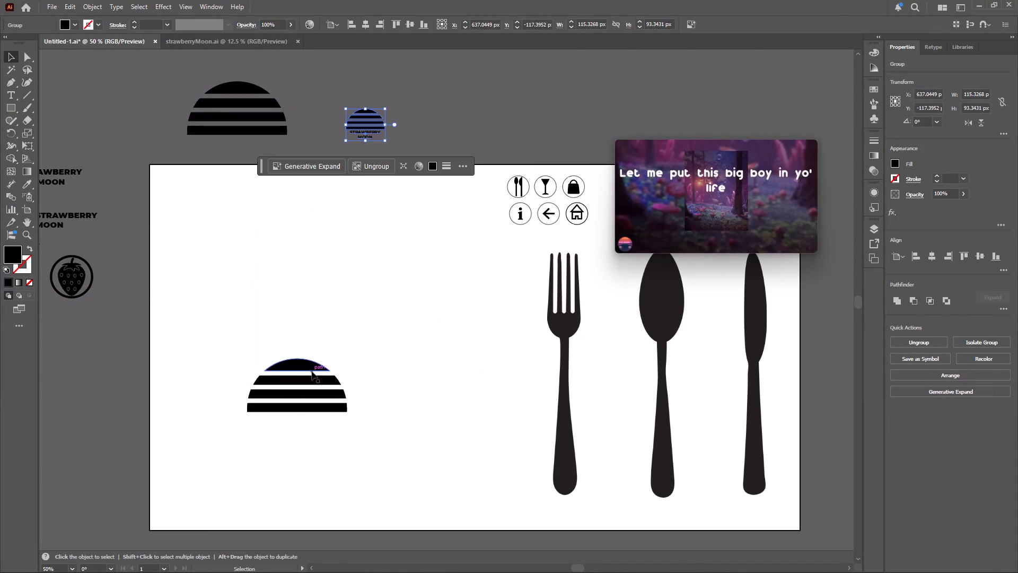
pyautogui.moveTo(310, 370); pyautogui.dragTo(139, 96)
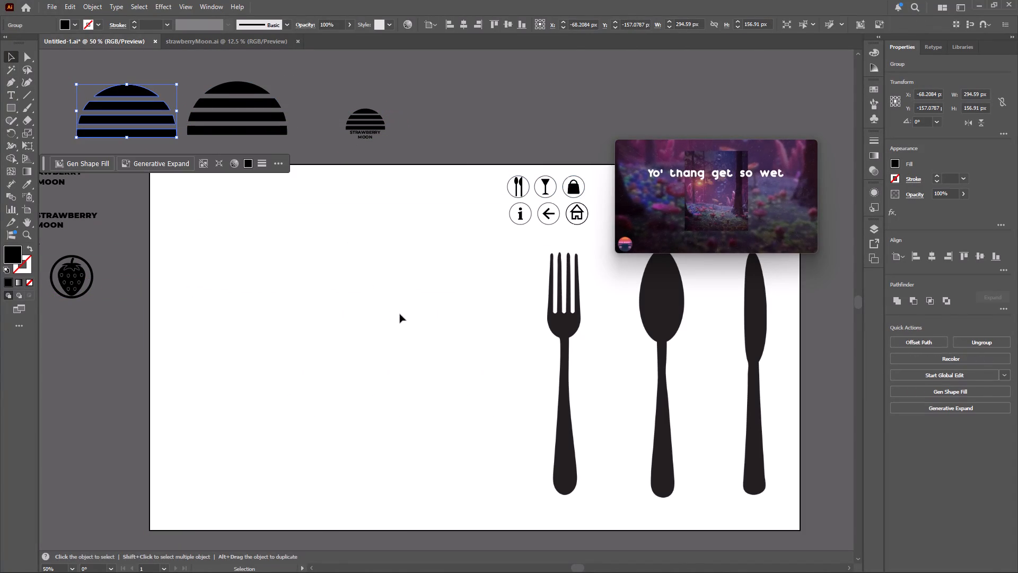
# Align the six round icons above the fork to one another by their horizontal centres.
pyautogui.moveTo(492, 179); pyautogui.dragTo(583, 222)
pyautogui.click(459, 24)
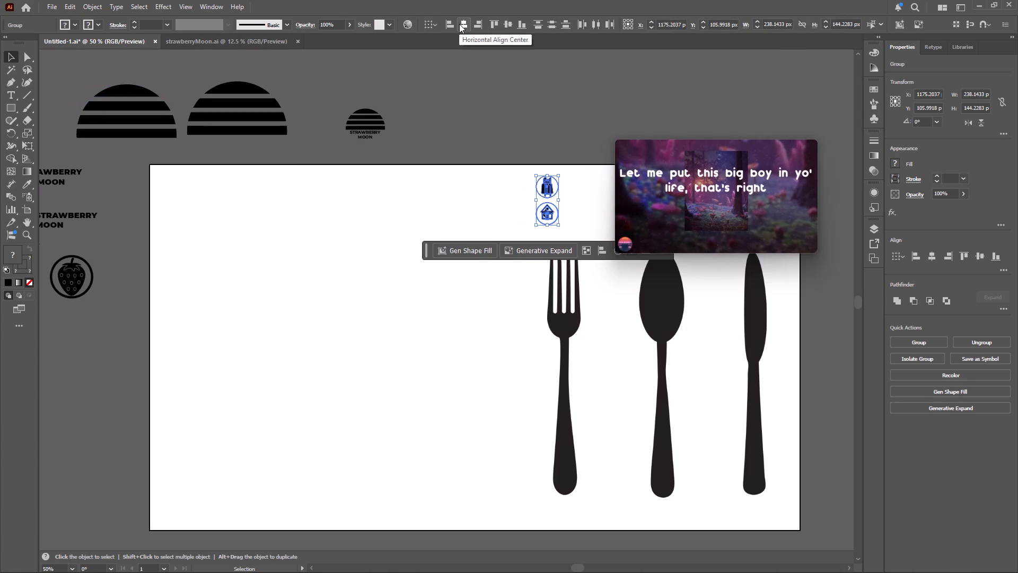
# Undo the horizontal centre alignment, distribute the six circled icons by horizontal centres, and undo a trial vertical centre distribution.
pyautogui.hotkey('ctrl', 'z')
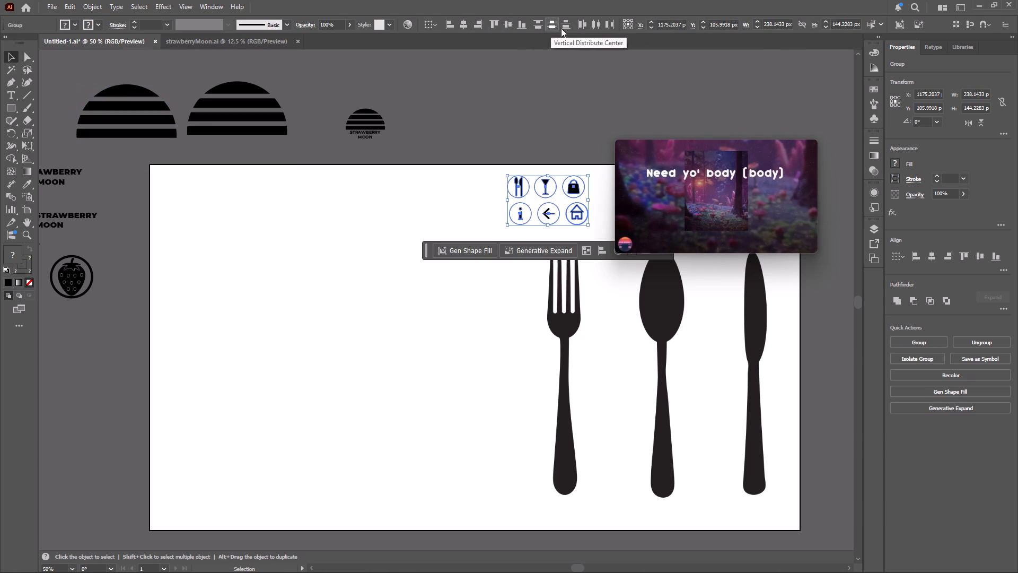
pyautogui.click(593, 24)
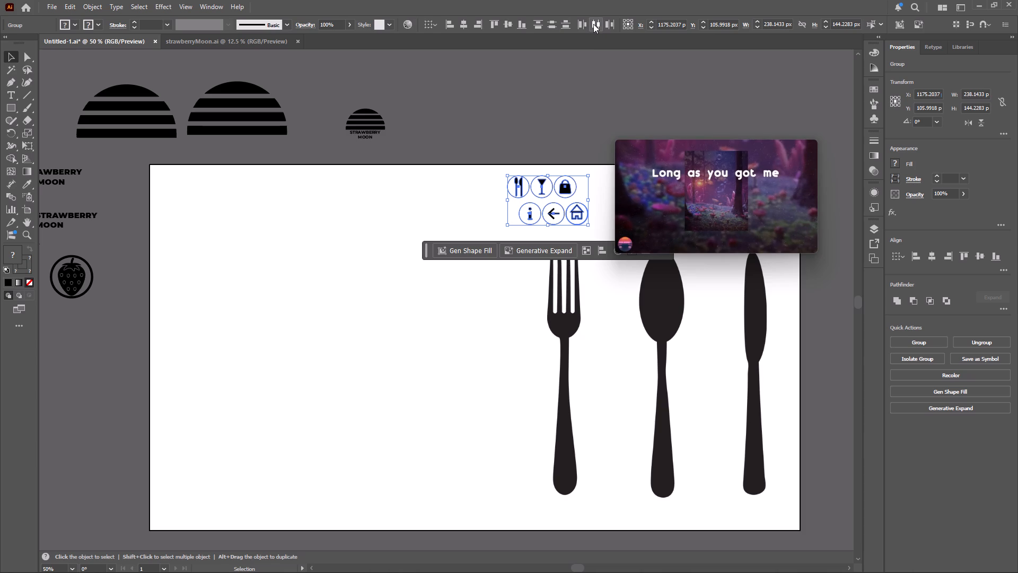
pyautogui.click(547, 25)
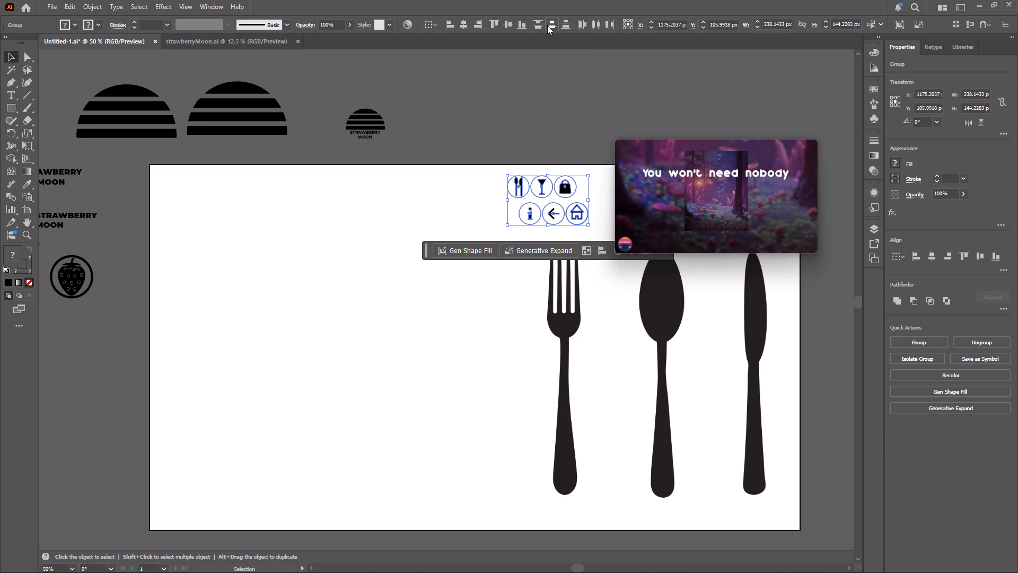
pyautogui.hotkey('ctrl', 'z')
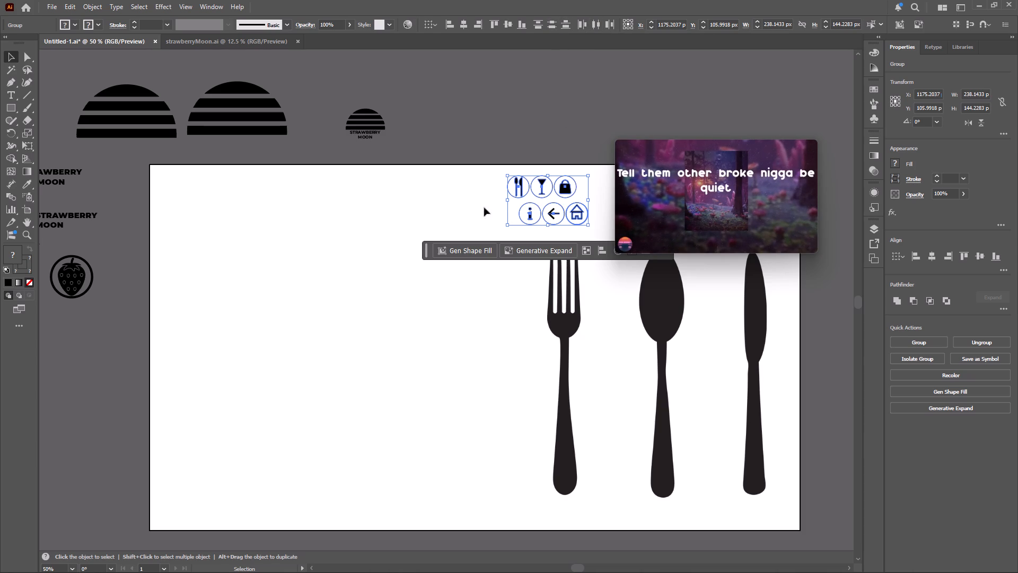
pyautogui.click(445, 217)
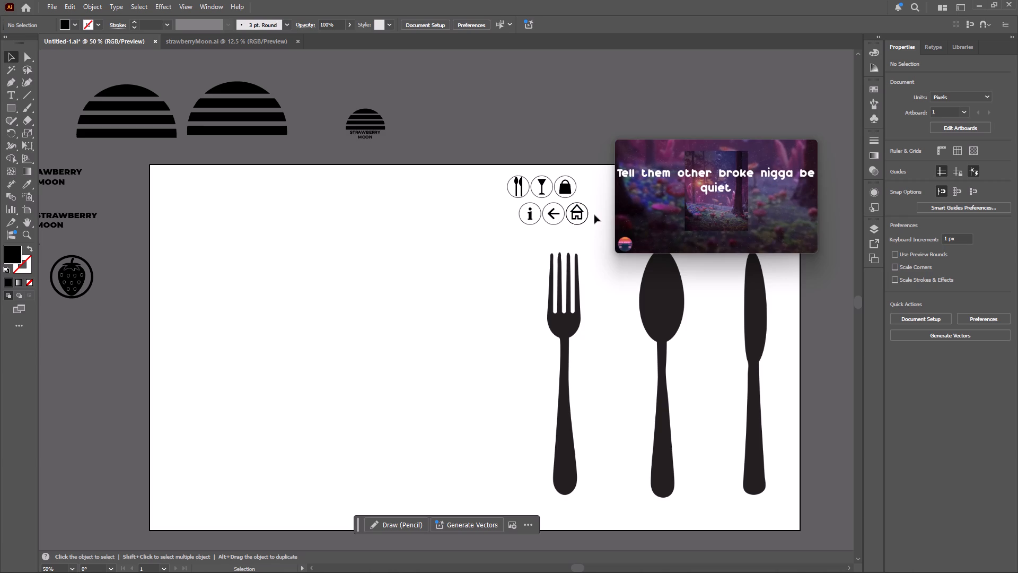
# Group the info, arrow and house icons as one row and the cutlery, glass and bag icons as another.
pyautogui.moveTo(594, 215); pyautogui.dragTo(530, 232)
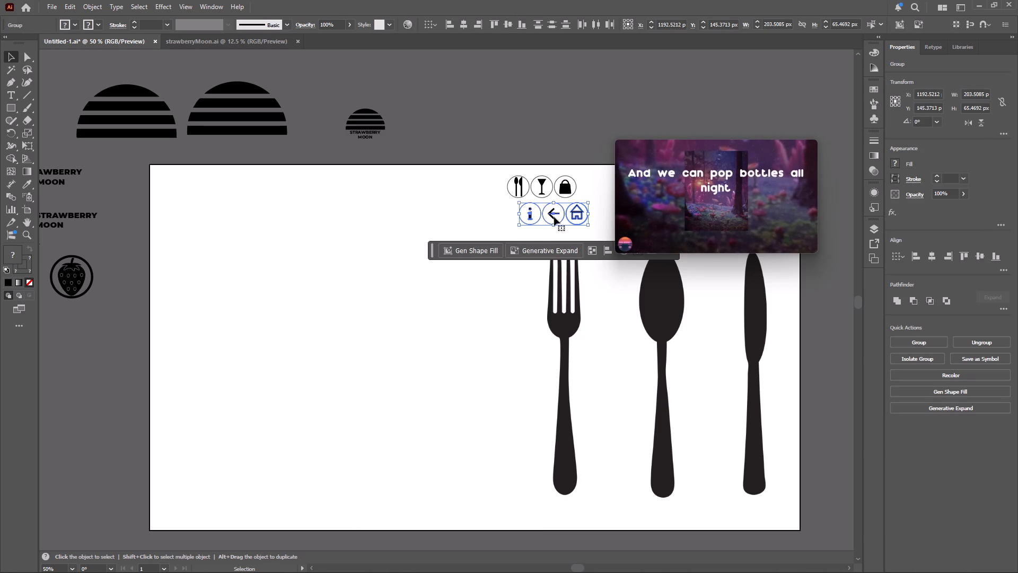
pyautogui.hotkey('ctrl', 'g')
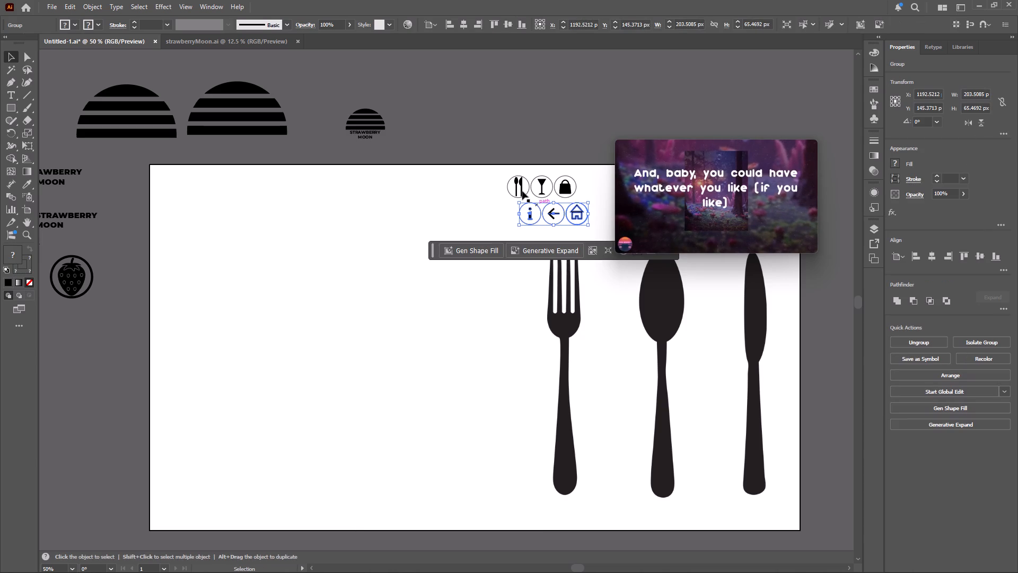
pyautogui.moveTo(498, 174); pyautogui.dragTo(588, 194)
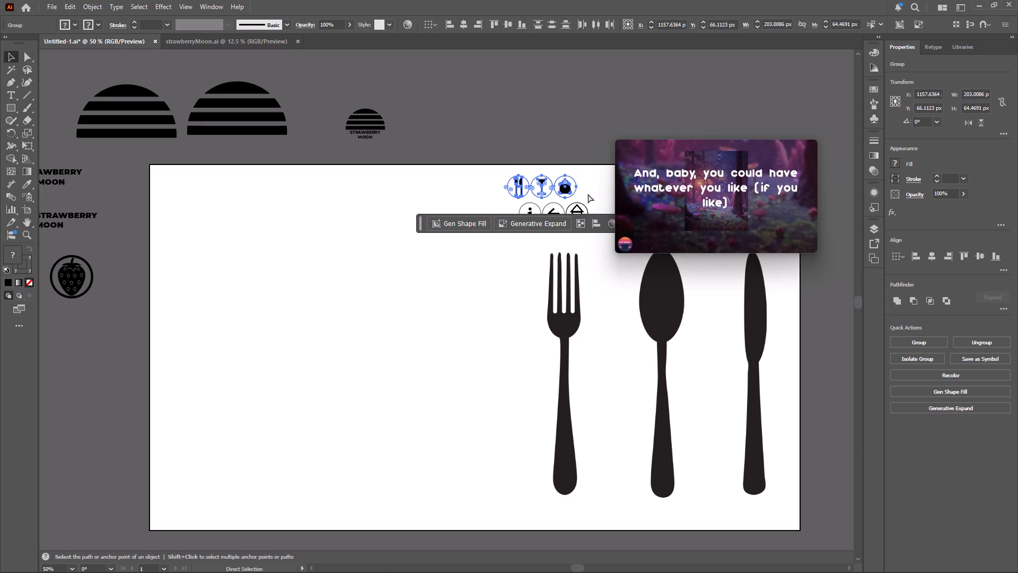
pyautogui.hotkey('ctrl', 'g')
pyautogui.click(489, 190)
# Align the two grouped icon rows to each other by their horizontal centres.
pyautogui.moveTo(490, 182); pyautogui.dragTo(530, 218)
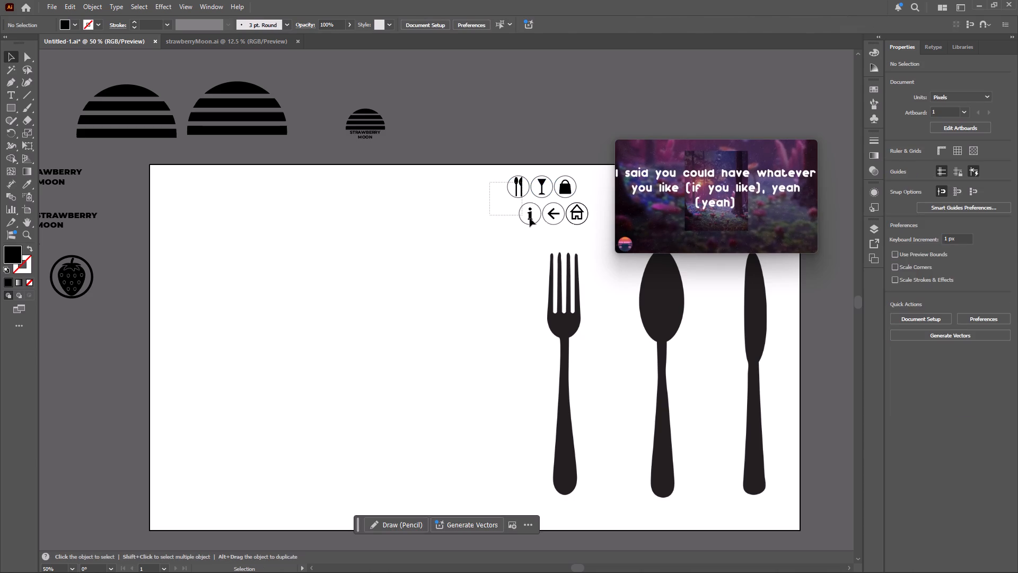
pyautogui.moveTo(530, 218); pyautogui.dragTo(534, 220)
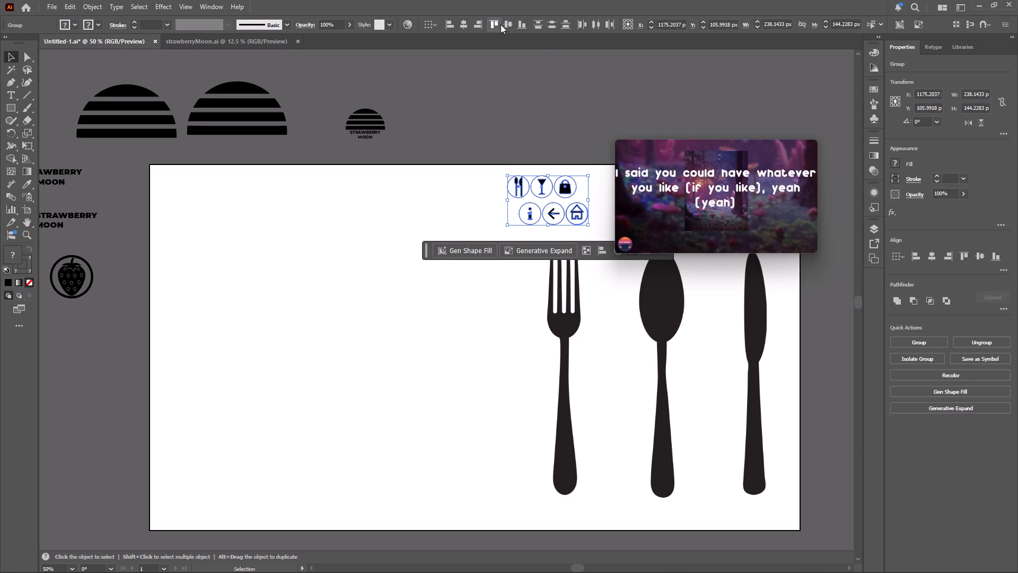
pyautogui.click(461, 25)
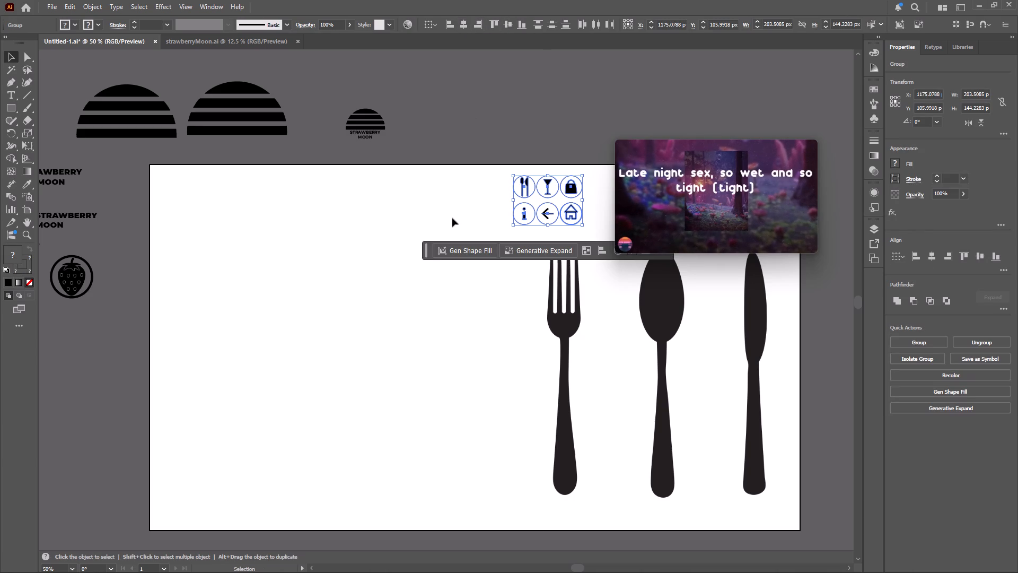
pyautogui.click(459, 210)
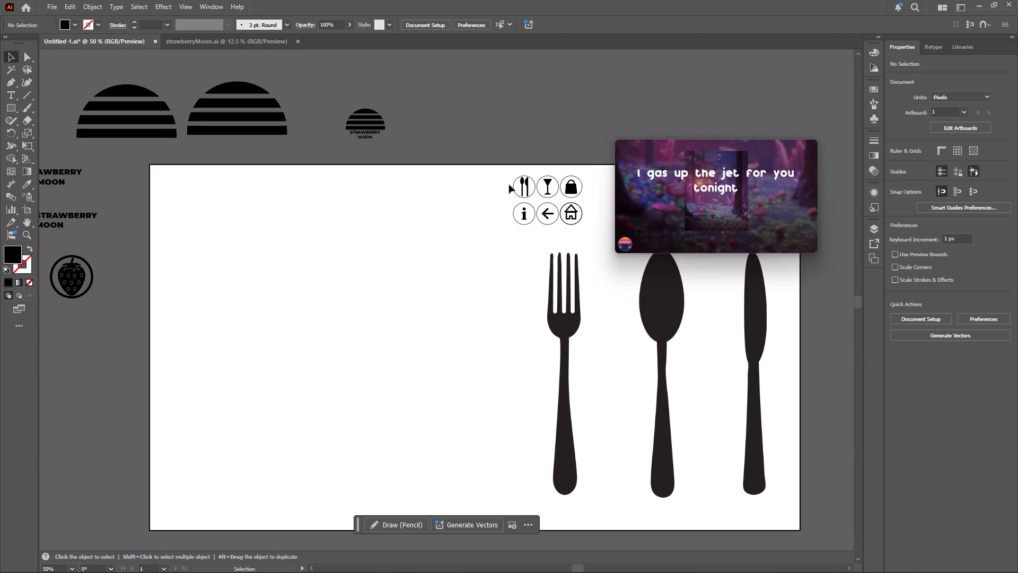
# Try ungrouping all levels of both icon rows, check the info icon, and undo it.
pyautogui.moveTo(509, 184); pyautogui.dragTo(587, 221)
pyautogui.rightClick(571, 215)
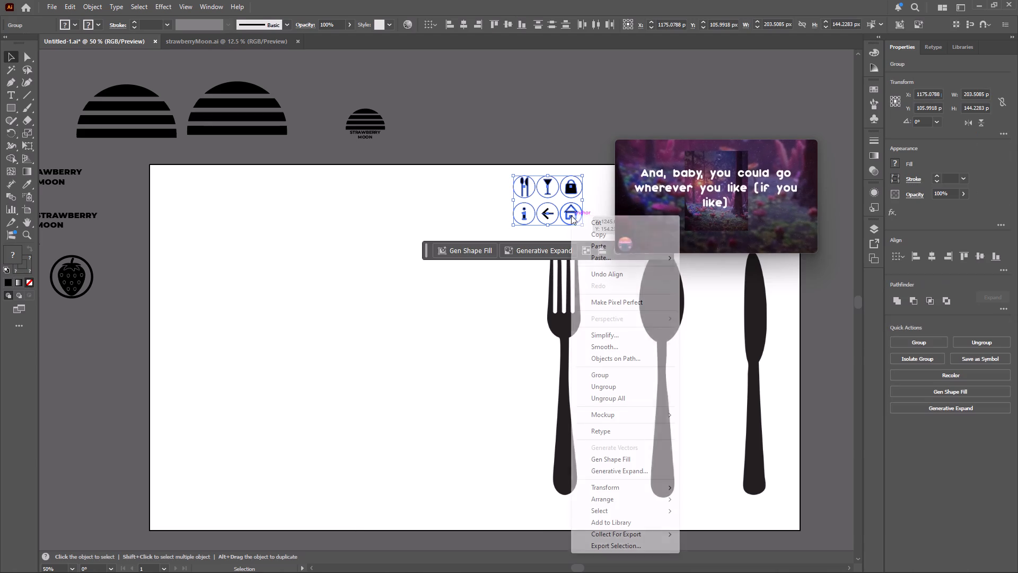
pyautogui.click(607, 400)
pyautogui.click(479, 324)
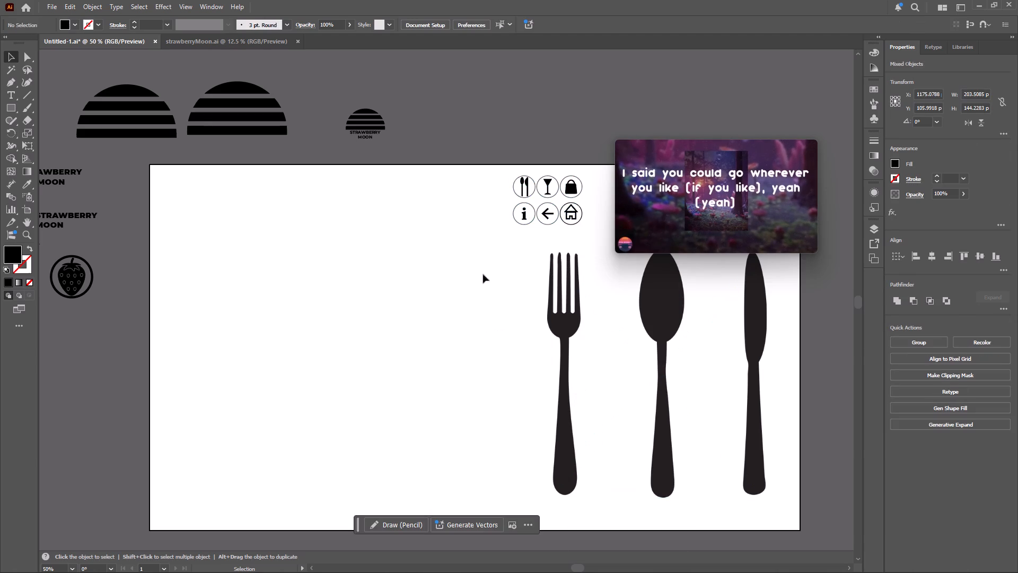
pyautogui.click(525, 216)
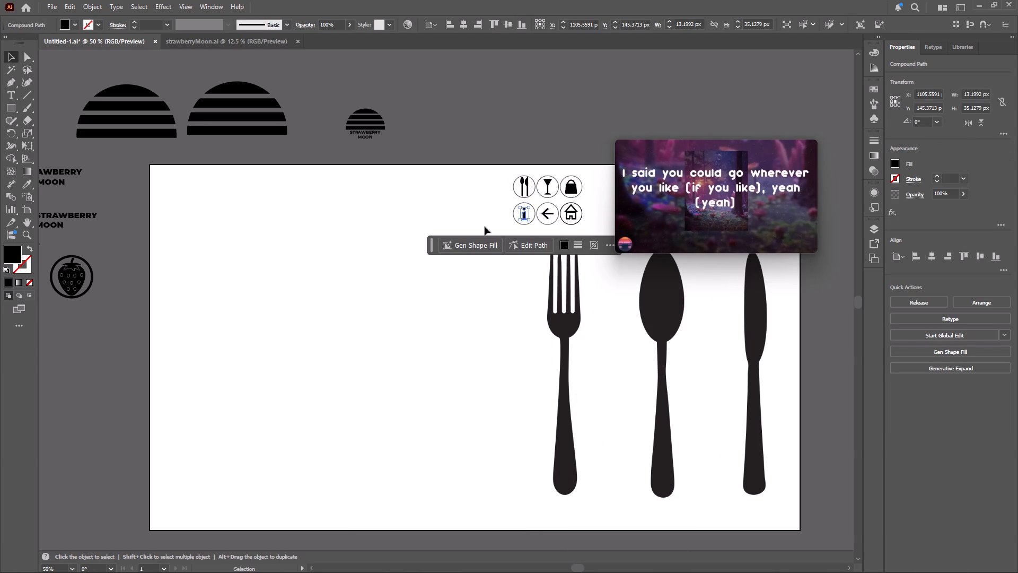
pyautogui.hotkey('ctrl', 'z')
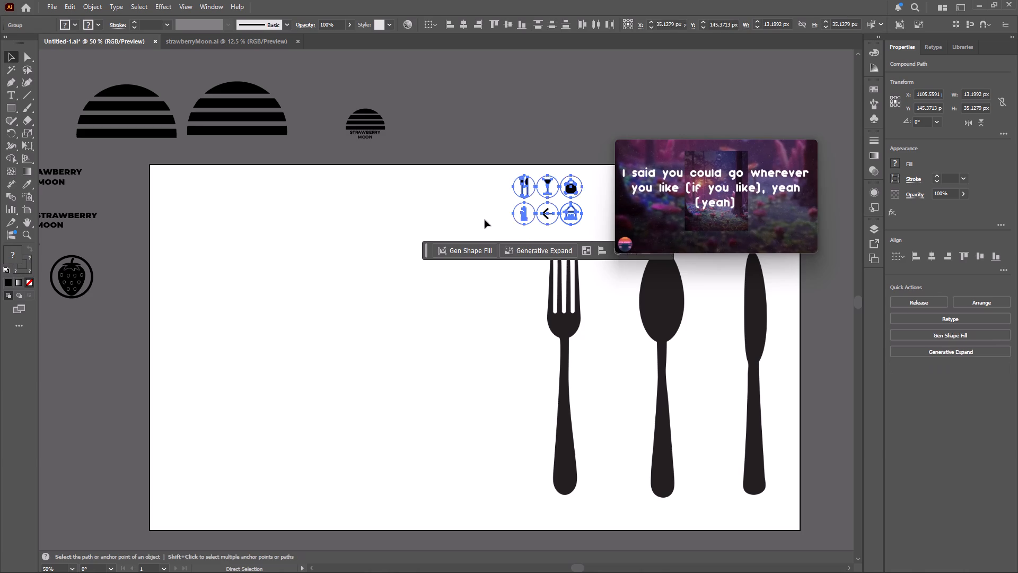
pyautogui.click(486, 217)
# Ungroup the cutlery, glass and bag row by one level, keeping each circled icon as its own group.
pyautogui.click(519, 192)
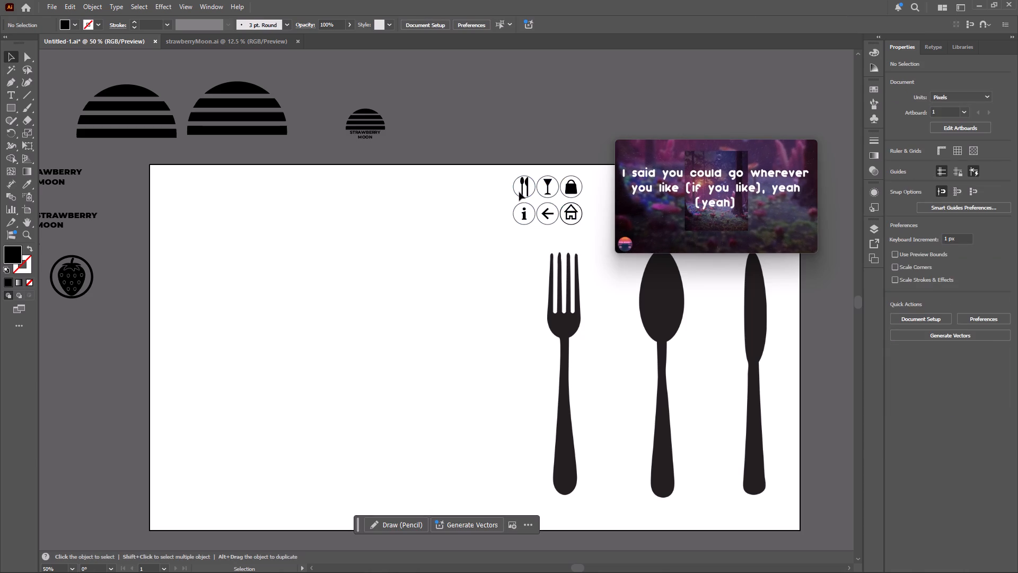
pyautogui.click(524, 197)
pyautogui.rightClick(524, 197)
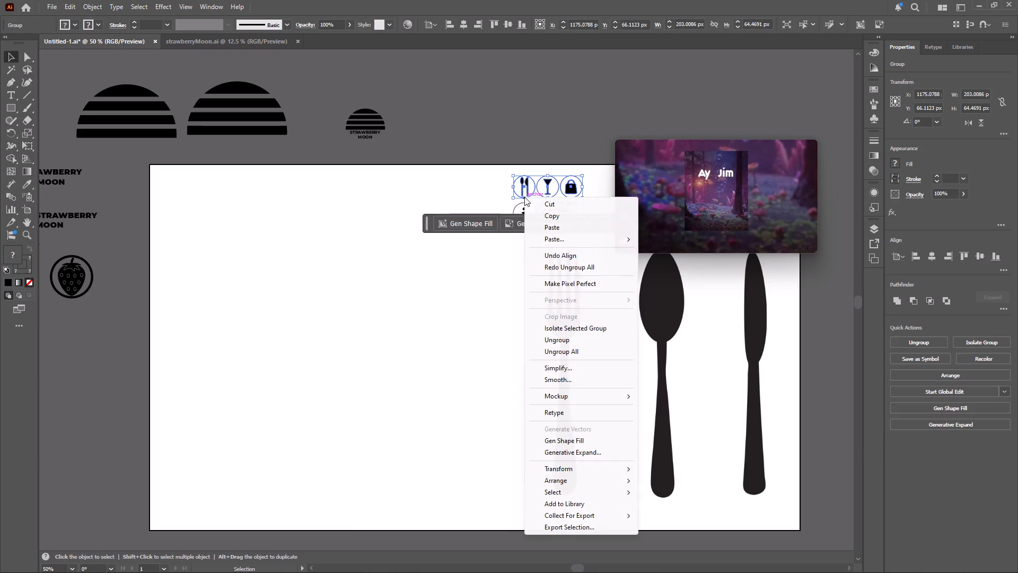
pyautogui.click(554, 341)
pyautogui.click(457, 287)
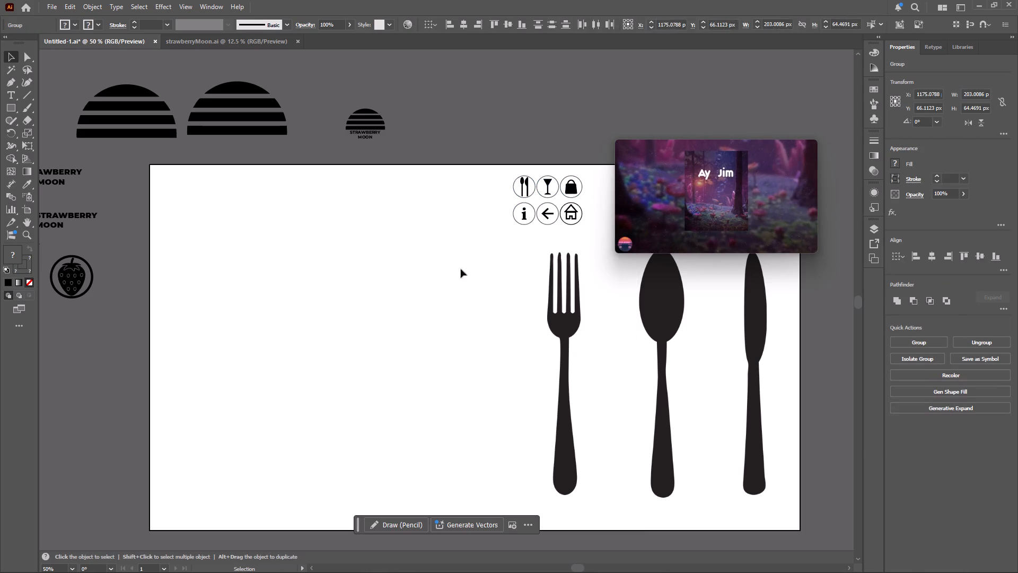
pyautogui.click(527, 197)
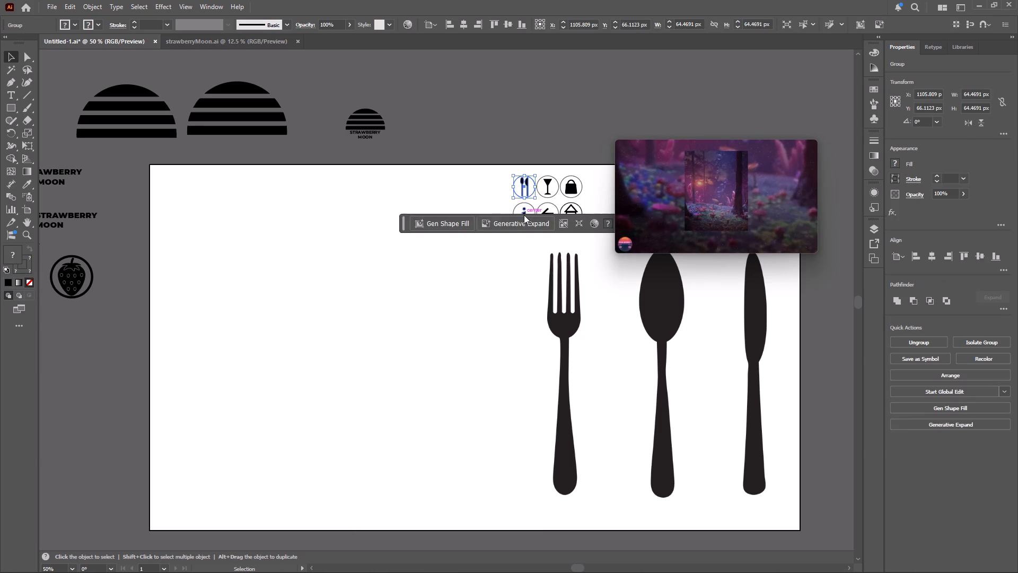
pyautogui.click(476, 297)
# Ungroup the info, arrow and house row by one level, keeping each circled icon as its own group.
pyautogui.click(525, 224)
pyautogui.rightClick(525, 224)
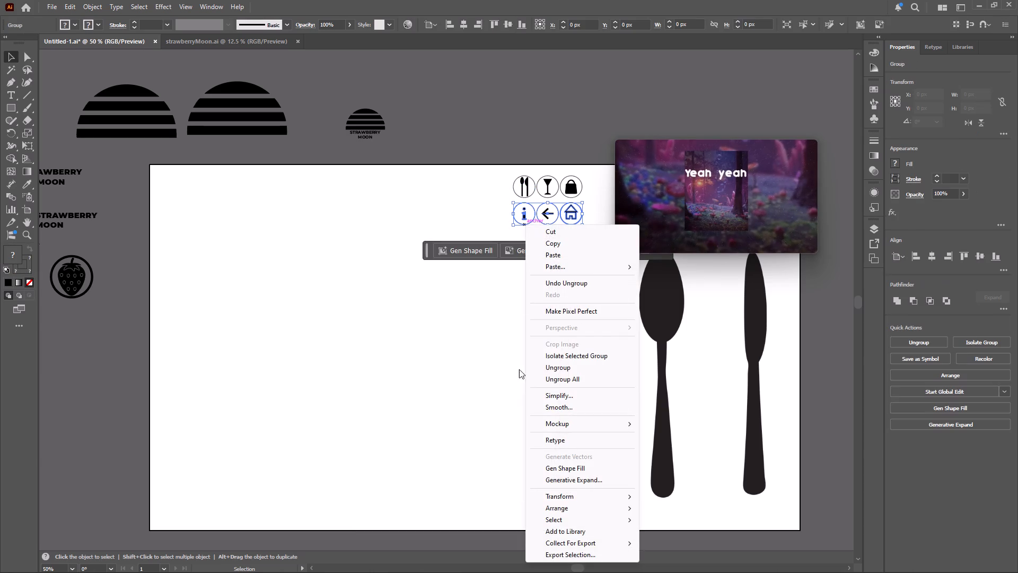
pyautogui.click(551, 367)
pyautogui.click(490, 318)
pyautogui.click(523, 223)
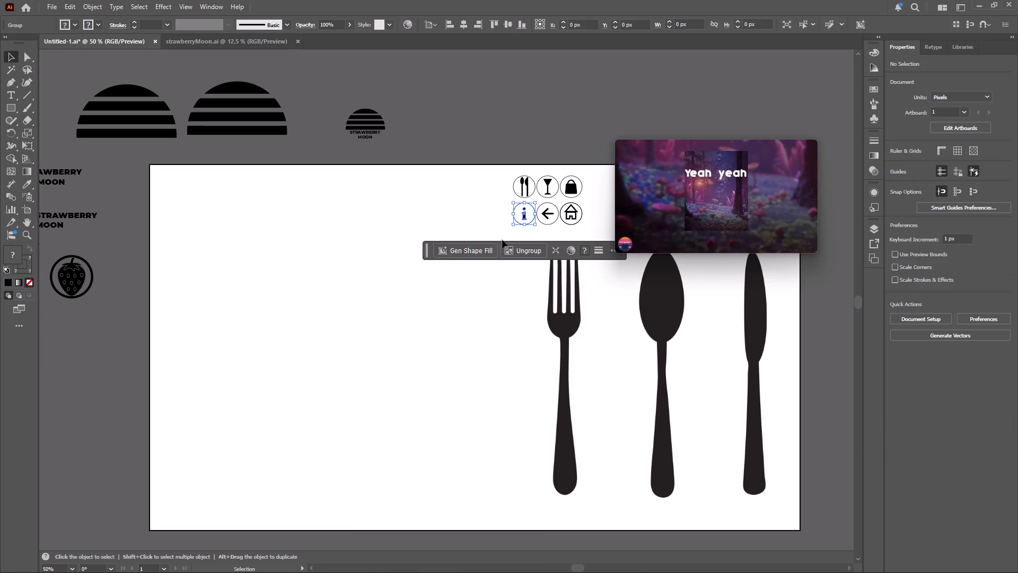
pyautogui.click(480, 331)
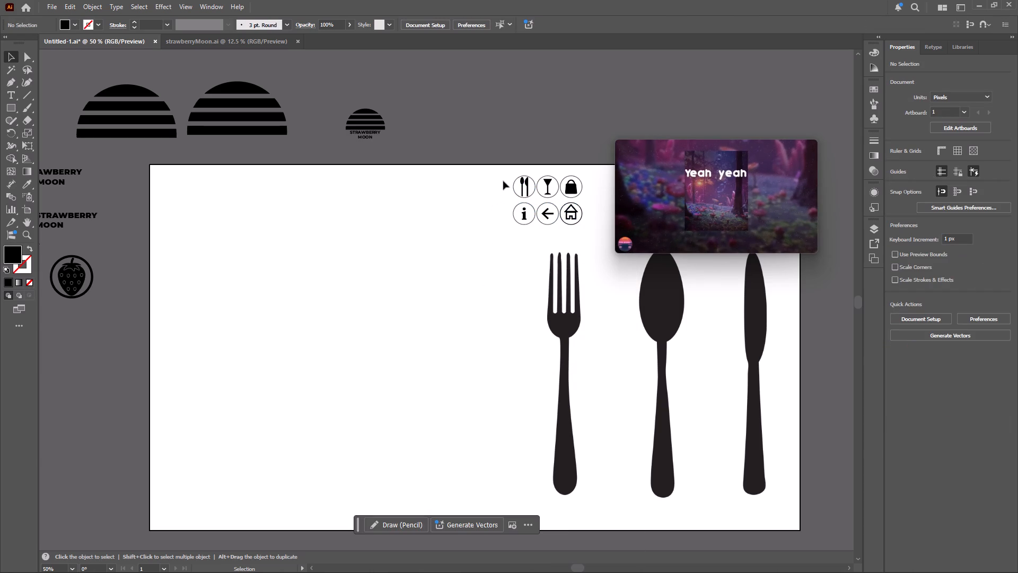
# Move all six icons together into the artboard's left half, centred at about X 406 px, Y 554 px.
pyautogui.moveTo(504, 181); pyautogui.dragTo(578, 217)
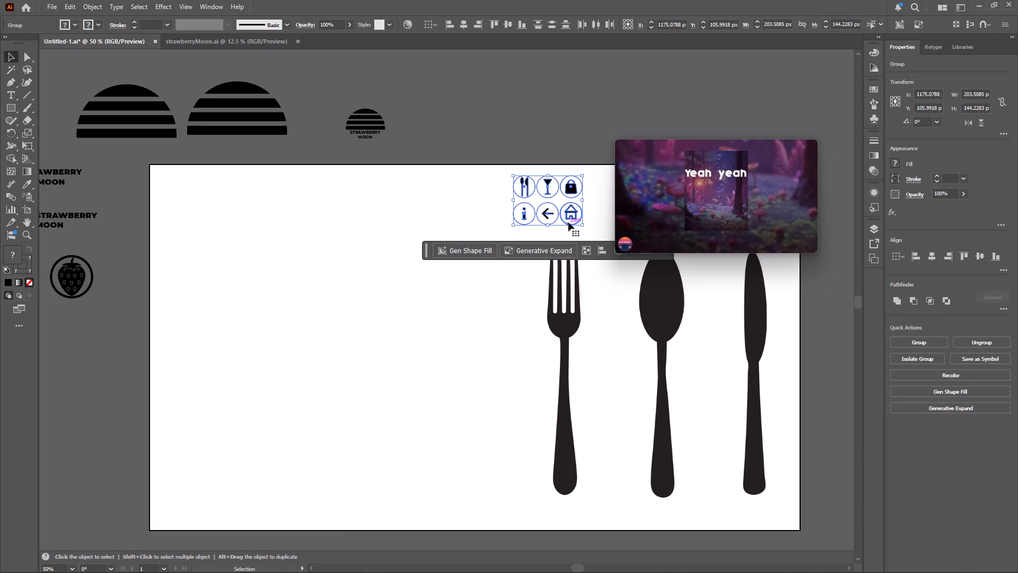
pyautogui.moveTo(568, 222); pyautogui.dragTo(256, 258)
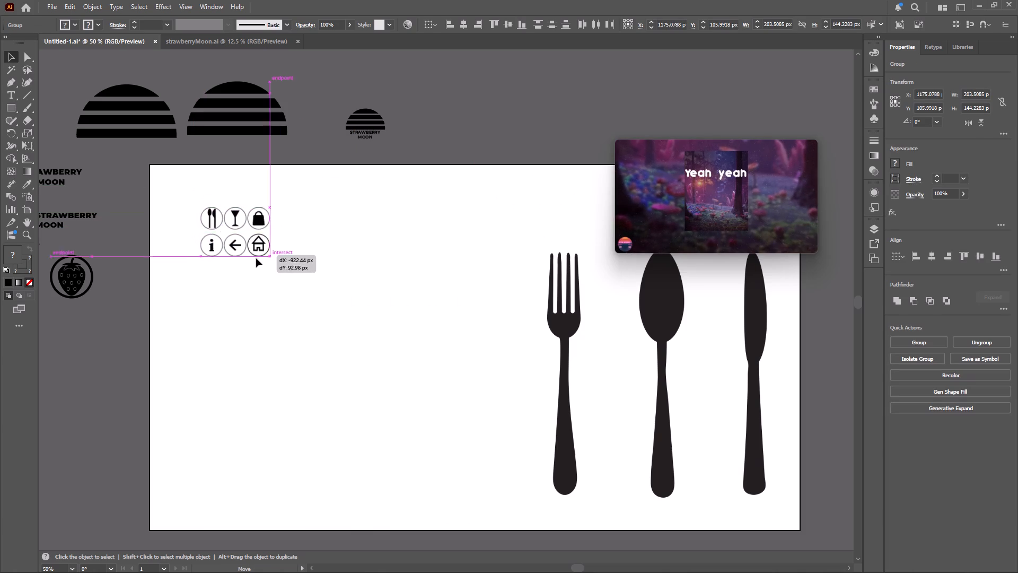
pyautogui.moveTo(256, 258); pyautogui.dragTo(308, 376)
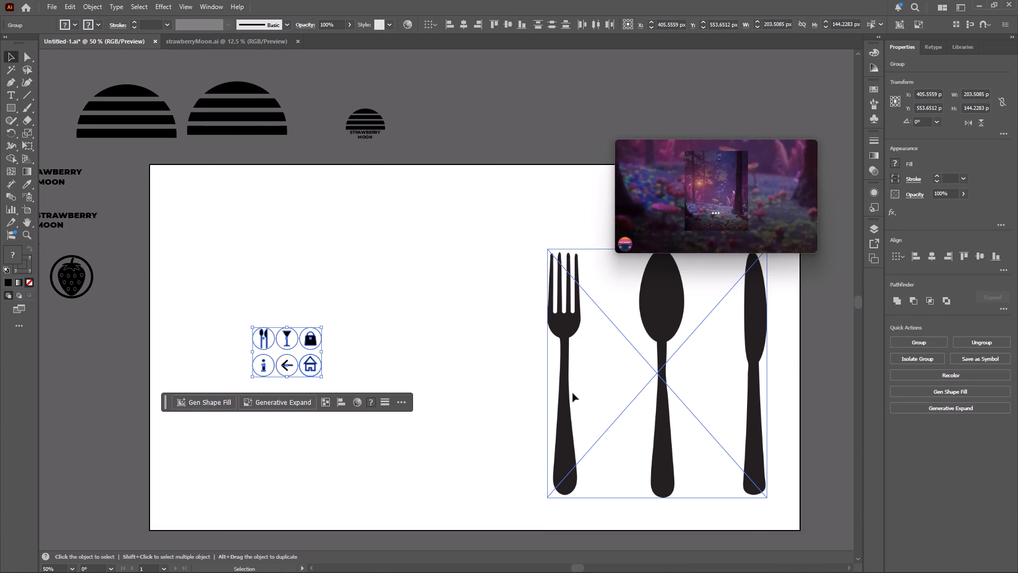
# Delete the large fork, spoon and knife reference image from the artboard.
pyautogui.click(573, 393)
pyautogui.press('Delete')
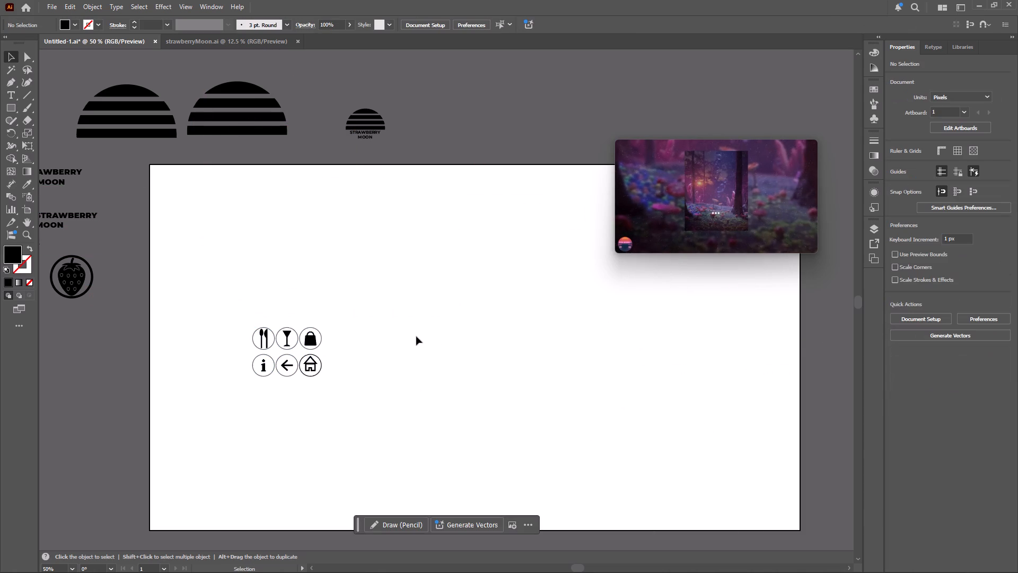
# Add the point text "ICON SETS" as a heading above the six icons.
pyautogui.scroll(-2, 417, 336)
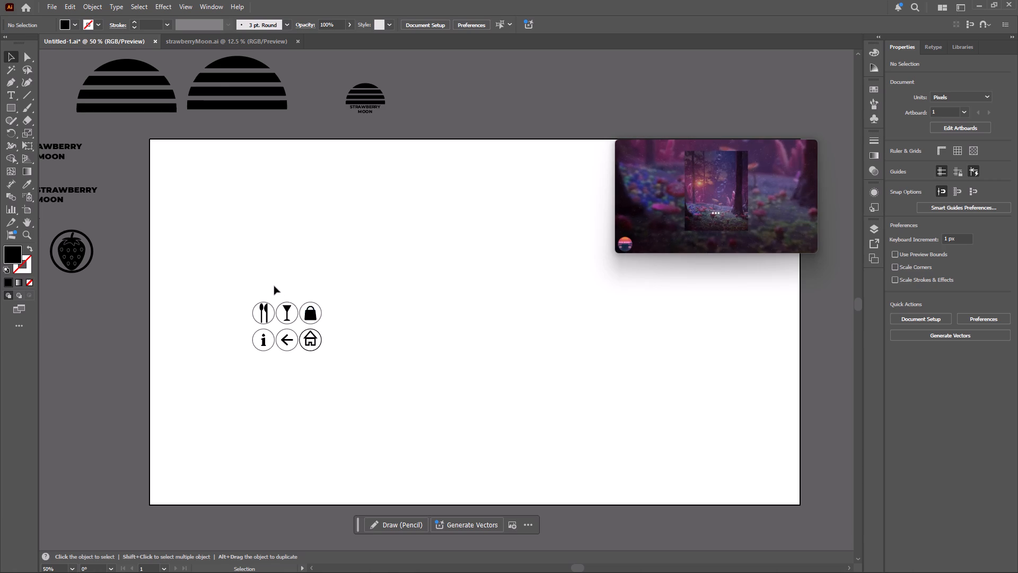
pyautogui.click(274, 286)
pyautogui.click(10, 95)
pyautogui.click(239, 249)
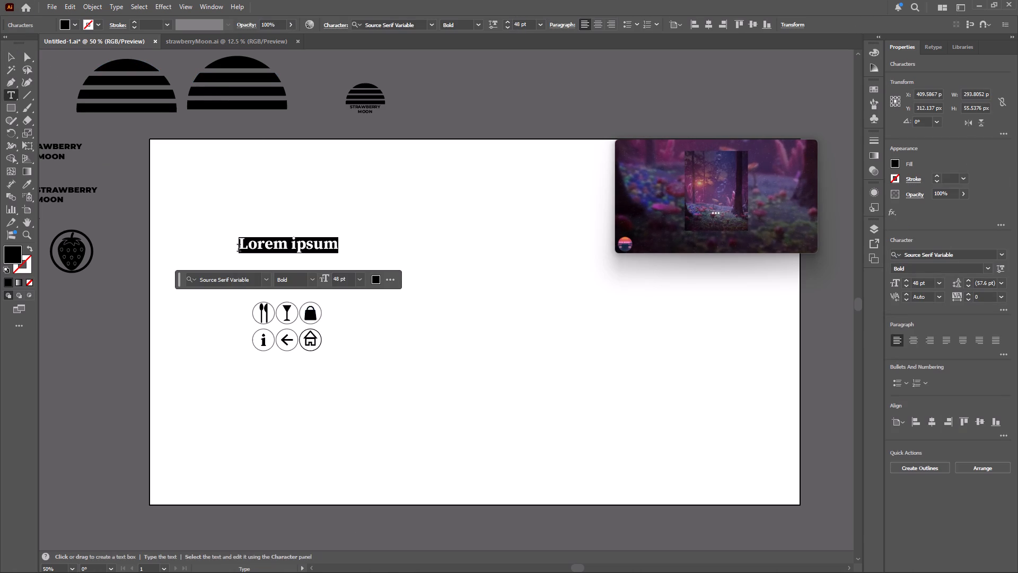
pyautogui.write('ICON SETS')
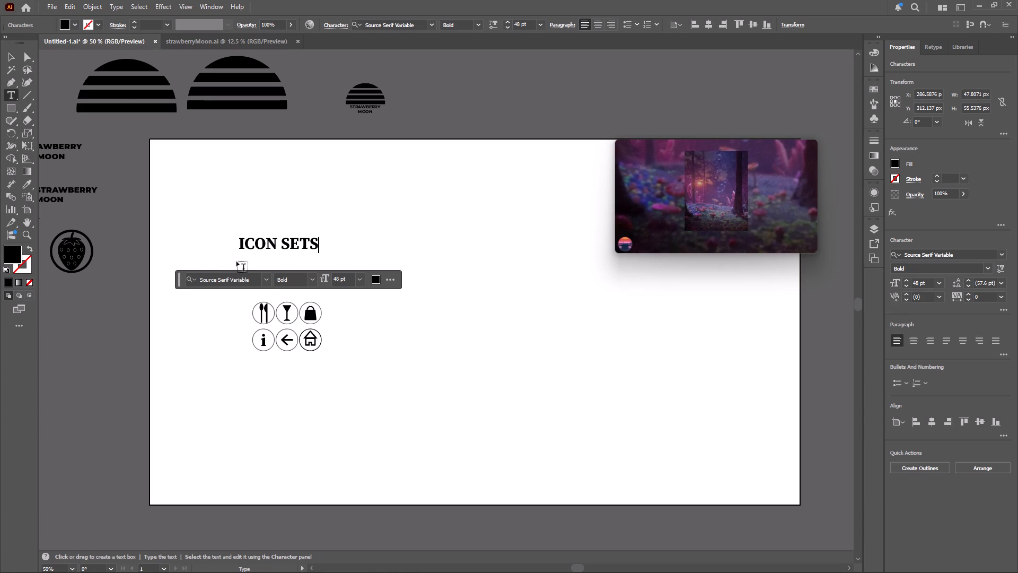
pyautogui.click(7, 58)
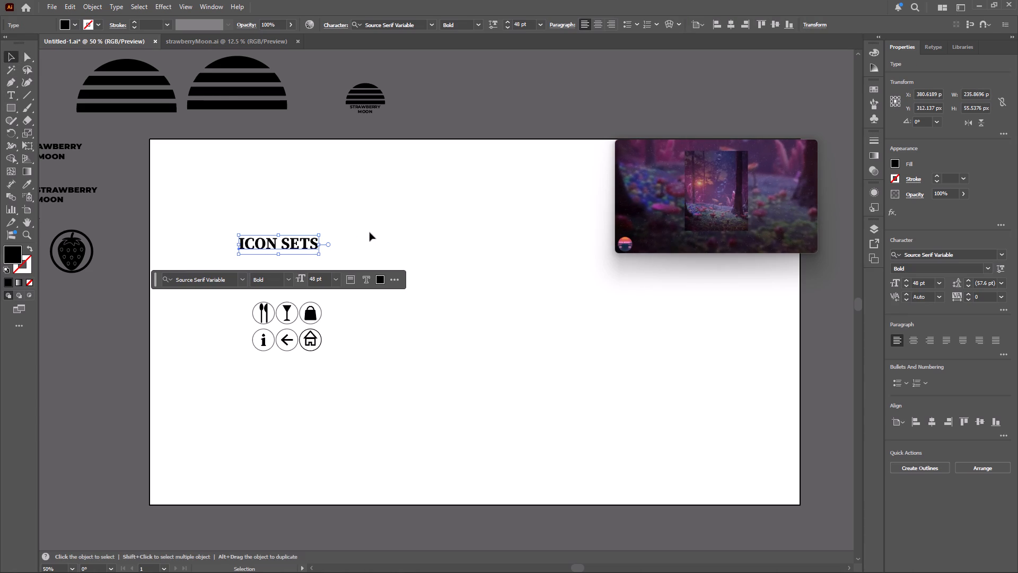
# Move the "ICON SETS" heading down to just above the six icons, centred at about X 402 px, Y 439 px.
pyautogui.click(370, 232)
pyautogui.moveTo(285, 244); pyautogui.dragTo(291, 277)
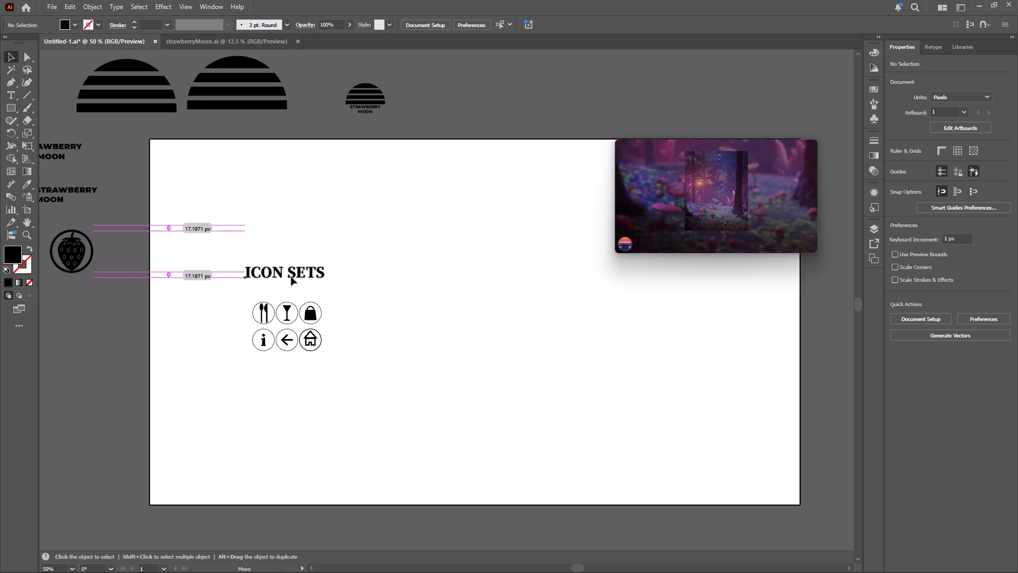
pyautogui.moveTo(291, 277); pyautogui.dragTo(291, 286)
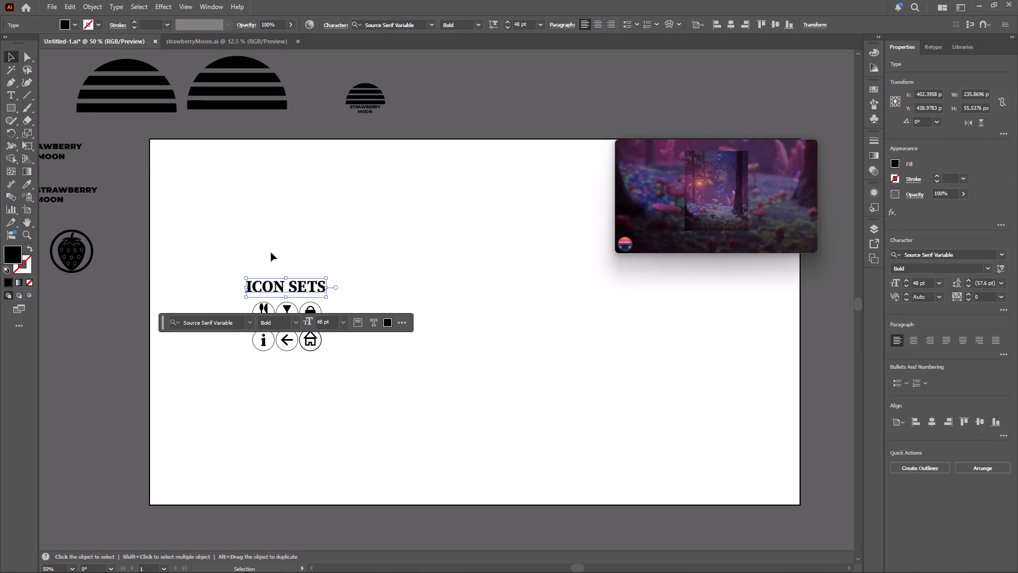
pyautogui.click(230, 268)
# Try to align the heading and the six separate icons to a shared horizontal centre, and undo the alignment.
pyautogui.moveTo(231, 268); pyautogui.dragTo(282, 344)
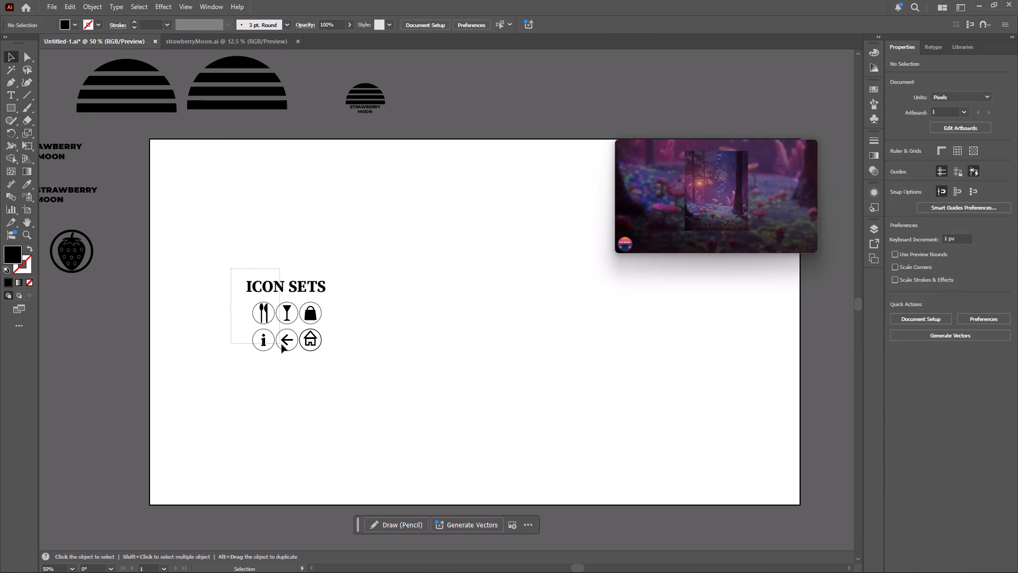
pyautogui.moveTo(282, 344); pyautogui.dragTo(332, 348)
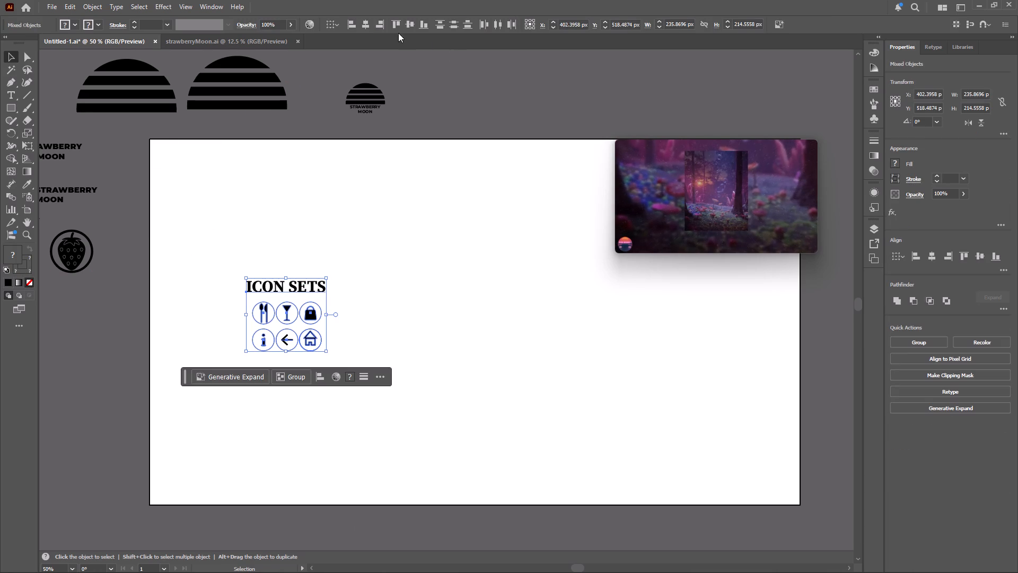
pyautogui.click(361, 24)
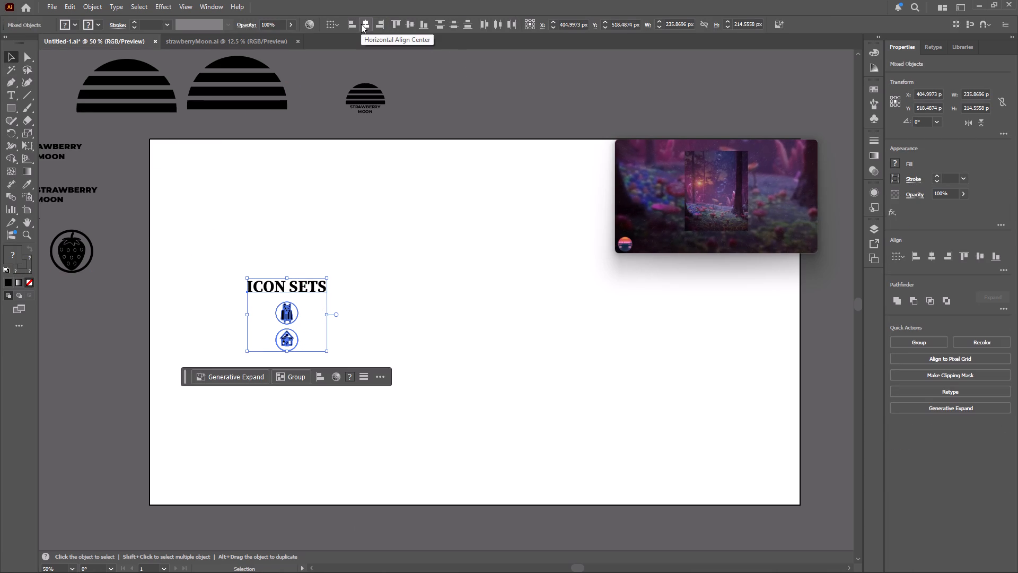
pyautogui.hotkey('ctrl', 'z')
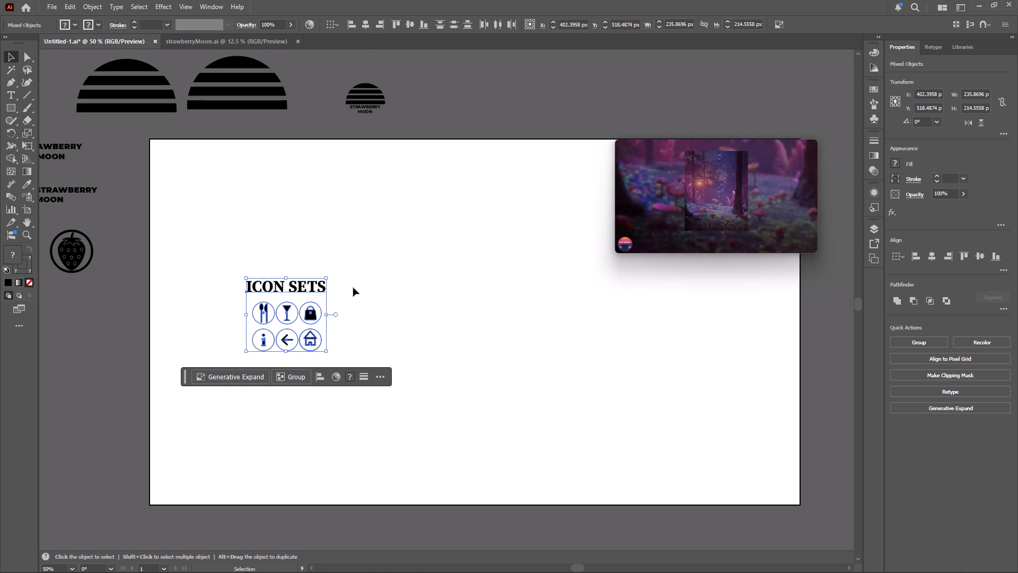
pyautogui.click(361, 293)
# Group the six circled icons into a single group, leaving out the heading.
pyautogui.moveTo(248, 311); pyautogui.dragTo(274, 348)
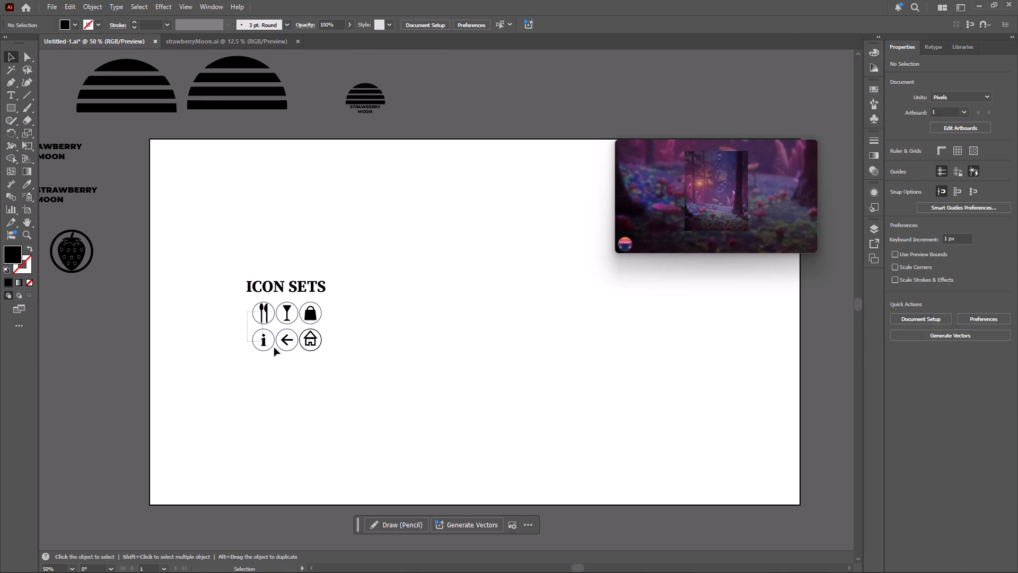
pyautogui.moveTo(274, 348); pyautogui.dragTo(316, 355)
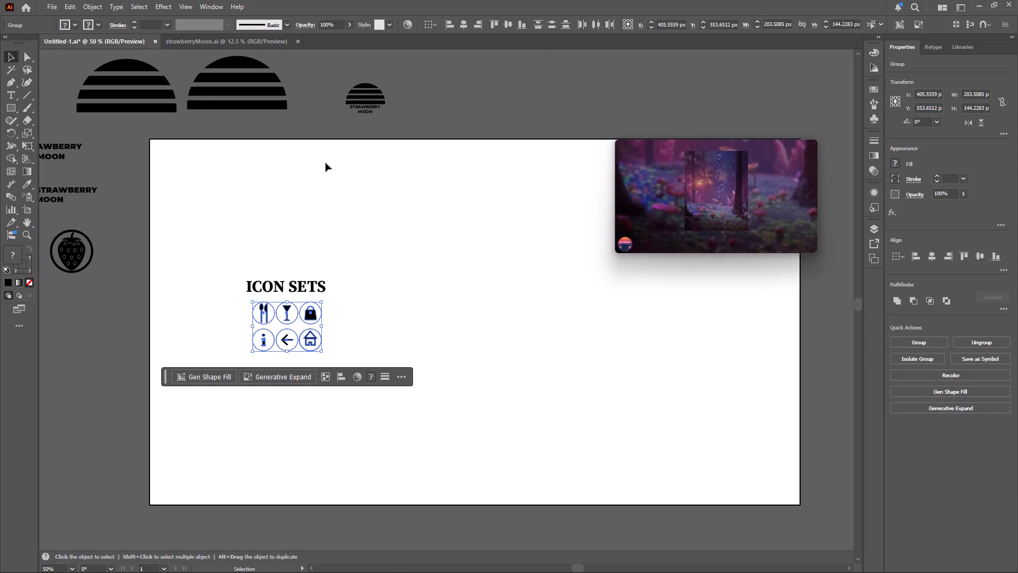
pyautogui.hotkey('ctrl', 'g')
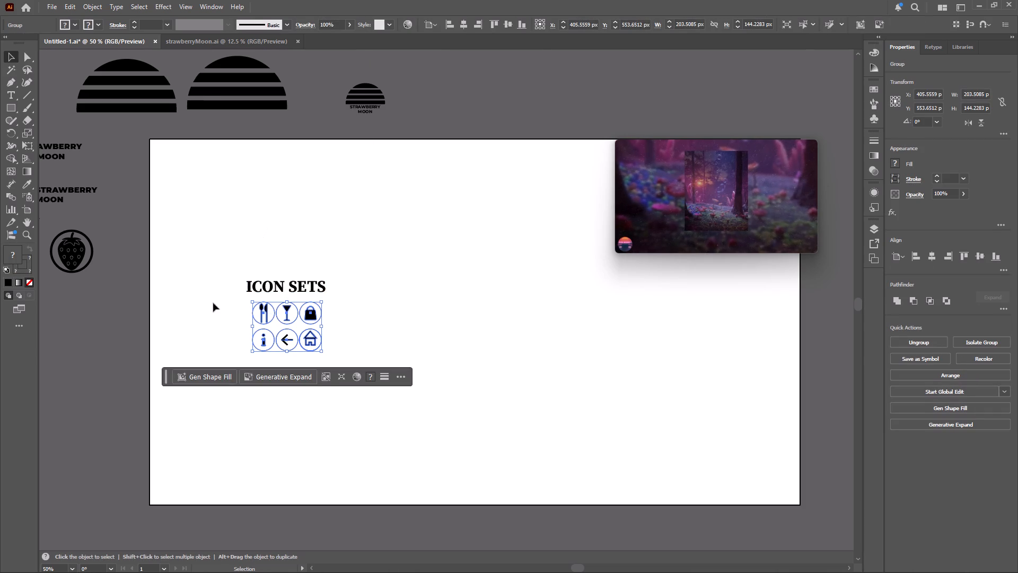
pyautogui.click(213, 303)
# Align the "ICON SETS" heading and the icon group to each other's horizontal centre.
pyautogui.moveTo(220, 280); pyautogui.dragTo(327, 359)
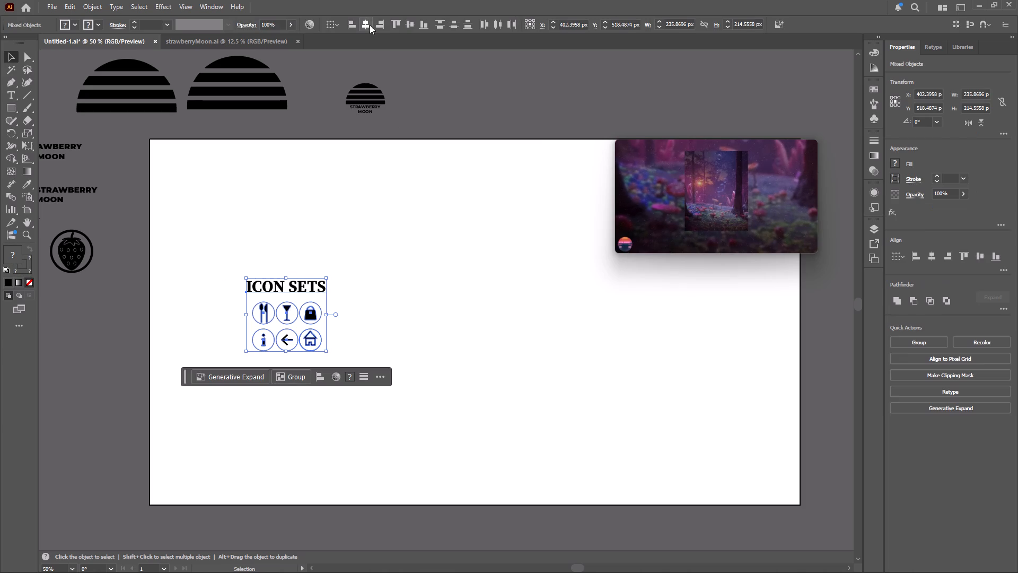
pyautogui.click(366, 24)
# Move the heading and icon group together into the artboard's lower-right corner, centred at about X 1755 px, Y 950 px.
pyautogui.moveTo(298, 287); pyautogui.dragTo(511, 90)
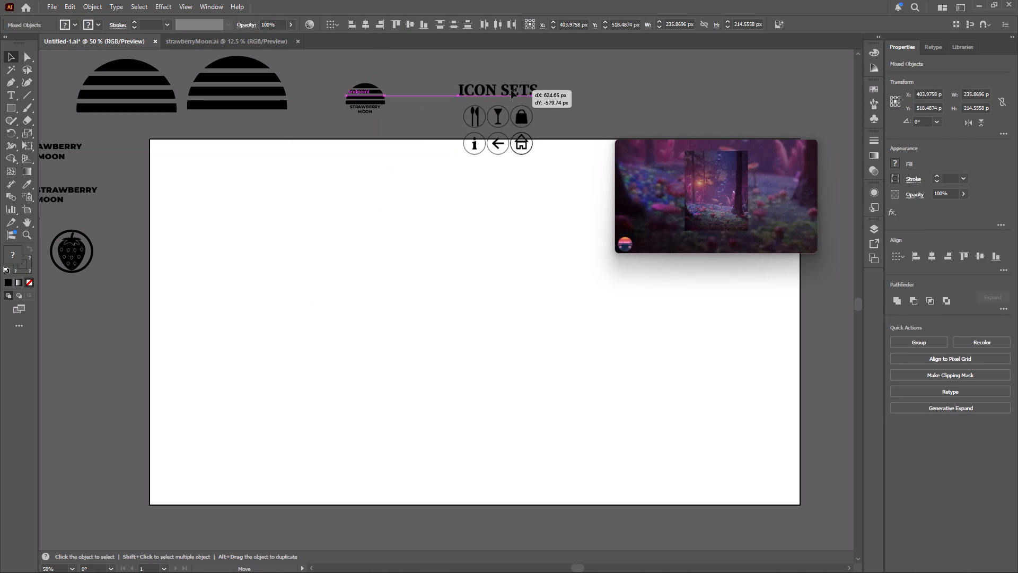
pyautogui.moveTo(511, 90); pyautogui.dragTo(757, 433)
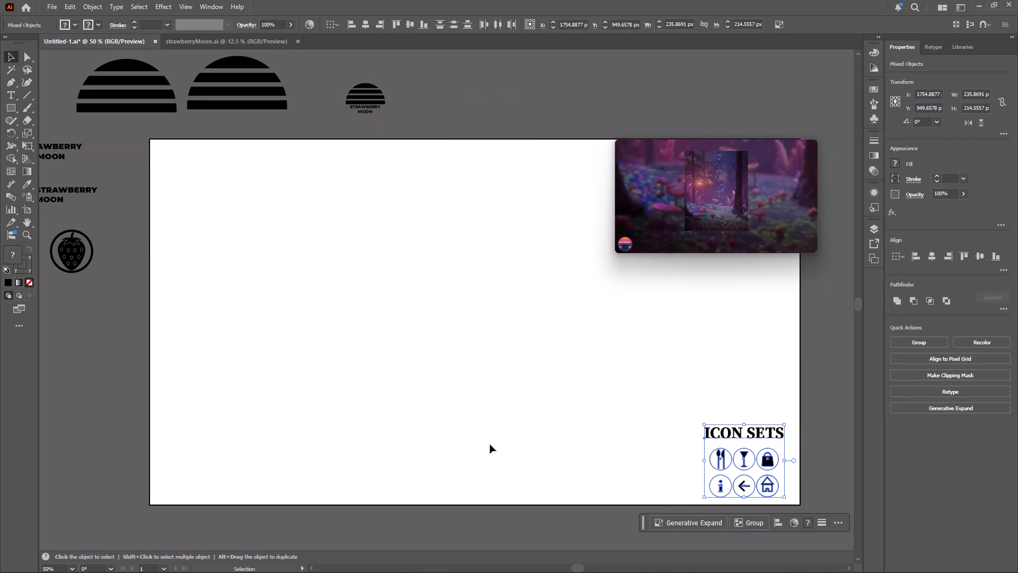
# Switch to the Google Chrome browser window.
pyautogui.click(491, 559)
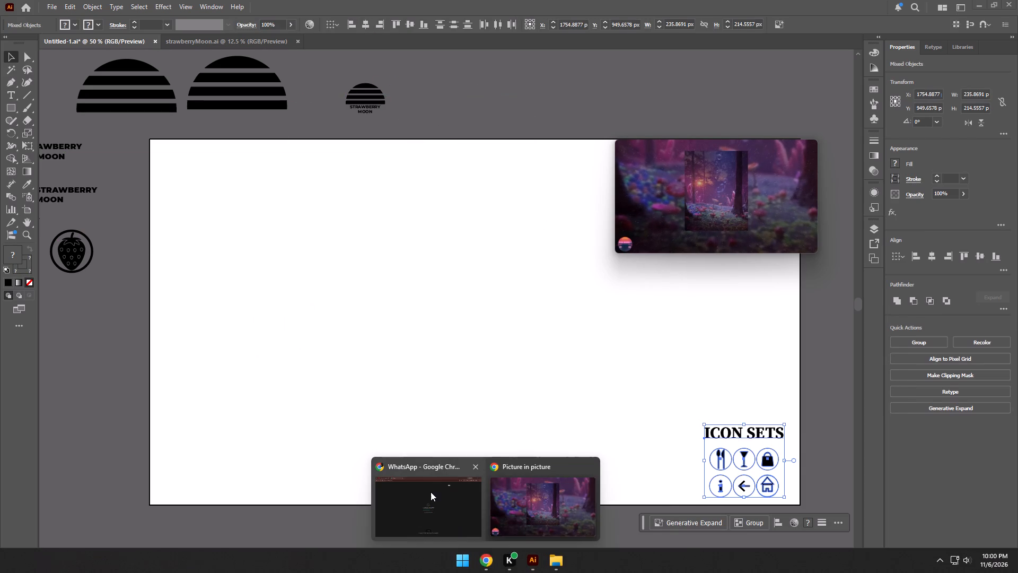